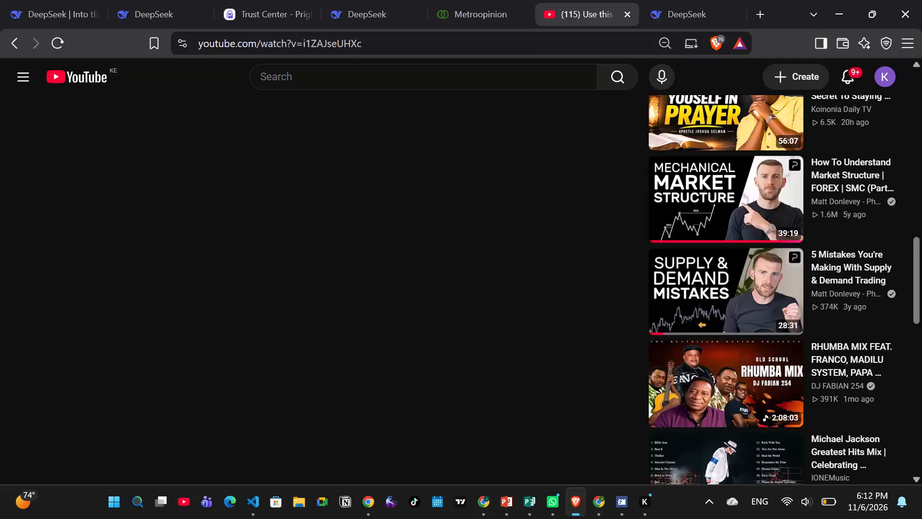
Open the suggested video "5 Mistakes You're Making With Supply & Demand Trading".
{"action": "left_click", "coordinate": [735, 304]}
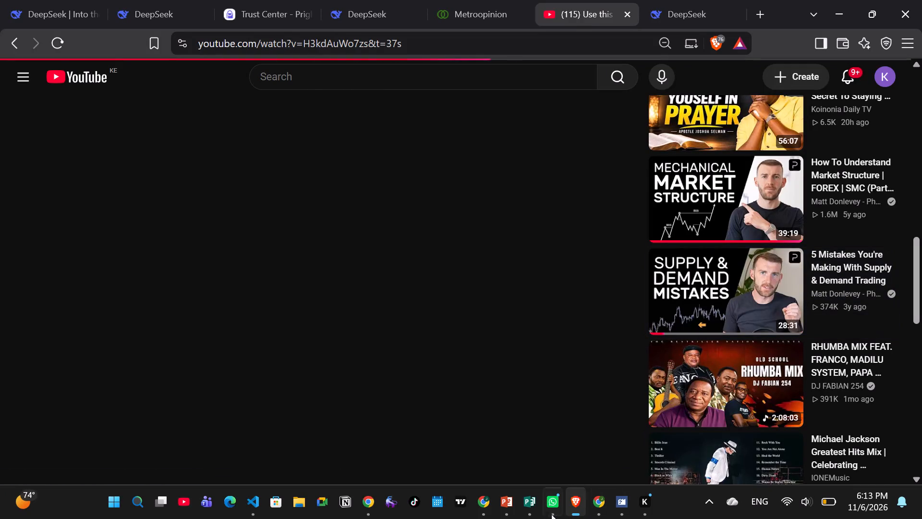
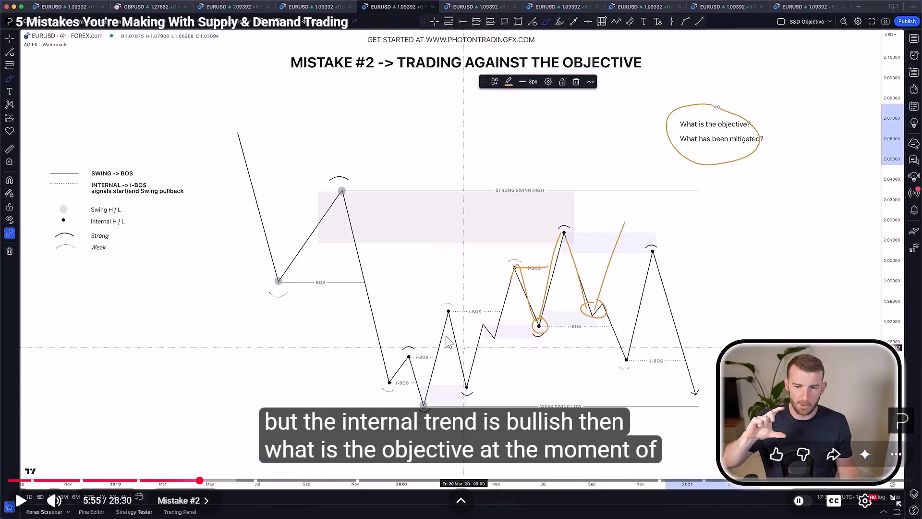
Resume watching the video's Mistake #2 section, pause it at 6:12 and exit full screen.
{"action": "left_click", "coordinate": [446, 336]}
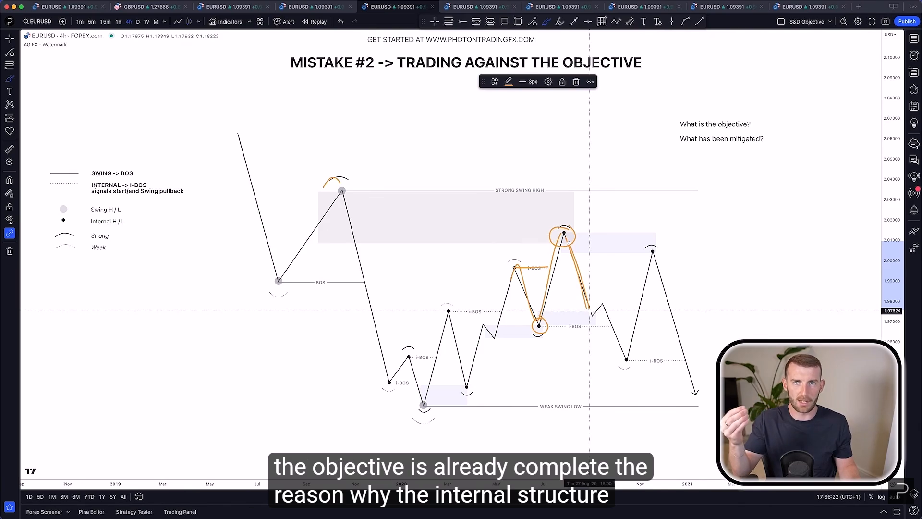
{"action": "left_click", "coordinate": [446, 336]}
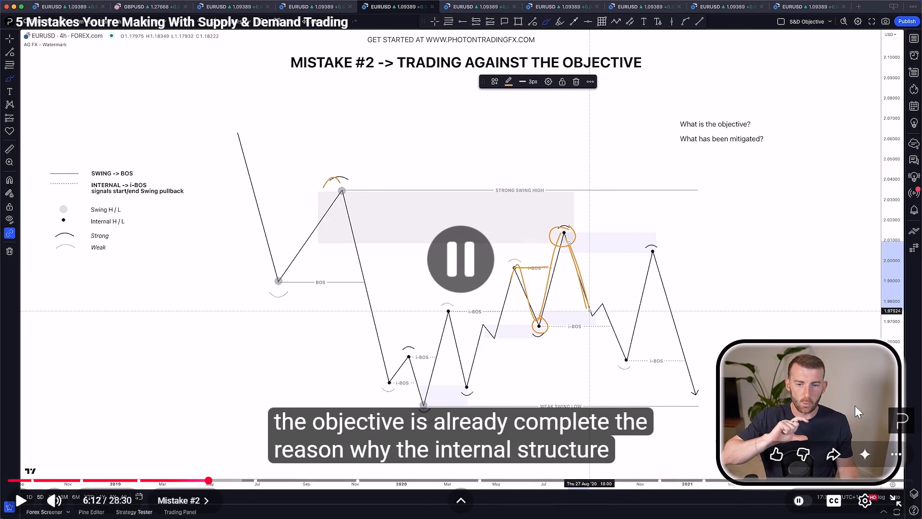
{"action": "left_click", "coordinate": [897, 501]}
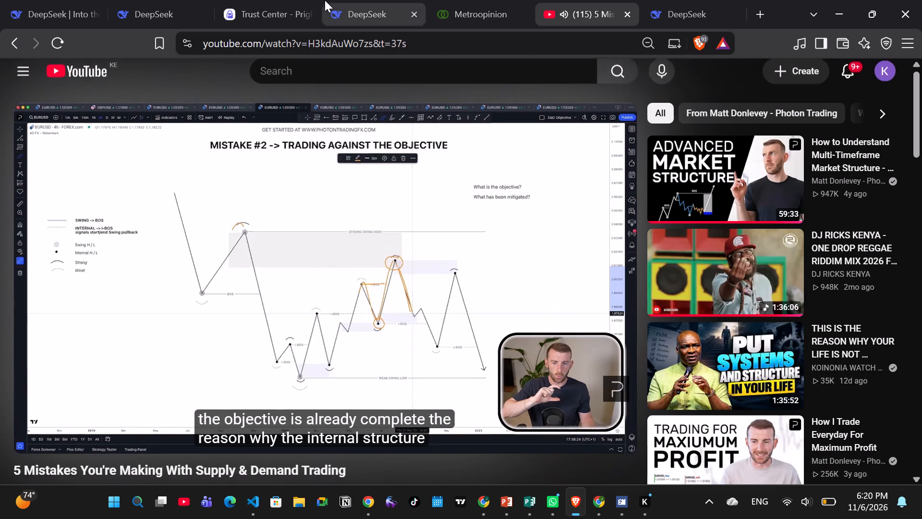
Look over the DeepSeek Trust Center page and the Metroopinion sign-in page in the other open tabs.
{"action": "double_click", "coordinate": [258, 10]}
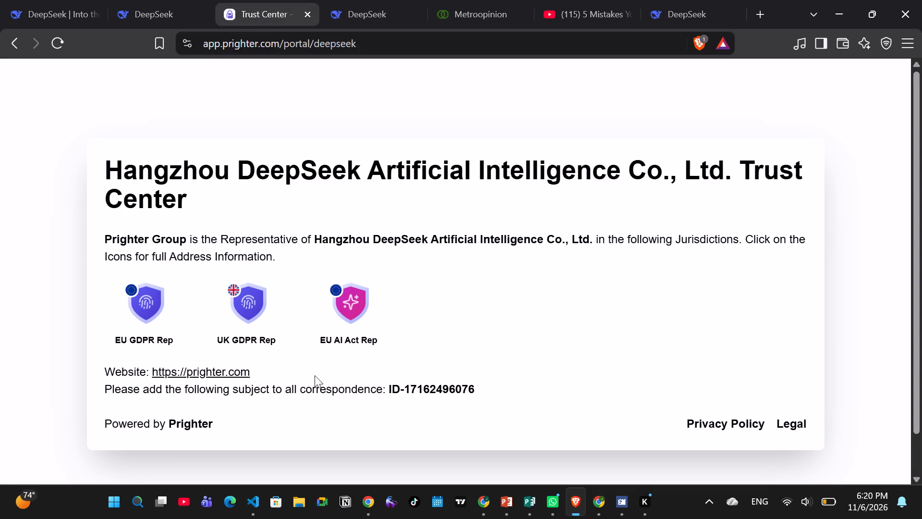
{"action": "scroll", "coordinate": [412, 285], "scroll_direction": "down", "scroll_amount": 20}
{"action": "scroll", "coordinate": [412, 285], "scroll_direction": "down", "scroll_amount": 20}
{"action": "scroll", "coordinate": [412, 285], "scroll_direction": "down", "scroll_amount": 20}
{"action": "scroll", "coordinate": [423, 284], "scroll_direction": "up", "scroll_amount": 9}
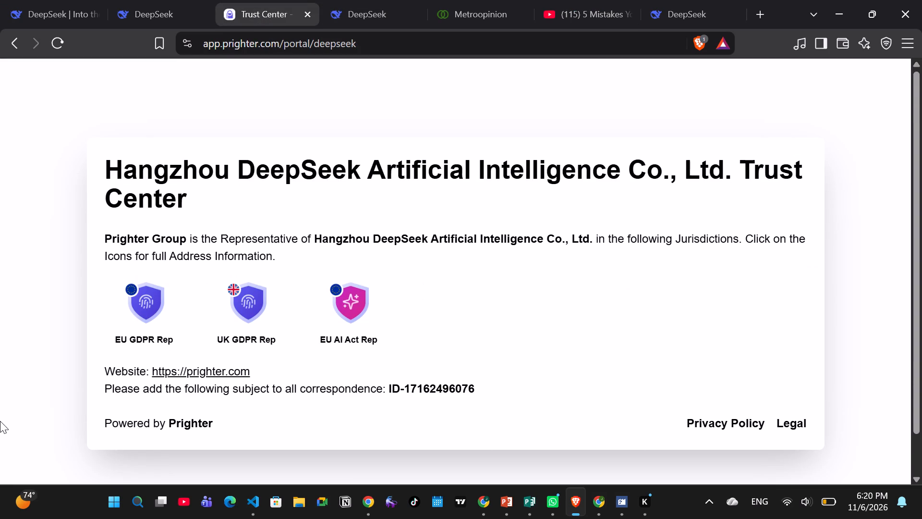
{"action": "left_click", "coordinate": [475, 23]}
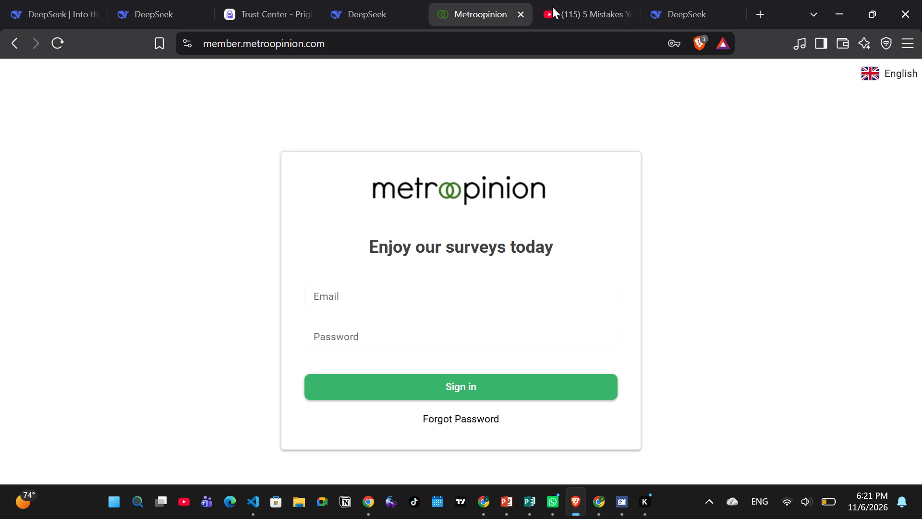
Minimize the video's browser window and switch to the Google Chrome window with the WorldQuant BRAIN simulation page.
{"action": "left_click", "coordinate": [843, 14]}
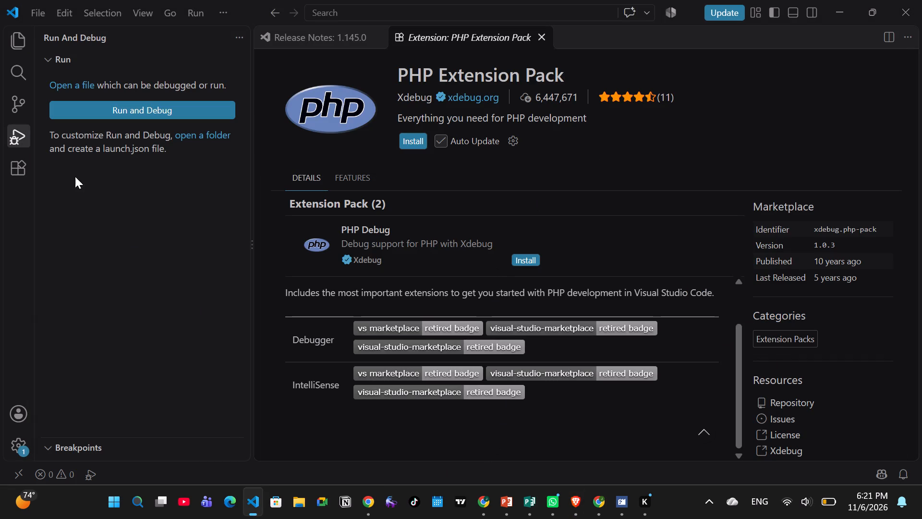
{"action": "left_click", "coordinate": [598, 508]}
{"action": "left_click", "coordinate": [600, 508]}
{"action": "scroll", "coordinate": [275, 224], "scroll_direction": "up", "scroll_amount": 20}
{"action": "scroll", "coordinate": [275, 224], "scroll_direction": "up", "scroll_amount": 2}
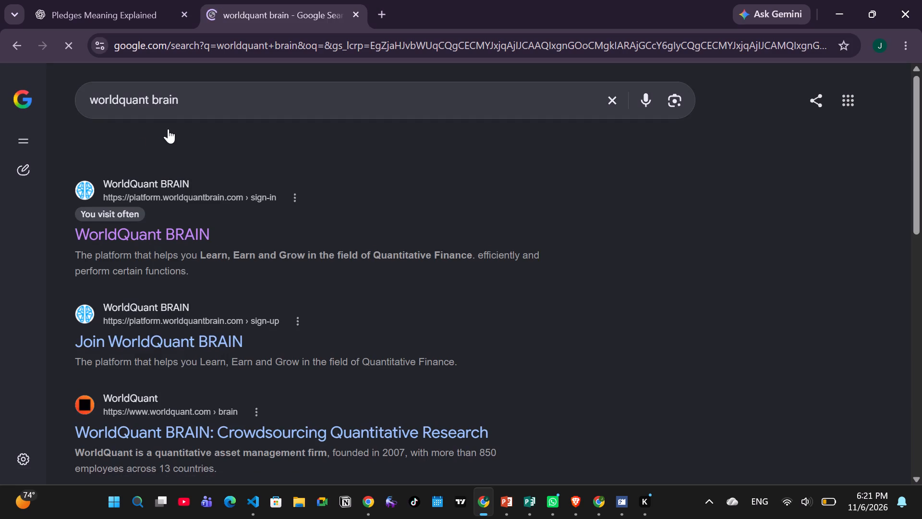
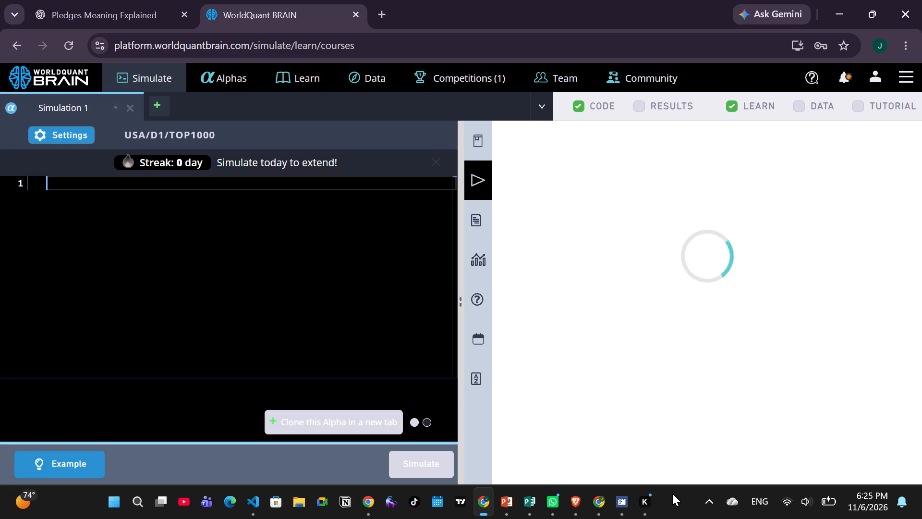
Open the Submitted list on the Alphas page and look through its first page of alphas.
{"action": "left_click", "coordinate": [229, 68]}
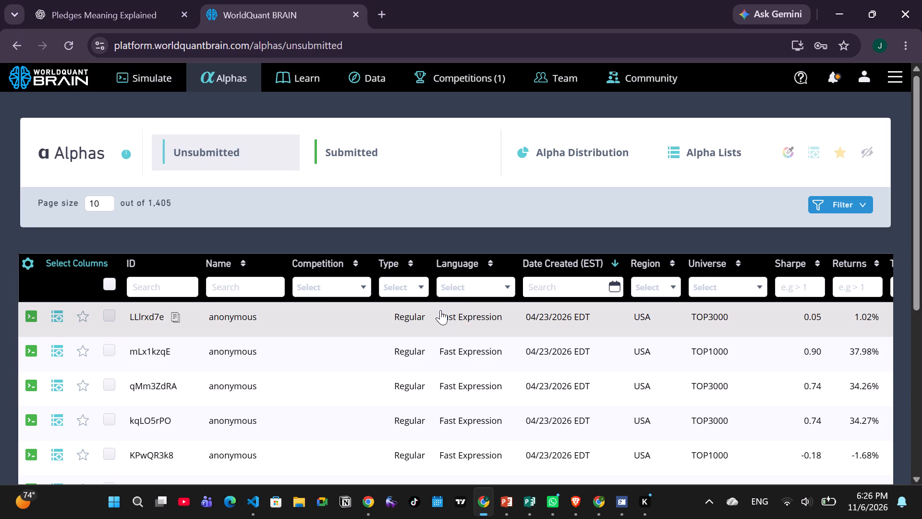
{"action": "scroll", "coordinate": [490, 368], "scroll_direction": "up", "scroll_amount": 20}
{"action": "scroll", "coordinate": [490, 368], "scroll_direction": "up", "scroll_amount": 2}
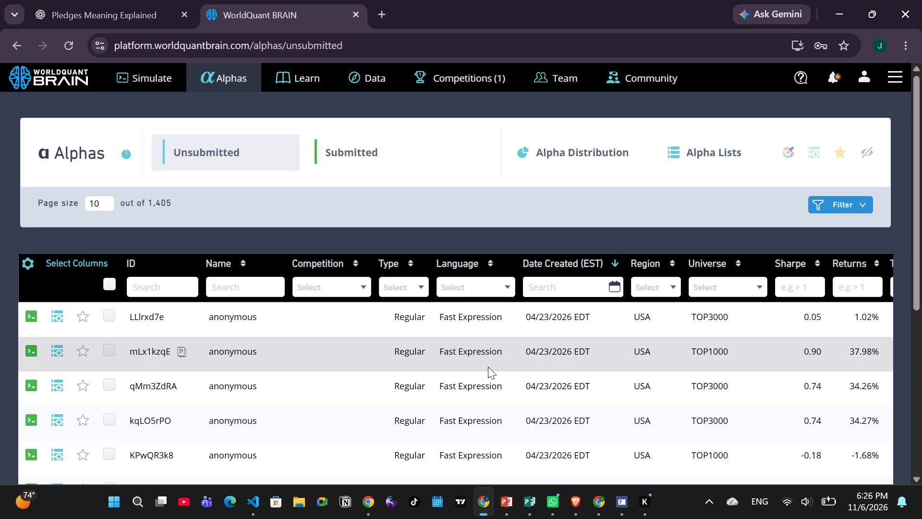
{"action": "left_click", "coordinate": [373, 158]}
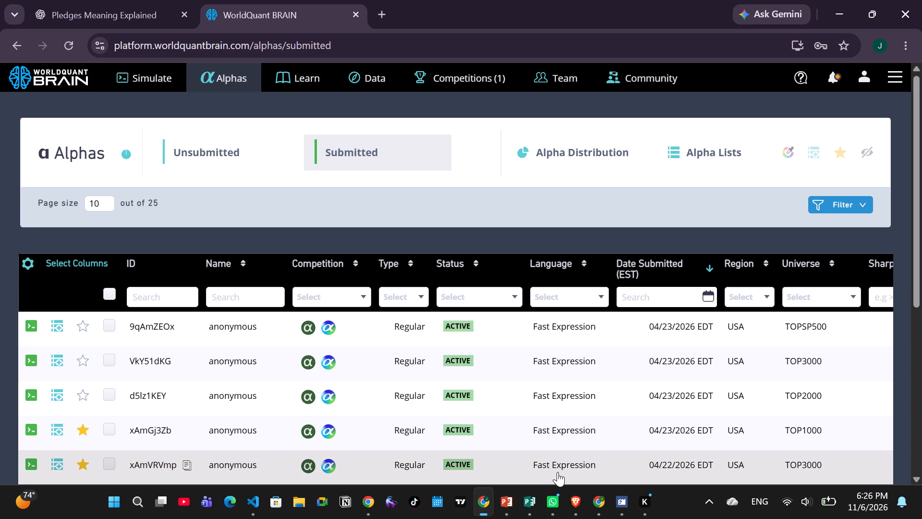
{"action": "scroll", "coordinate": [612, 479], "scroll_direction": "down", "scroll_amount": 8}
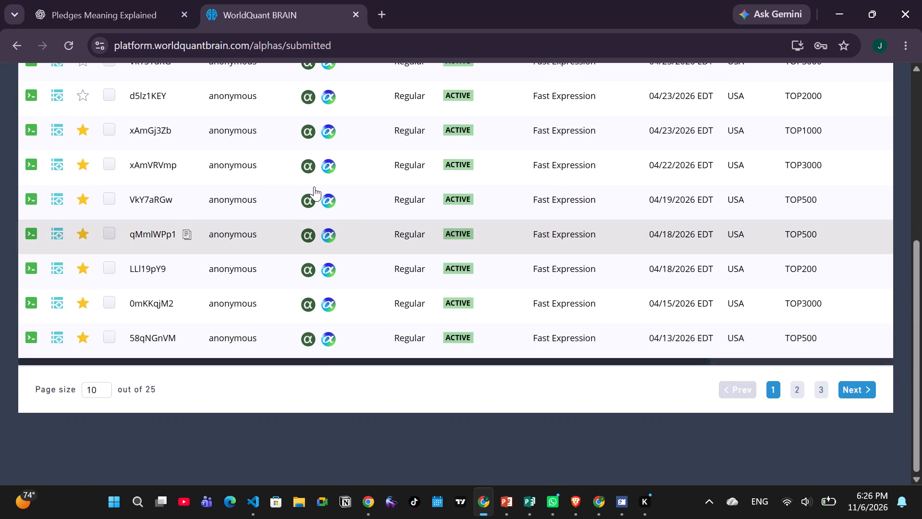
{"action": "scroll", "coordinate": [414, 161], "scroll_direction": "up", "scroll_amount": 6}
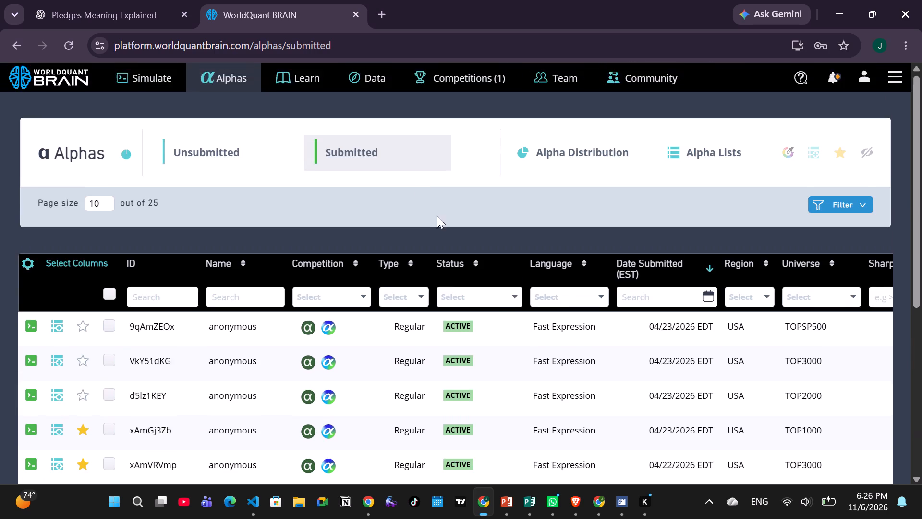
Open the details of submitted alpha 9qAmZEOx and copy its code expression anl4_adjusted_netincome_ft.
{"action": "scroll", "coordinate": [479, 273], "scroll_direction": "down", "scroll_amount": 1}
{"action": "double_click", "coordinate": [385, 252]}
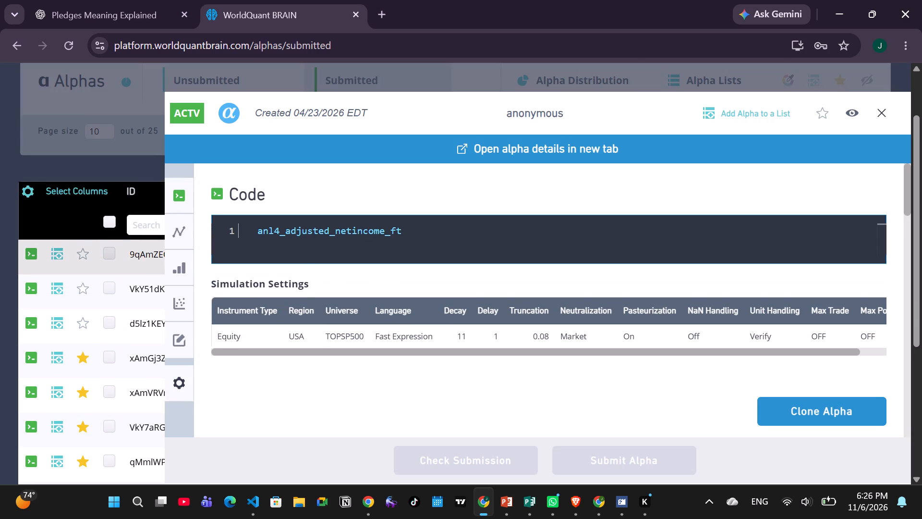
{"action": "left_click_drag", "start_coordinate": [403, 235], "coordinate": [249, 225]}
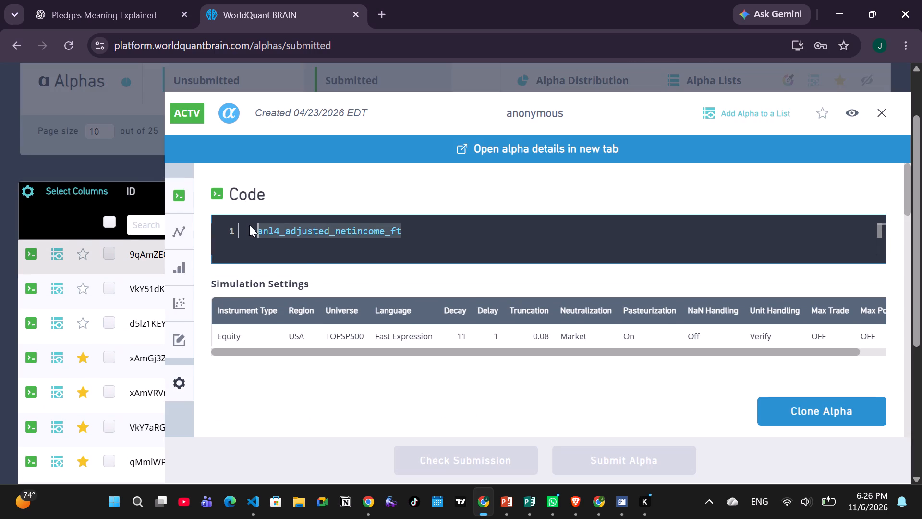
{"action": "key", "text": "ctrl+c"}
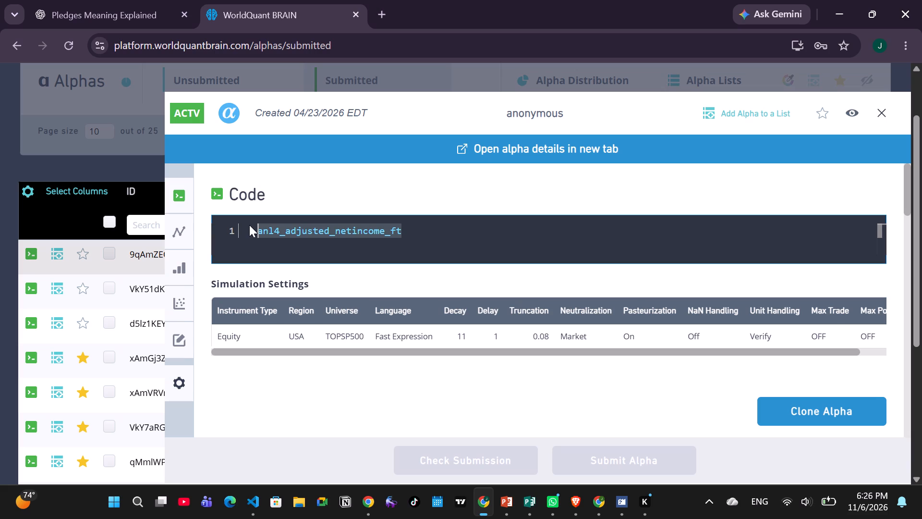
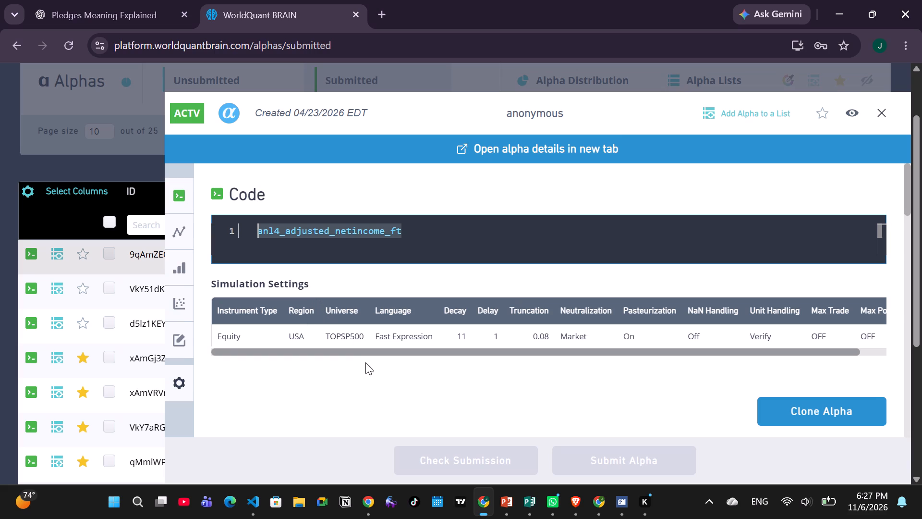
Switch to the other Chrome profile's WorldQuant BRAIN window and paste the copied expression anl4_adjusted_netincome_ft into a new simulation.
{"action": "left_click", "coordinate": [597, 503]}
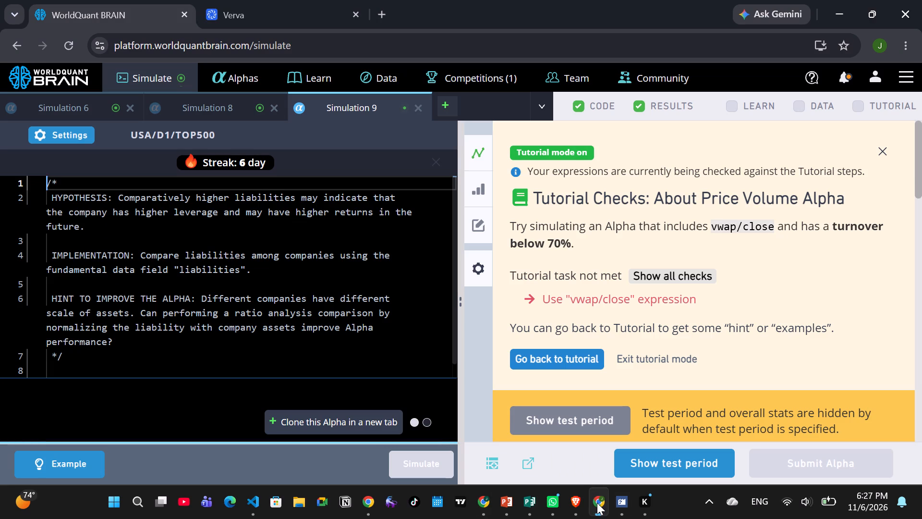
{"action": "left_click", "coordinate": [449, 108]}
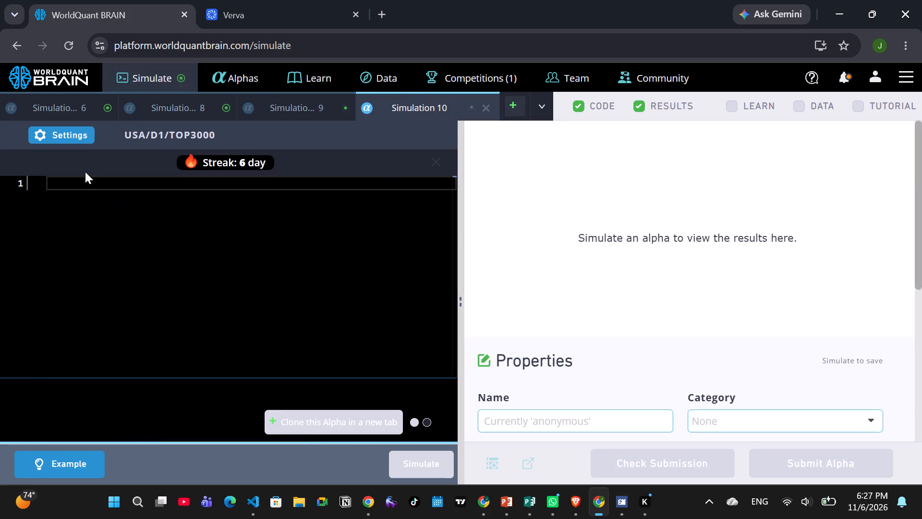
{"action": "left_click", "coordinate": [80, 175]}
{"action": "left_click", "coordinate": [80, 181]}
{"action": "key", "text": "ctrl+v"}
Configure Simulation 10 with universe TOP500, decay 11 and Market neutralization, checking the source alpha's settings, and run it.
{"action": "left_click", "coordinate": [73, 132]}
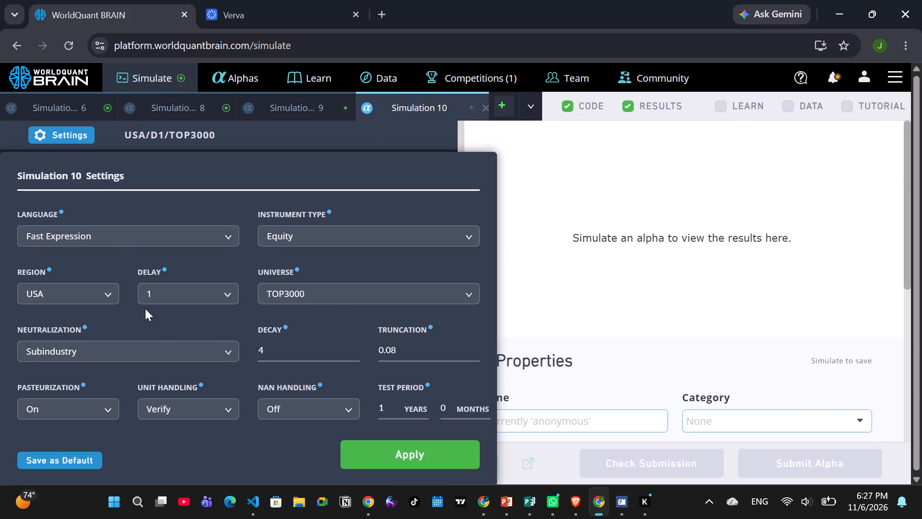
{"action": "left_click", "coordinate": [331, 296]}
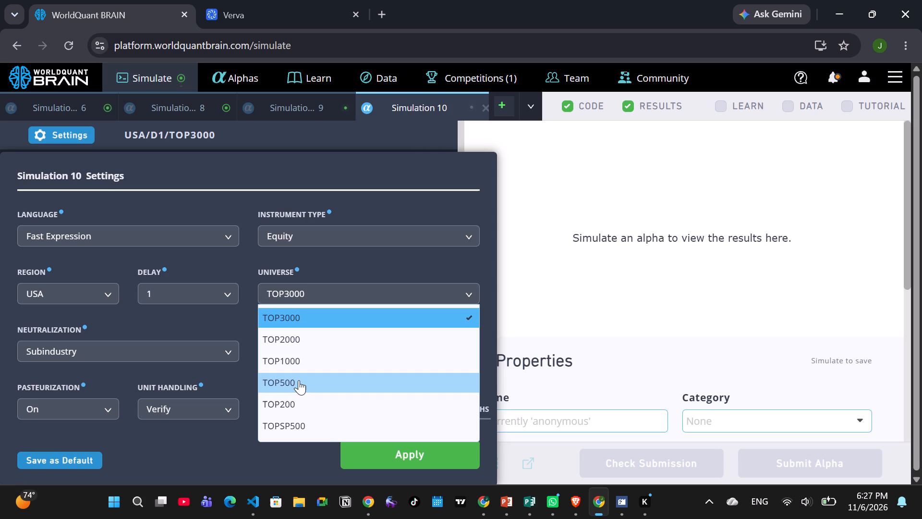
{"action": "left_click", "coordinate": [299, 380]}
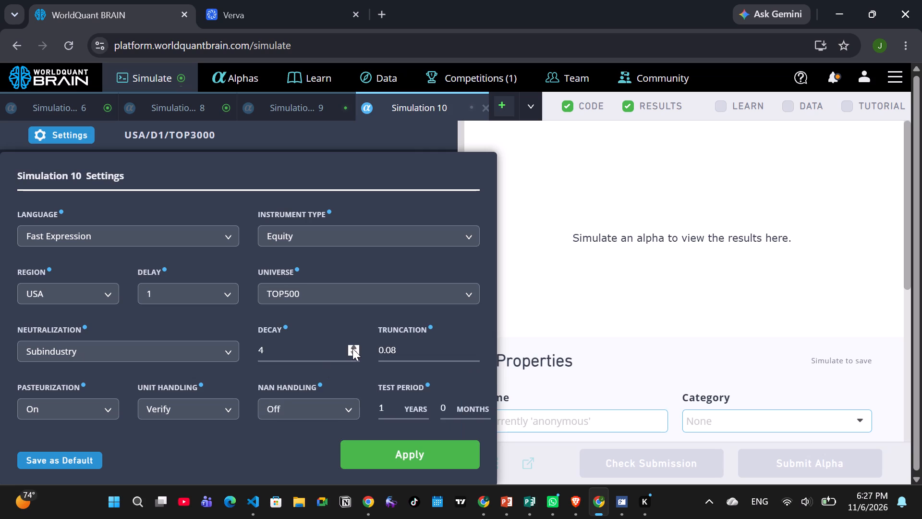
{"action": "triple_click", "coordinate": [352, 348]}
{"action": "triple_click", "coordinate": [352, 348]}
{"action": "left_click", "coordinate": [352, 348]}
{"action": "left_click", "coordinate": [205, 352]}
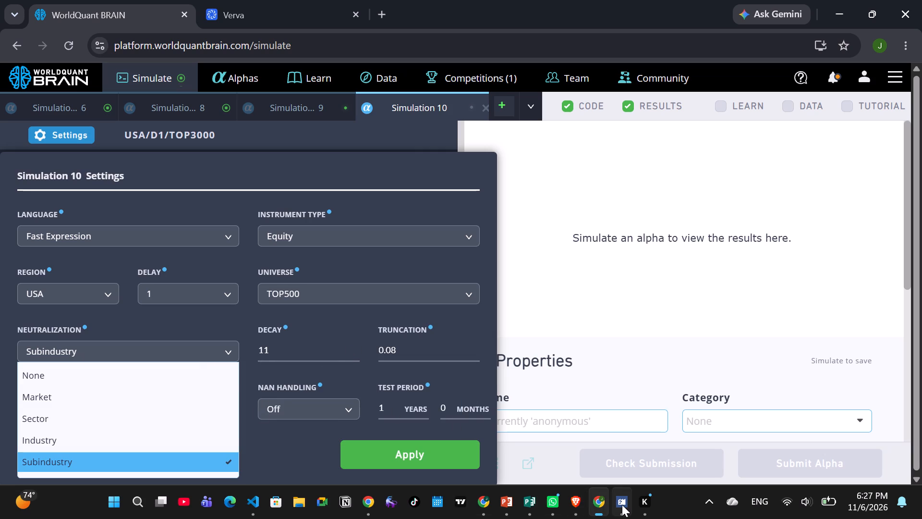
{"action": "left_click", "coordinate": [482, 513]}
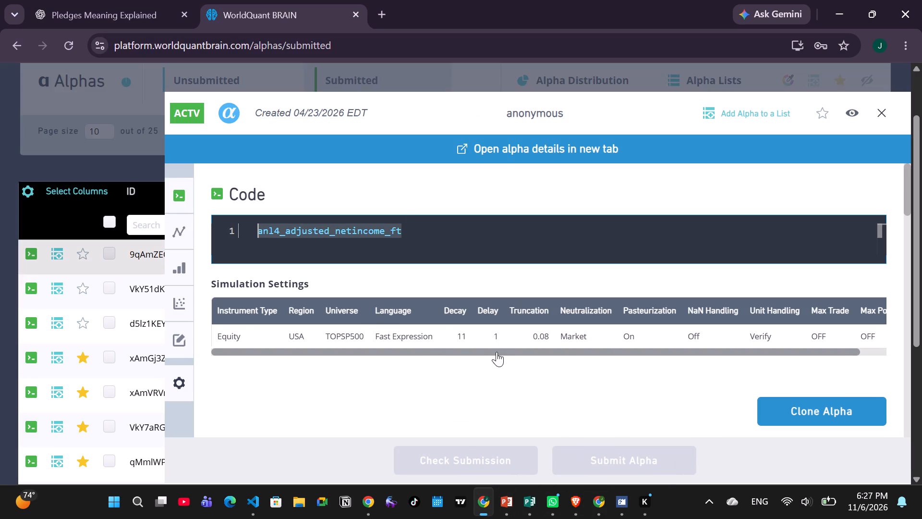
{"action": "left_click", "coordinate": [845, 9]}
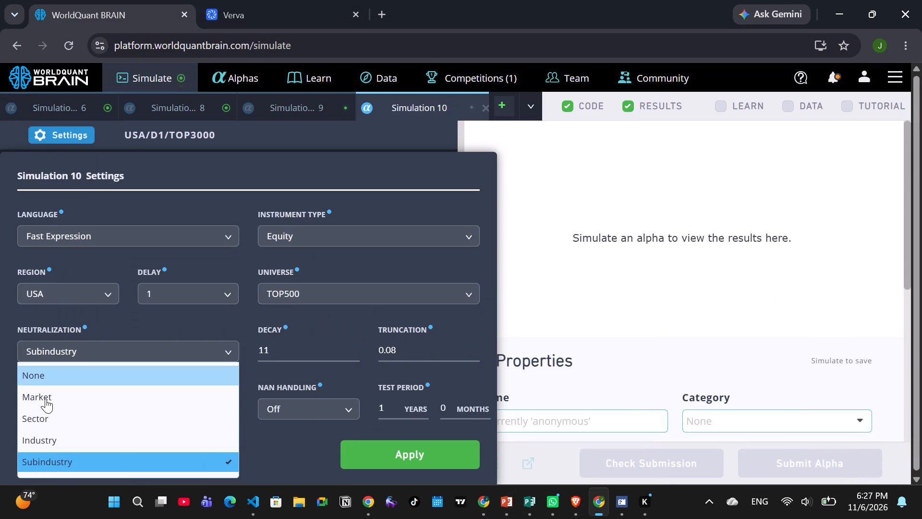
{"action": "left_click", "coordinate": [46, 398]}
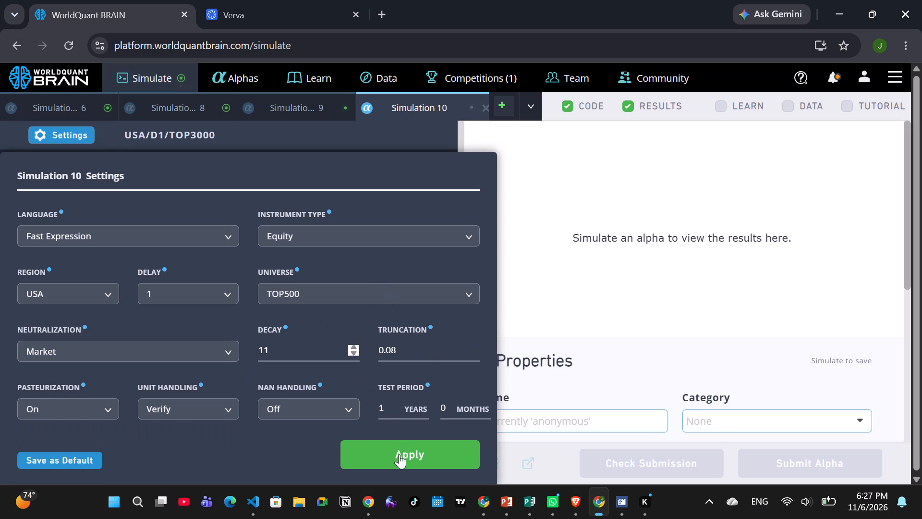
{"action": "left_click", "coordinate": [399, 454]}
{"action": "left_click", "coordinate": [428, 473]}
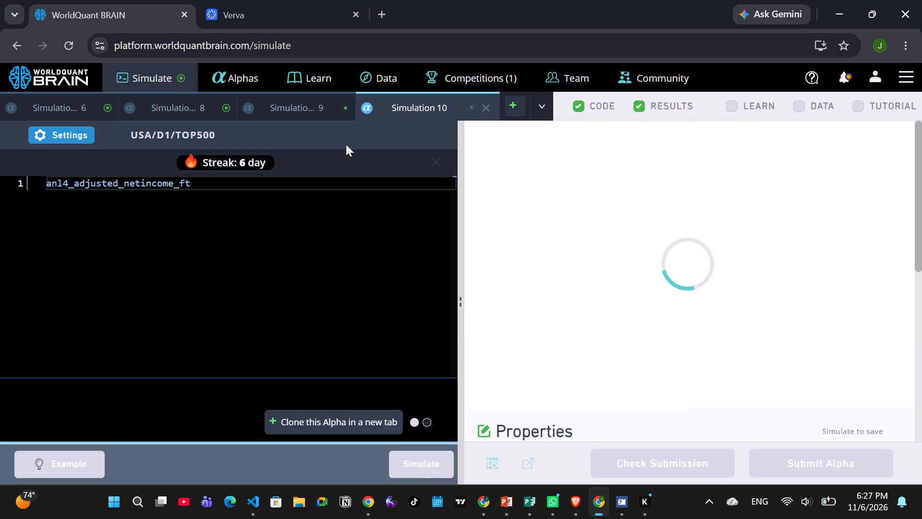
View the Unsubmitted alphas list and return to the simulation workspace.
{"action": "left_click", "coordinate": [259, 81]}
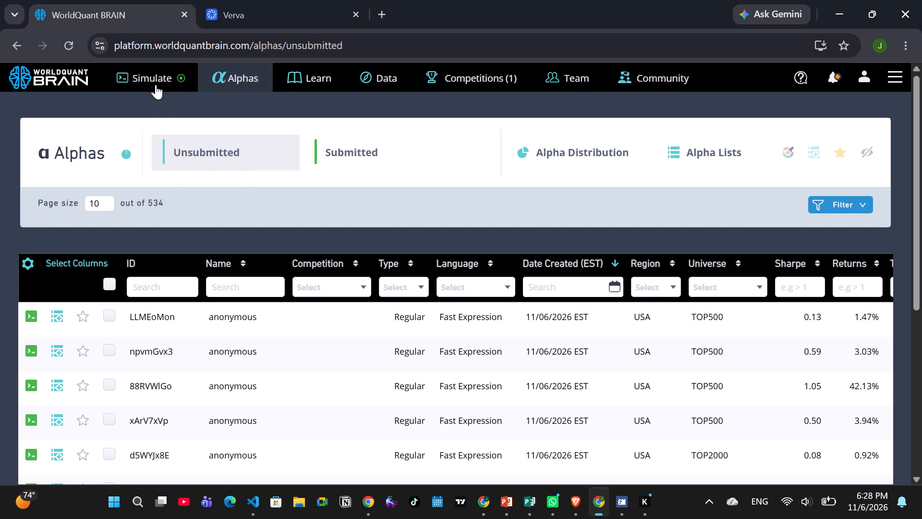
{"action": "left_click", "coordinate": [146, 73]}
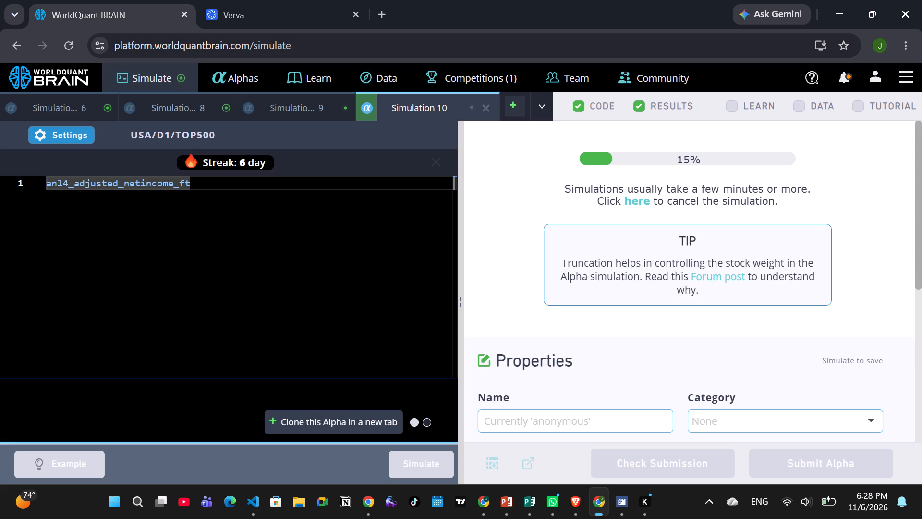
Set Simulation 6's neutralization to Industry and run the simulation again.
{"action": "left_click", "coordinate": [38, 115]}
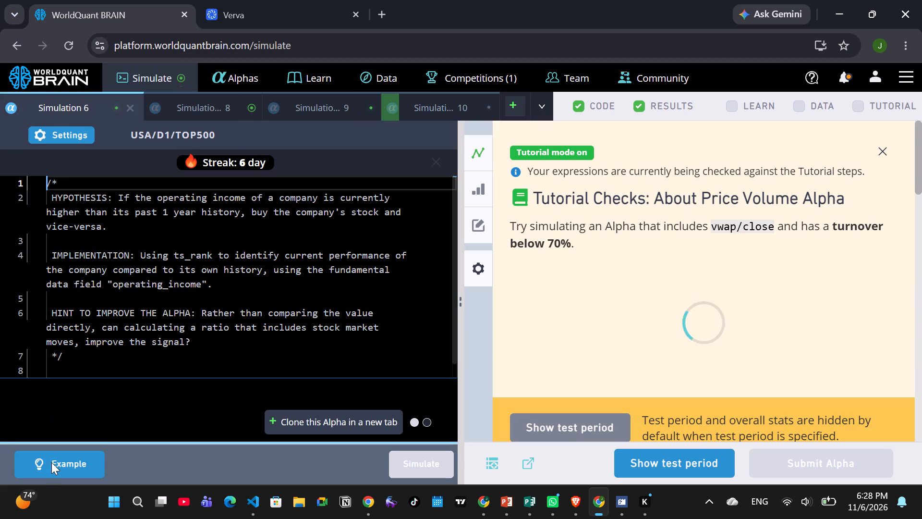
{"action": "left_click", "coordinate": [56, 140]}
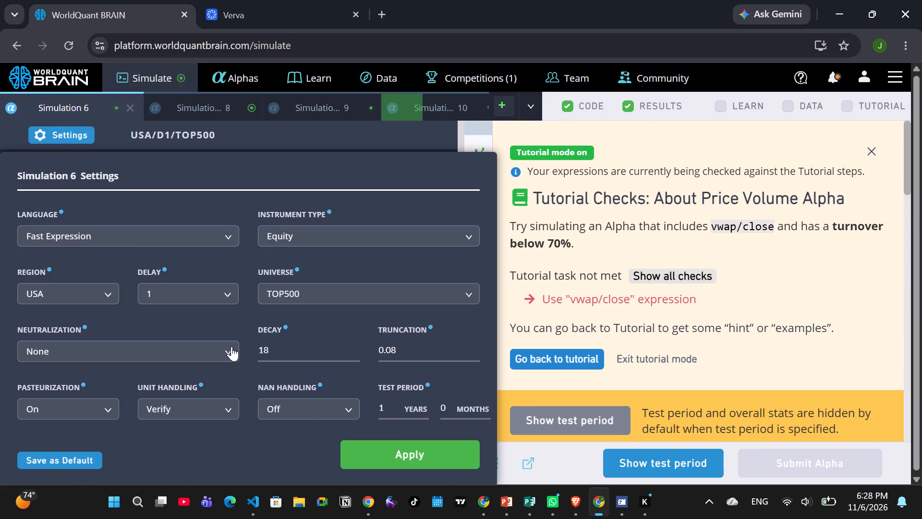
{"action": "left_click", "coordinate": [229, 347]}
{"action": "left_click", "coordinate": [79, 434]}
{"action": "left_click", "coordinate": [382, 445]}
{"action": "left_click", "coordinate": [393, 457]}
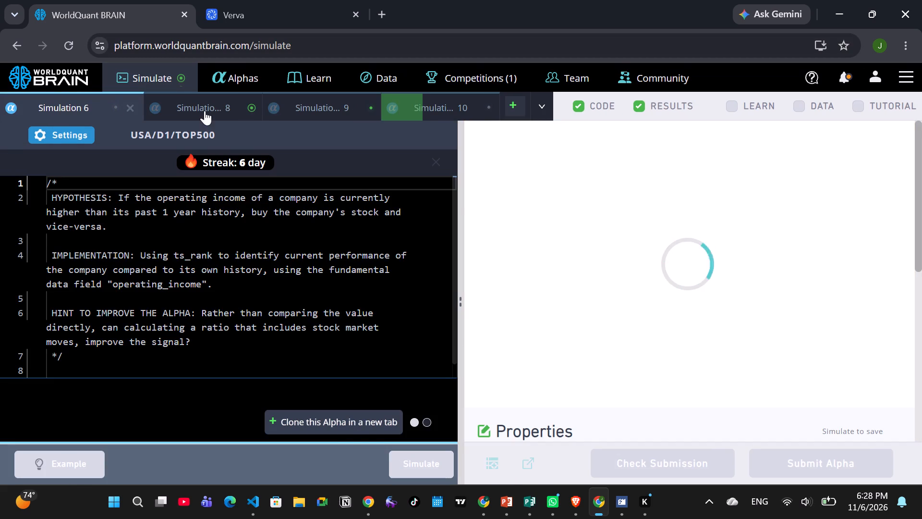
Configure Simulation 8 with universe TOP200, decay 18 and Market neutralization, and run the simulation again.
{"action": "left_click", "coordinate": [205, 111]}
{"action": "left_click", "coordinate": [68, 136]}
{"action": "left_click", "coordinate": [358, 300]}
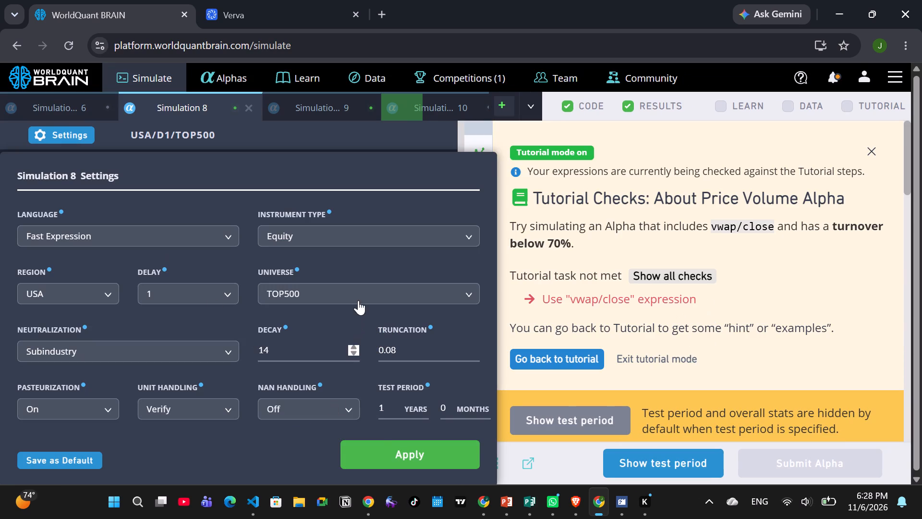
{"action": "left_click", "coordinate": [292, 408]}
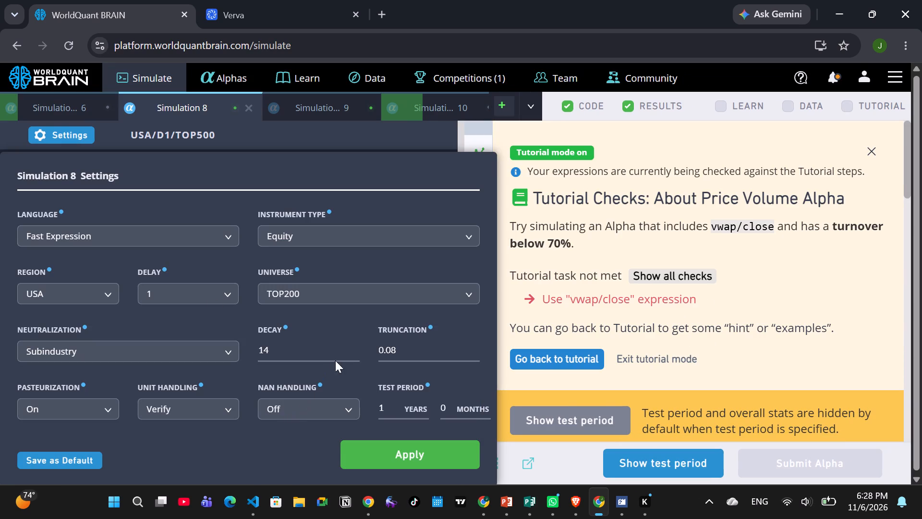
{"action": "triple_click", "coordinate": [350, 349]}
{"action": "left_click", "coordinate": [351, 349]}
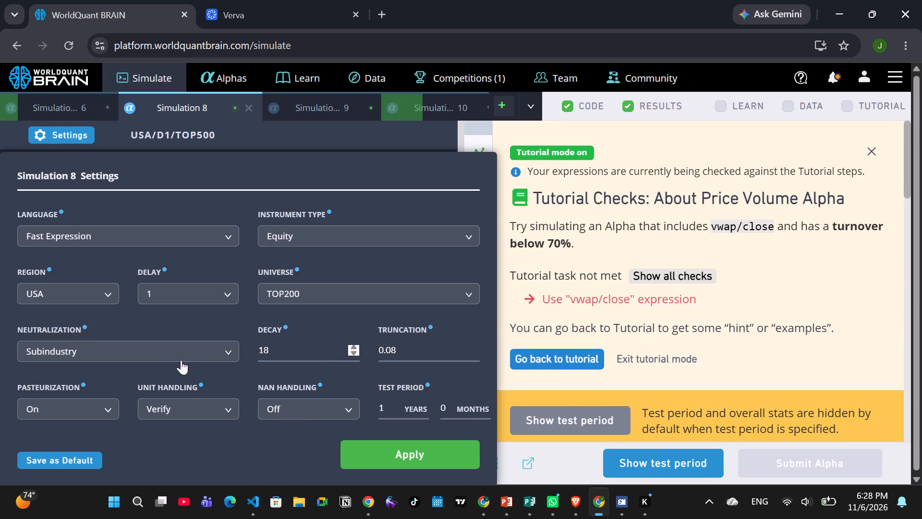
{"action": "left_click", "coordinate": [180, 360]}
{"action": "left_click", "coordinate": [99, 397]}
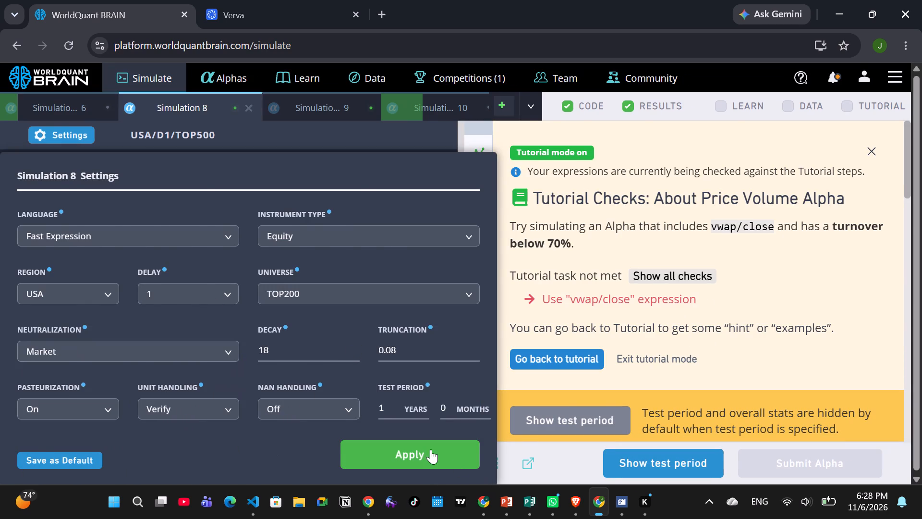
{"action": "left_click", "coordinate": [431, 449]}
{"action": "left_click", "coordinate": [427, 460]}
Set Simulation 9's universe to TOP2000, decay to 12 and neutralization to Market, and apply the settings.
{"action": "left_click", "coordinate": [311, 117]}
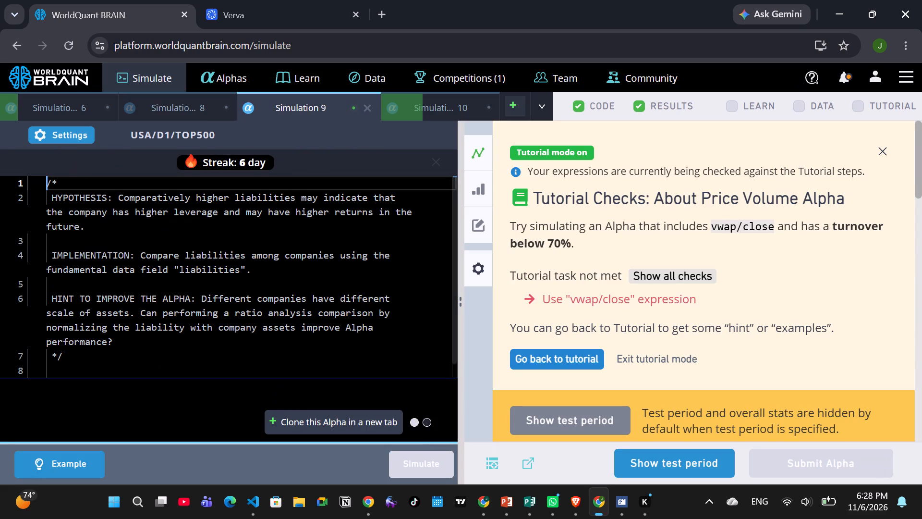
{"action": "left_click", "coordinate": [74, 141]}
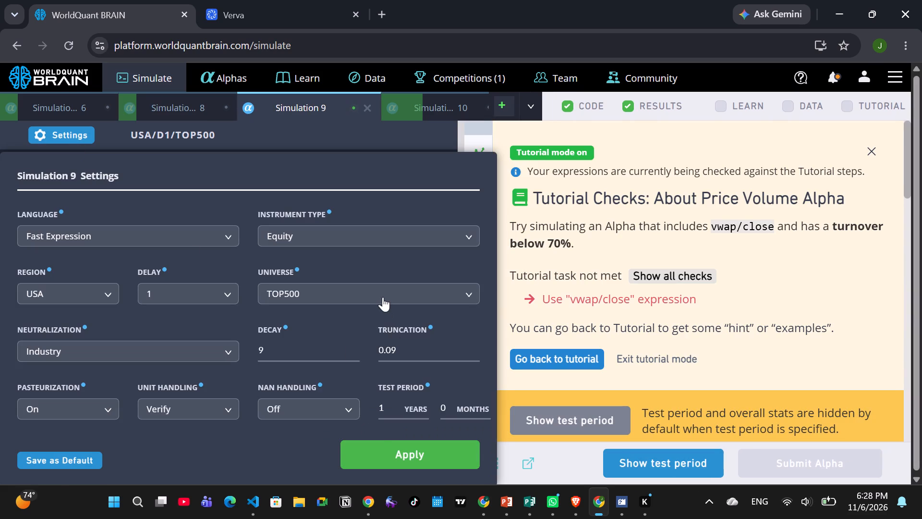
{"action": "left_click", "coordinate": [383, 297]}
{"action": "left_click", "coordinate": [297, 338]}
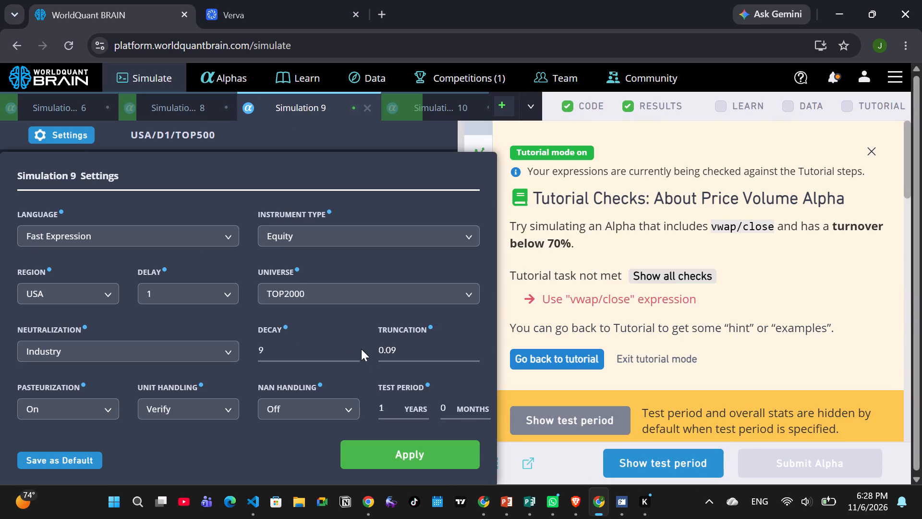
{"action": "triple_click", "coordinate": [356, 346]}
{"action": "left_click", "coordinate": [146, 354]}
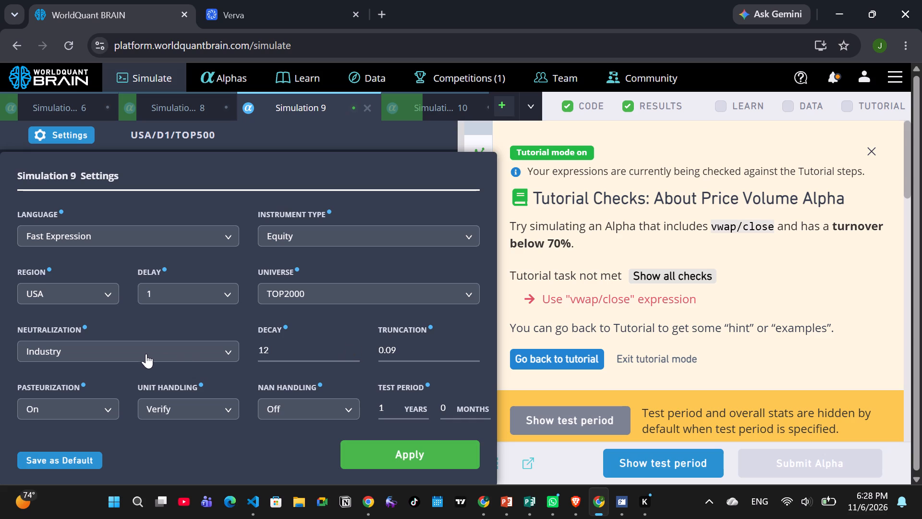
{"action": "left_click", "coordinate": [77, 400]}
{"action": "left_click", "coordinate": [371, 469]}
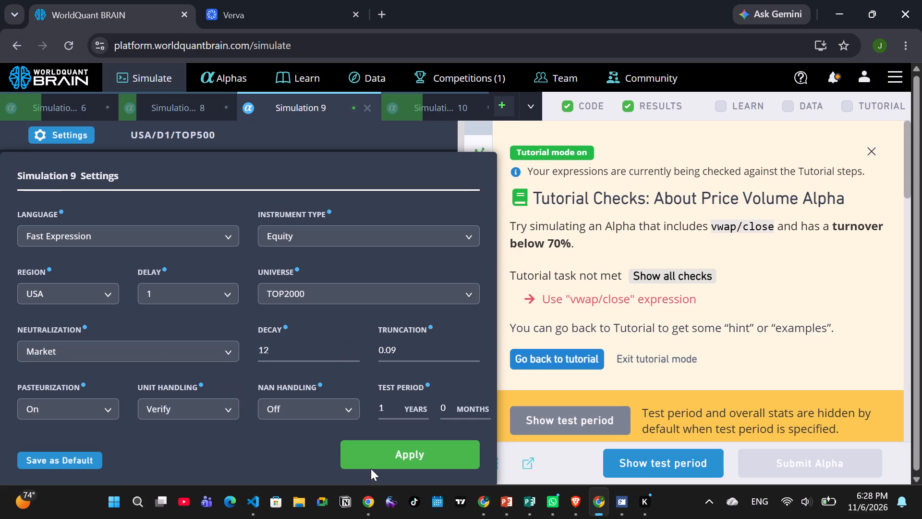
{"action": "left_click", "coordinate": [374, 460]}
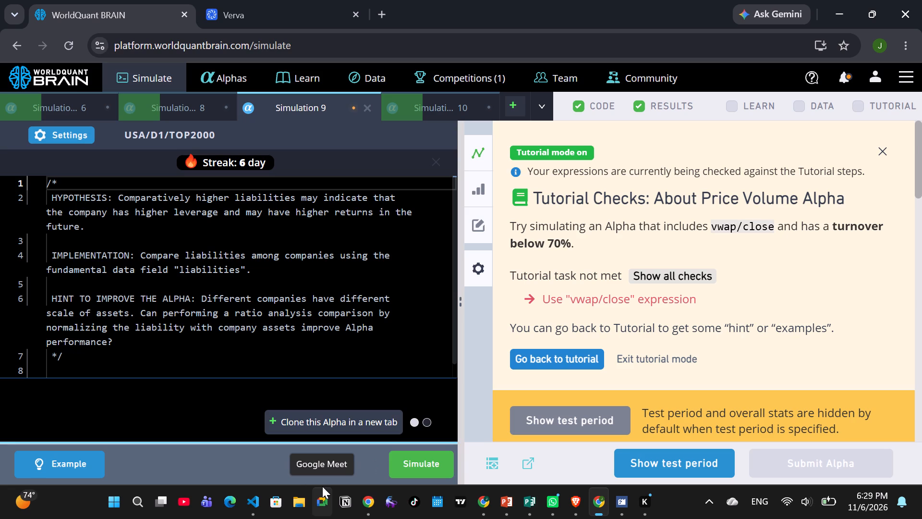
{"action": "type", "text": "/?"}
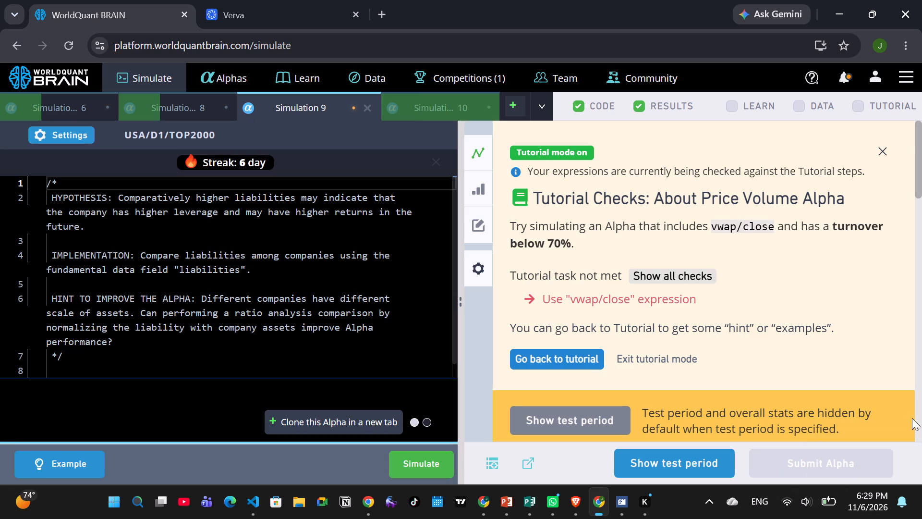
Run Simulation 9 with its newly applied settings.
{"action": "left_click", "coordinate": [437, 457]}
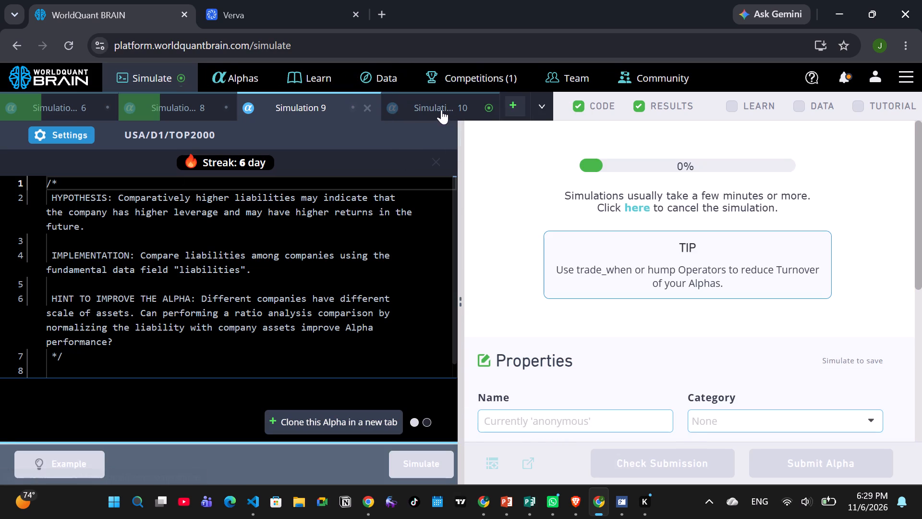
Show the test period for Simulation 10 and review its results down to the IS Testing Status.
{"action": "left_click", "coordinate": [441, 110]}
{"action": "left_click", "coordinate": [659, 466]}
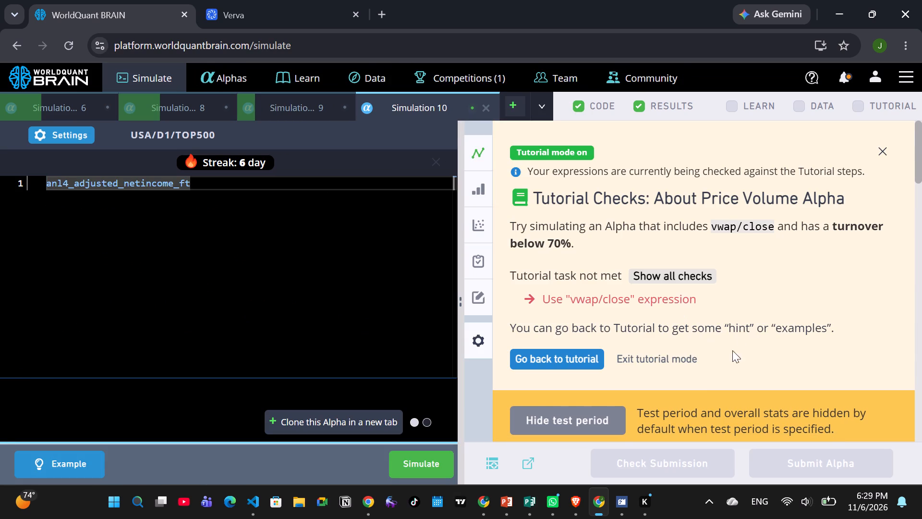
{"action": "scroll", "coordinate": [743, 334], "scroll_direction": "down", "scroll_amount": 16}
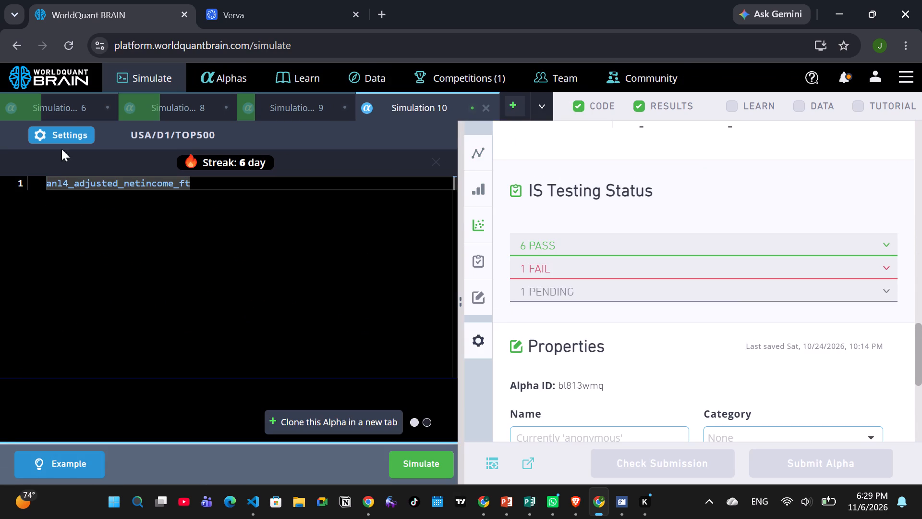
Set Simulation 10's truncation to 0.1, apply the settings and try to run the simulation again.
{"action": "left_click", "coordinate": [61, 130]}
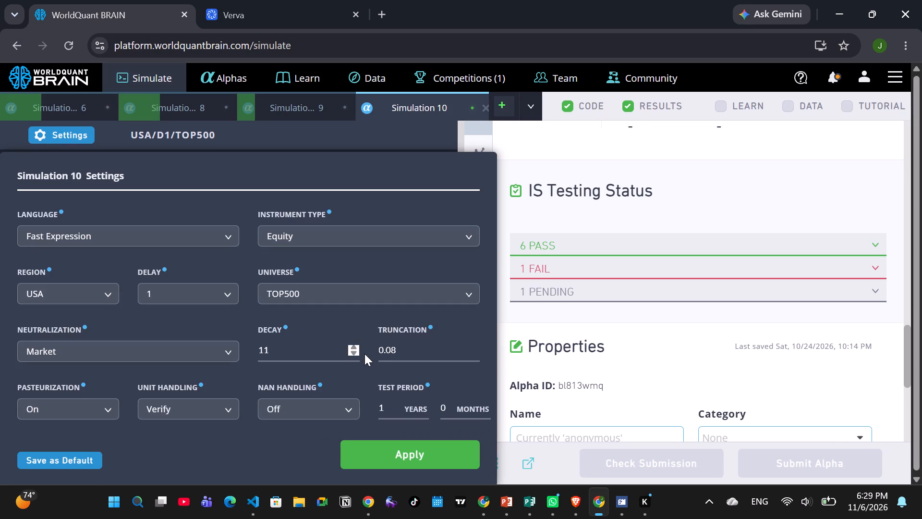
{"action": "double_click", "coordinate": [477, 349]}
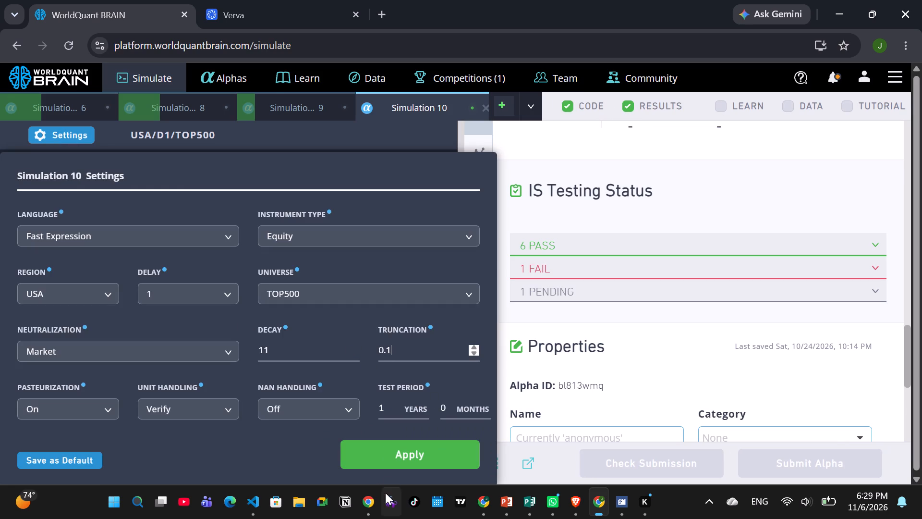
{"action": "left_click", "coordinate": [390, 457]}
{"action": "left_click", "coordinate": [417, 463]}
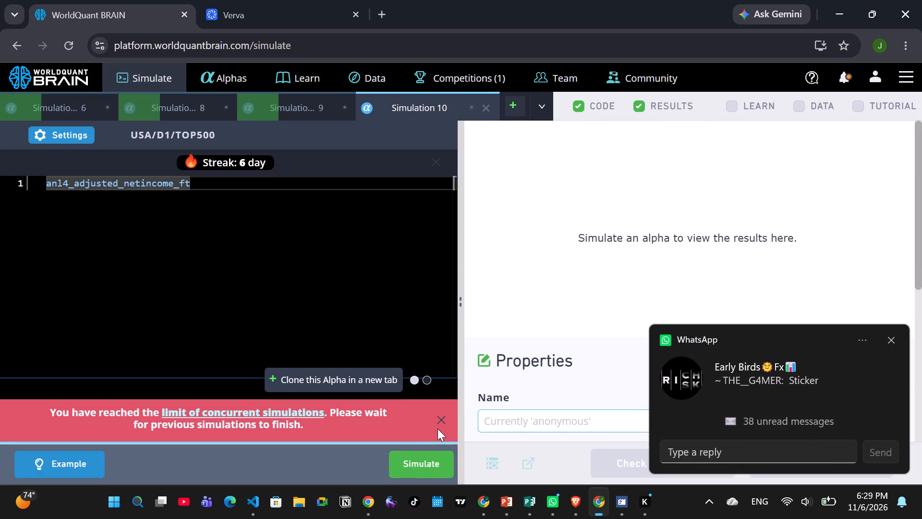
{"action": "left_click", "coordinate": [441, 421]}
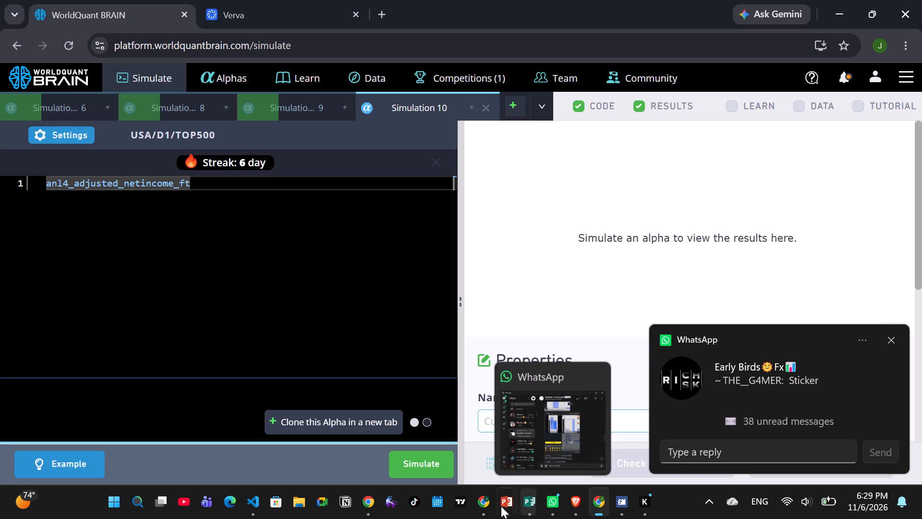
Check the simulation settings of the submitted anl4_adjusted_netincome_ft alpha in the other browser window, and return to Simulation 10.
{"action": "left_click", "coordinate": [487, 510]}
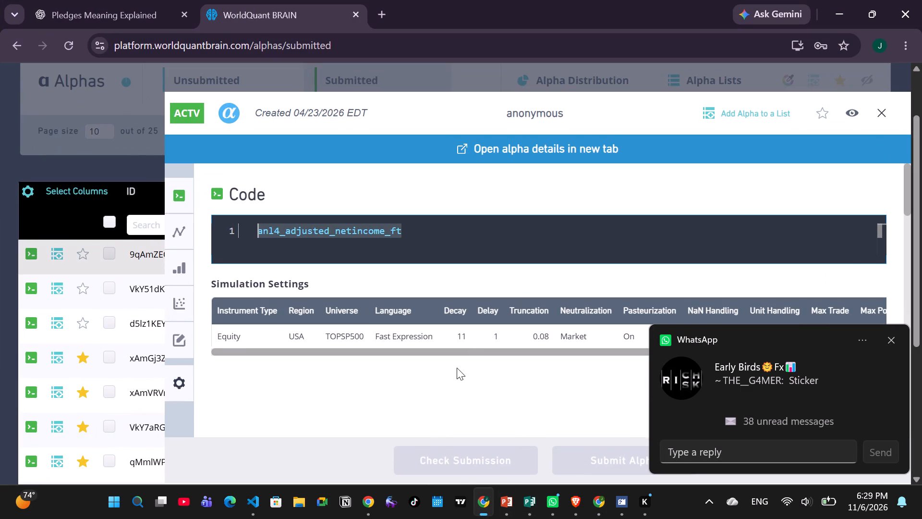
{"action": "left_click", "coordinate": [456, 368]}
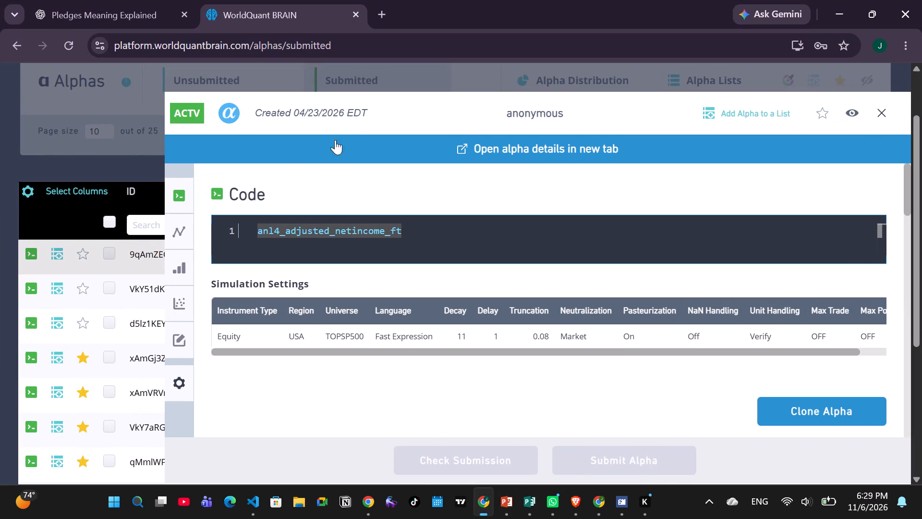
{"action": "left_click", "coordinate": [592, 518]}
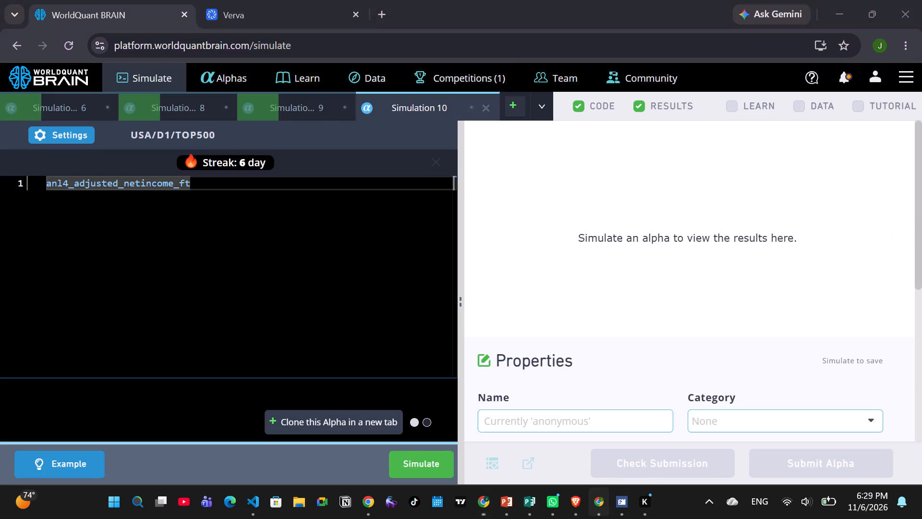
Set Simulation 10's universe to TOPSP500 and truncation to 0.08, apply the settings and run the simulation.
{"action": "left_click", "coordinate": [68, 137]}
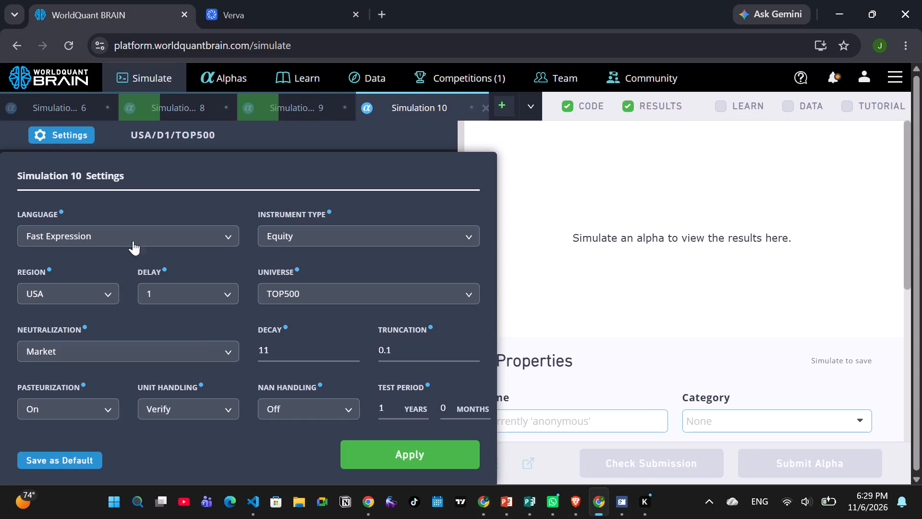
{"action": "left_click", "coordinate": [328, 292]}
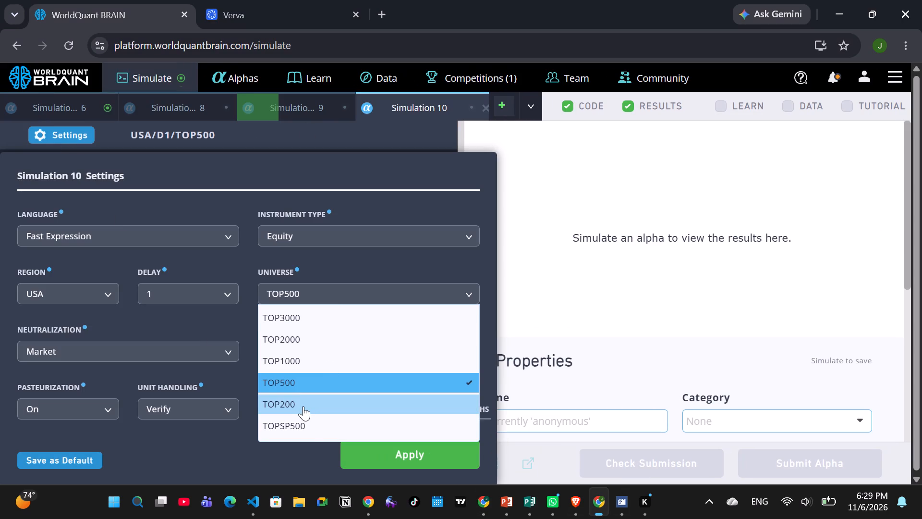
{"action": "left_click", "coordinate": [314, 423]}
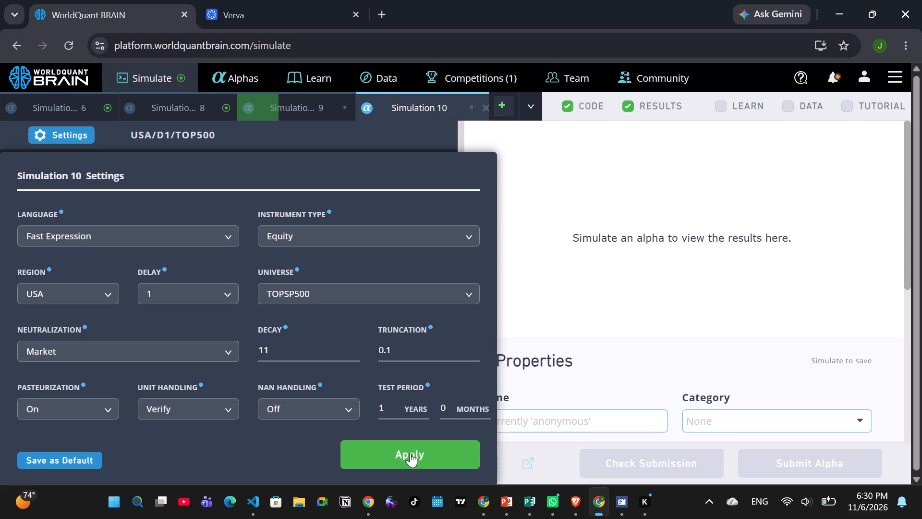
{"action": "double_click", "coordinate": [475, 352]}
{"action": "left_click", "coordinate": [371, 456]}
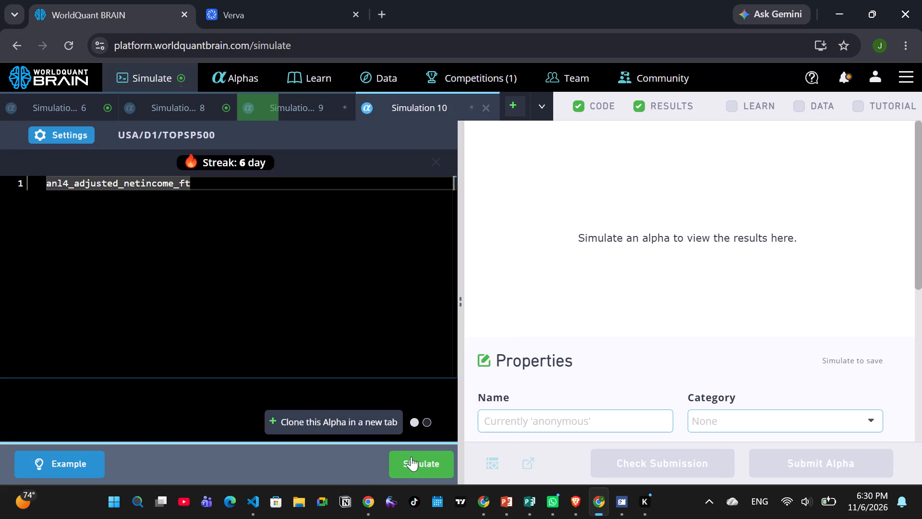
{"action": "left_click", "coordinate": [436, 465]}
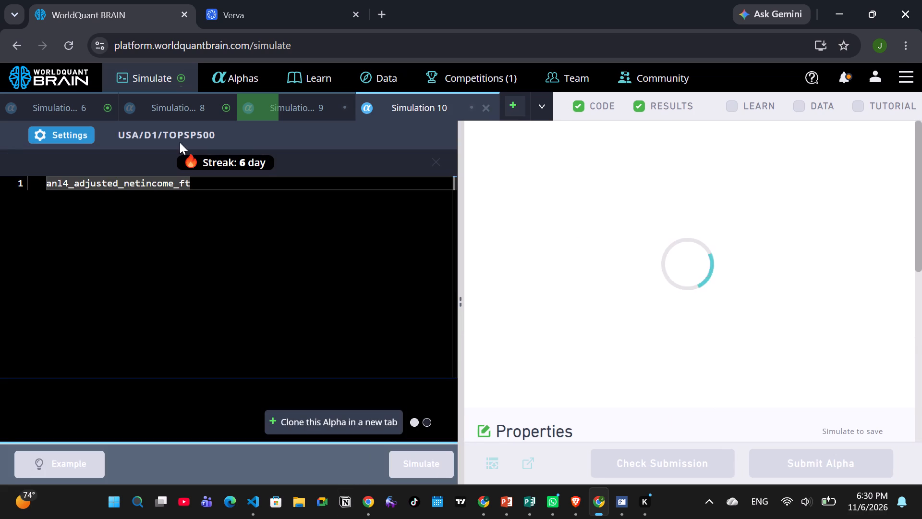
Set Simulation 8's neutralization to Subindustry and universe to TOP2000, apply the settings and run the simulation.
{"action": "left_click", "coordinate": [173, 106]}
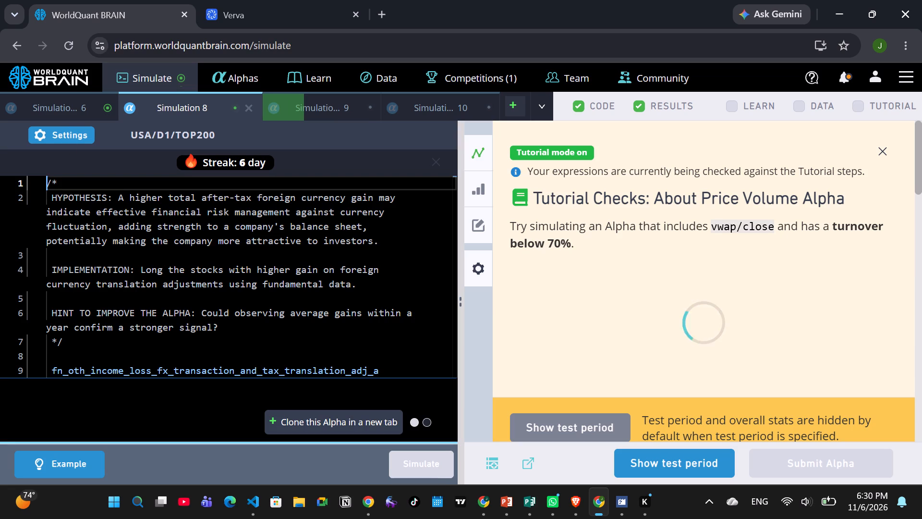
{"action": "left_click", "coordinate": [78, 136]}
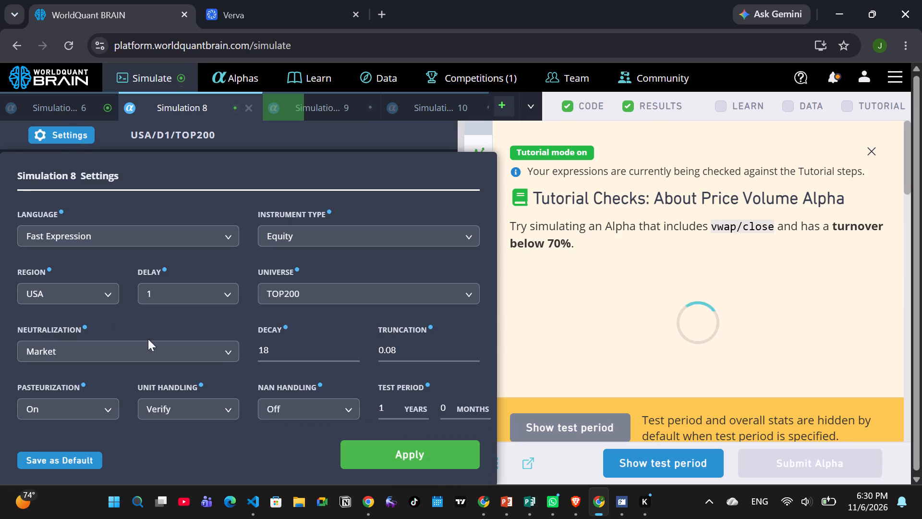
{"action": "left_click", "coordinate": [206, 360]}
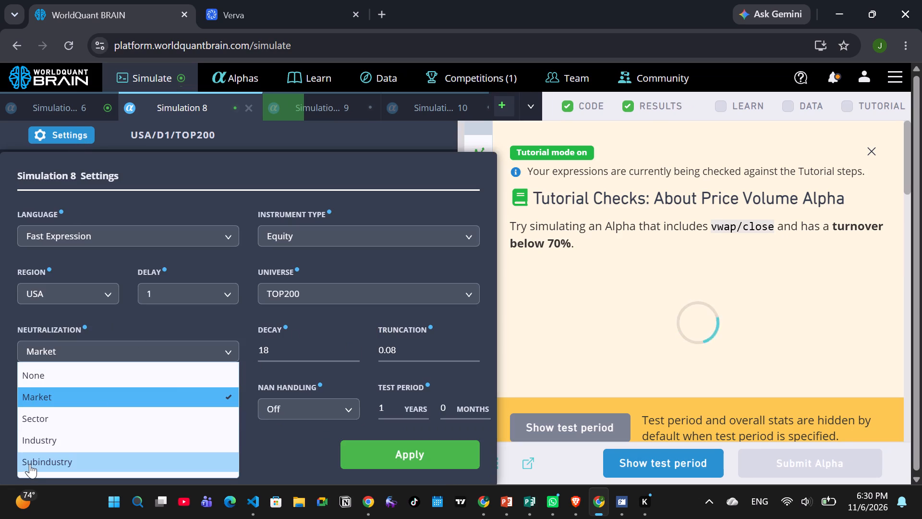
{"action": "left_click", "coordinate": [30, 464]}
{"action": "left_click", "coordinate": [402, 301]}
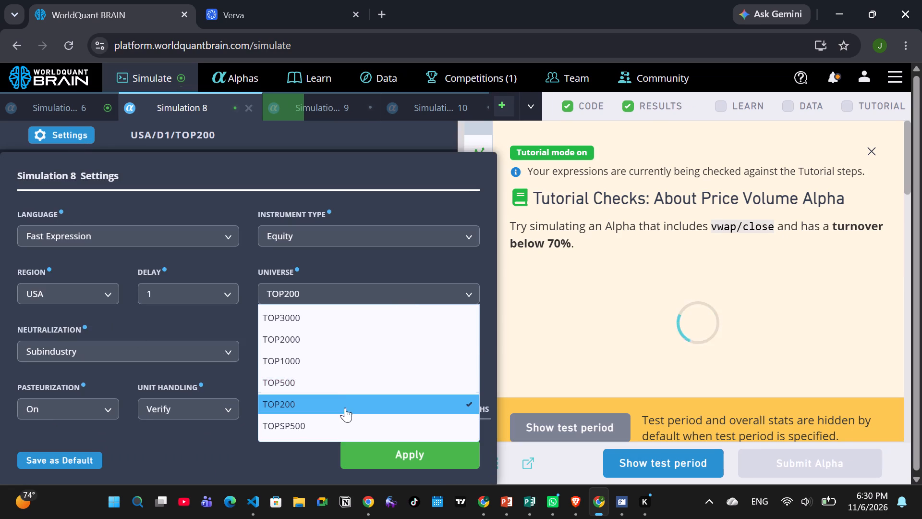
{"action": "left_click", "coordinate": [319, 345]}
{"action": "left_click", "coordinate": [402, 450]}
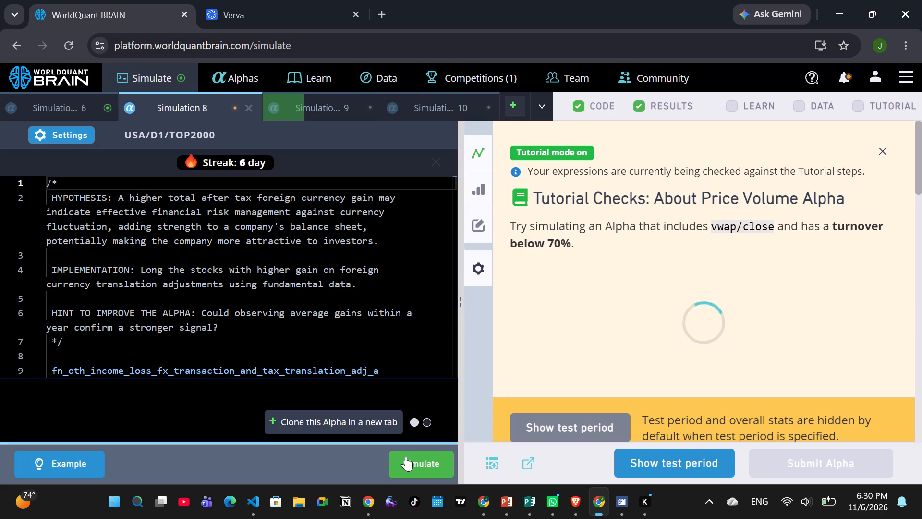
{"action": "left_click", "coordinate": [406, 457]}
Set Simulation 6's neutralization to Market, universe to TOP2000 and decay to 22, apply the settings and run the simulation.
{"action": "left_click", "coordinate": [60, 115]}
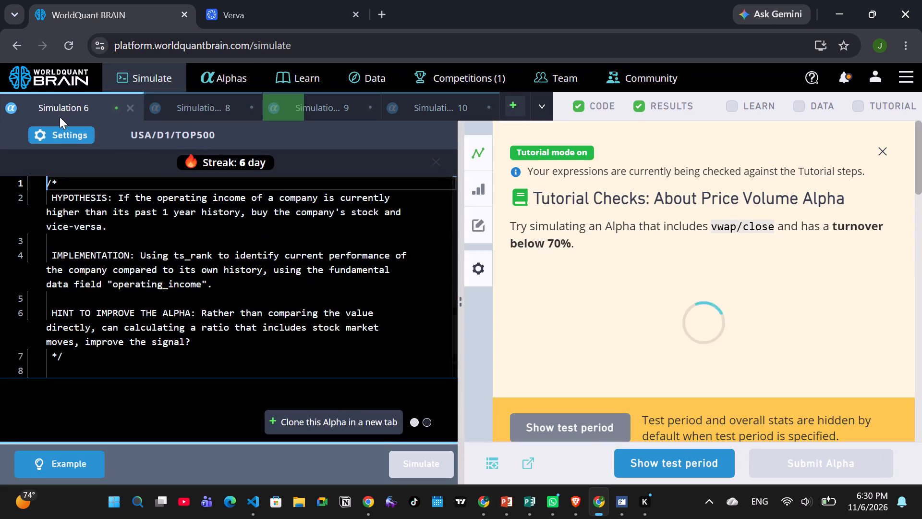
{"action": "left_click", "coordinate": [59, 133]}
{"action": "left_click", "coordinate": [230, 352]}
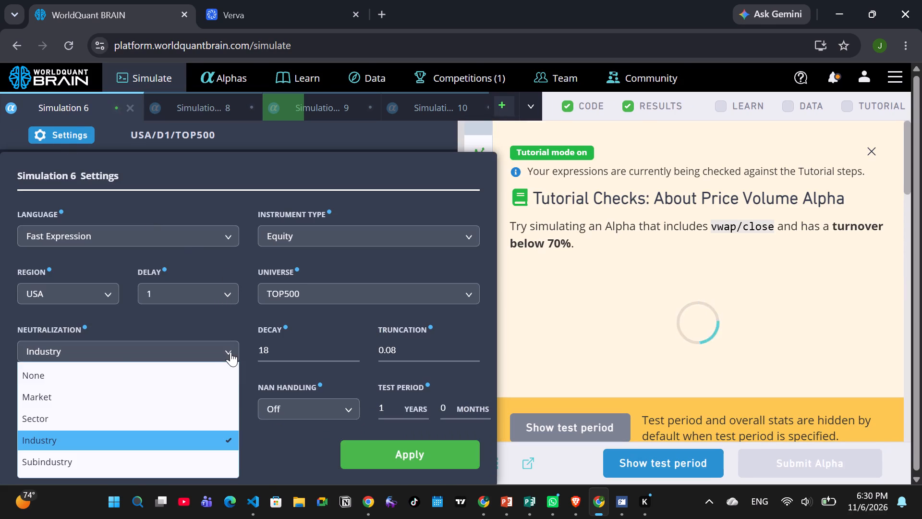
{"action": "left_click", "coordinate": [113, 393]}
{"action": "left_click", "coordinate": [357, 298]}
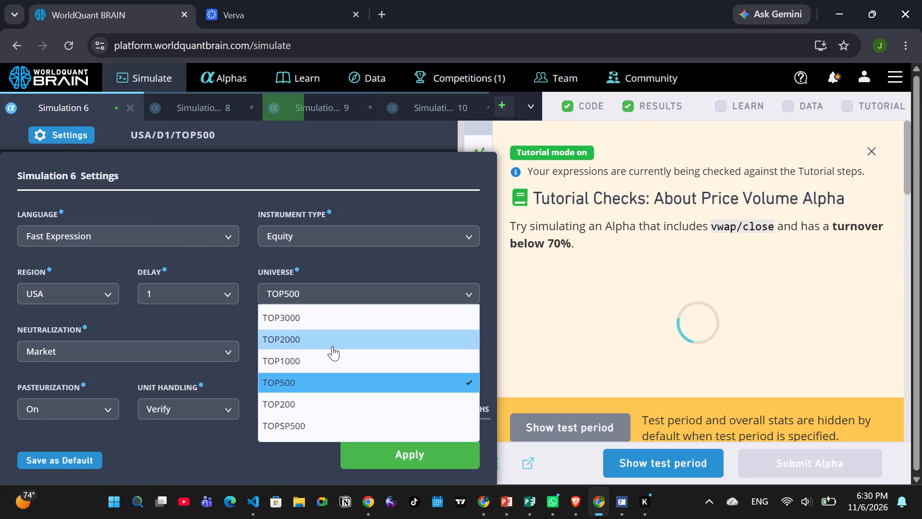
{"action": "left_click", "coordinate": [332, 346]}
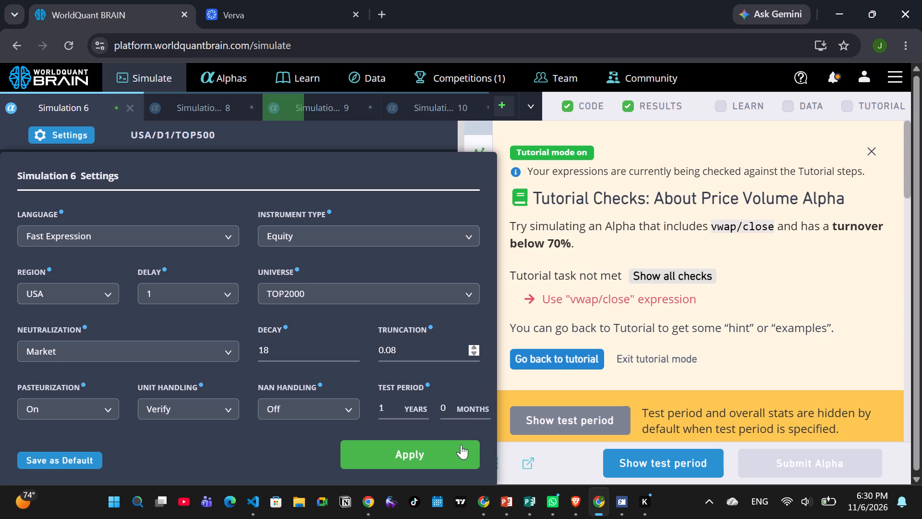
{"action": "triple_click", "coordinate": [354, 347]}
{"action": "left_click", "coordinate": [354, 347]}
{"action": "left_click", "coordinate": [397, 460]}
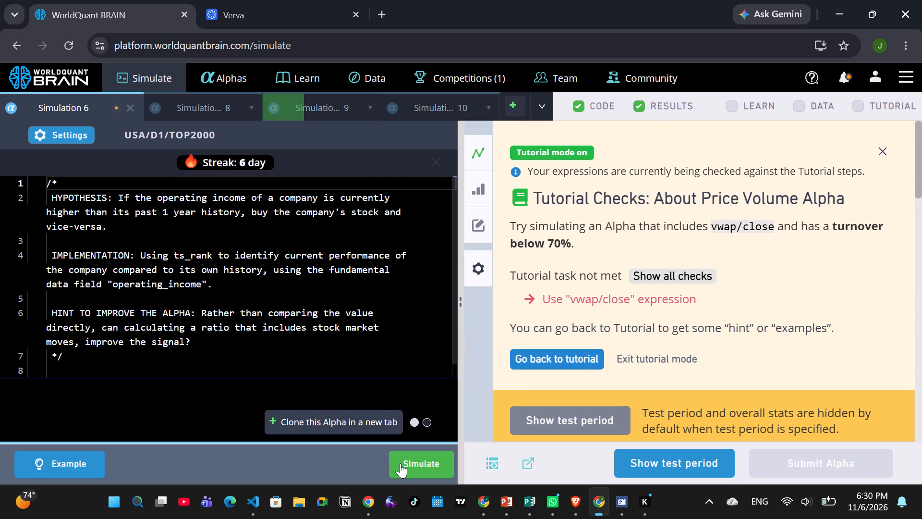
{"action": "left_click", "coordinate": [400, 463]}
{"action": "left_click", "coordinate": [424, 104]}
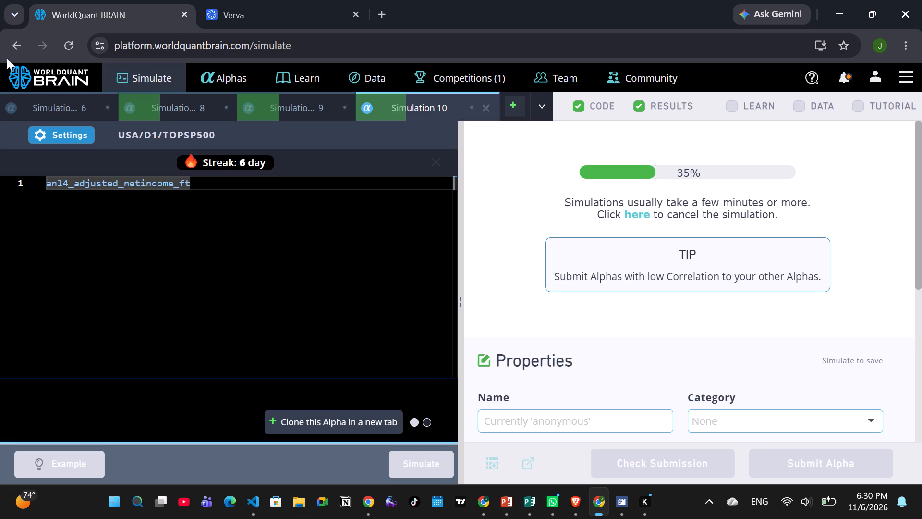
{"action": "left_click", "coordinate": [67, 110]}
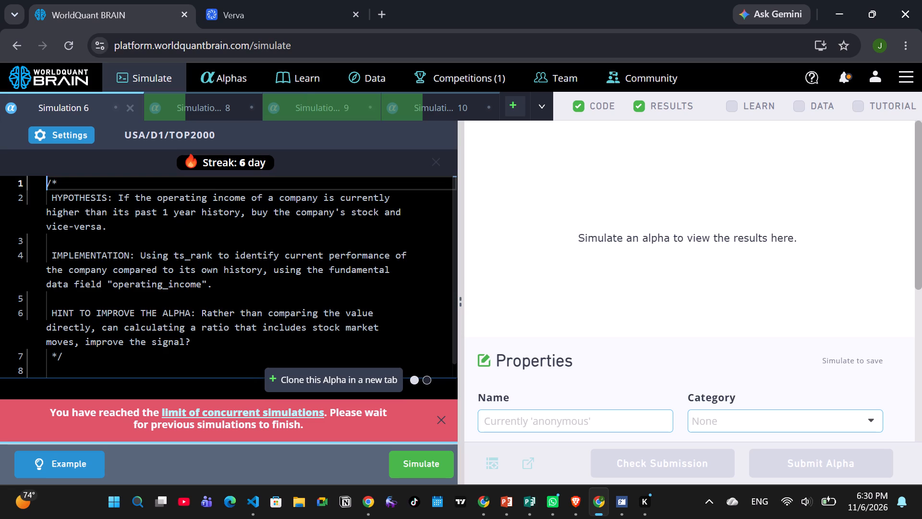
{"action": "left_click", "coordinate": [445, 463]}
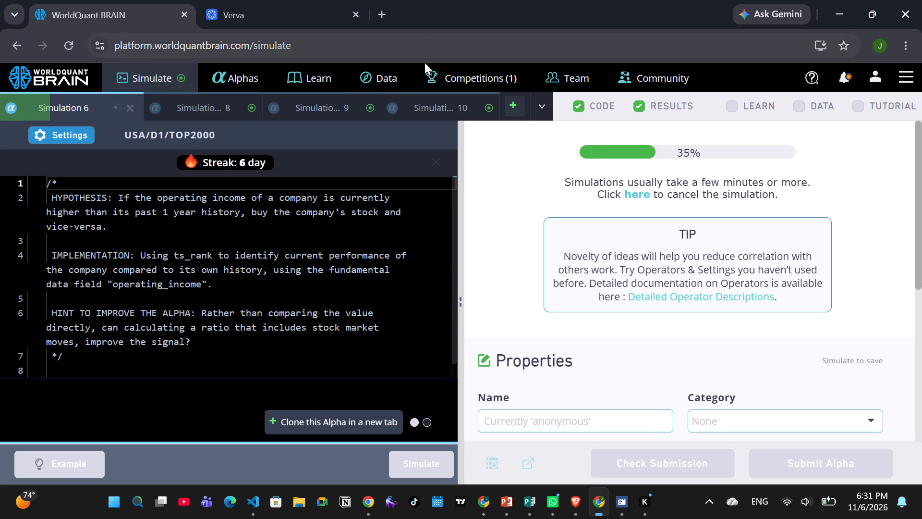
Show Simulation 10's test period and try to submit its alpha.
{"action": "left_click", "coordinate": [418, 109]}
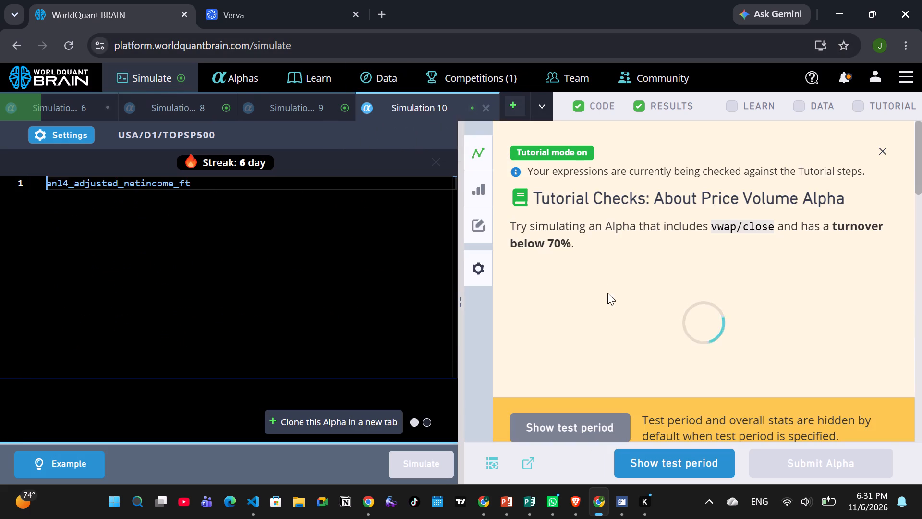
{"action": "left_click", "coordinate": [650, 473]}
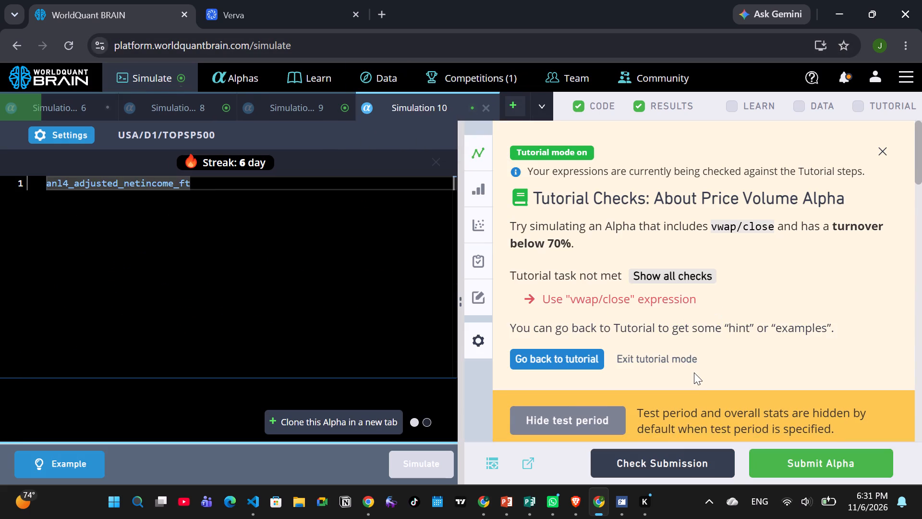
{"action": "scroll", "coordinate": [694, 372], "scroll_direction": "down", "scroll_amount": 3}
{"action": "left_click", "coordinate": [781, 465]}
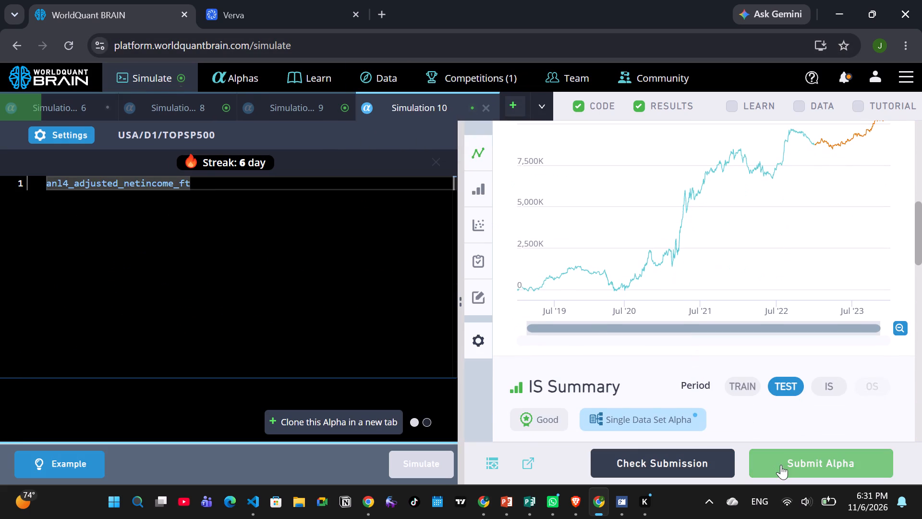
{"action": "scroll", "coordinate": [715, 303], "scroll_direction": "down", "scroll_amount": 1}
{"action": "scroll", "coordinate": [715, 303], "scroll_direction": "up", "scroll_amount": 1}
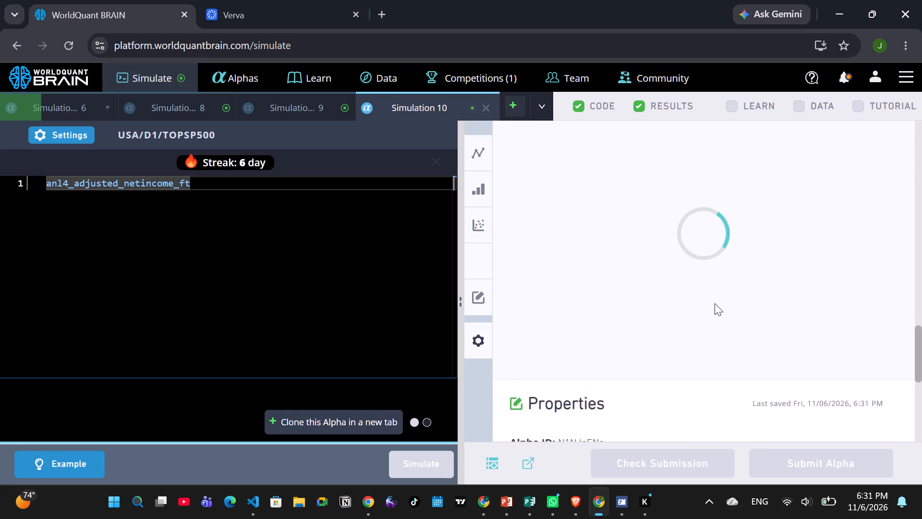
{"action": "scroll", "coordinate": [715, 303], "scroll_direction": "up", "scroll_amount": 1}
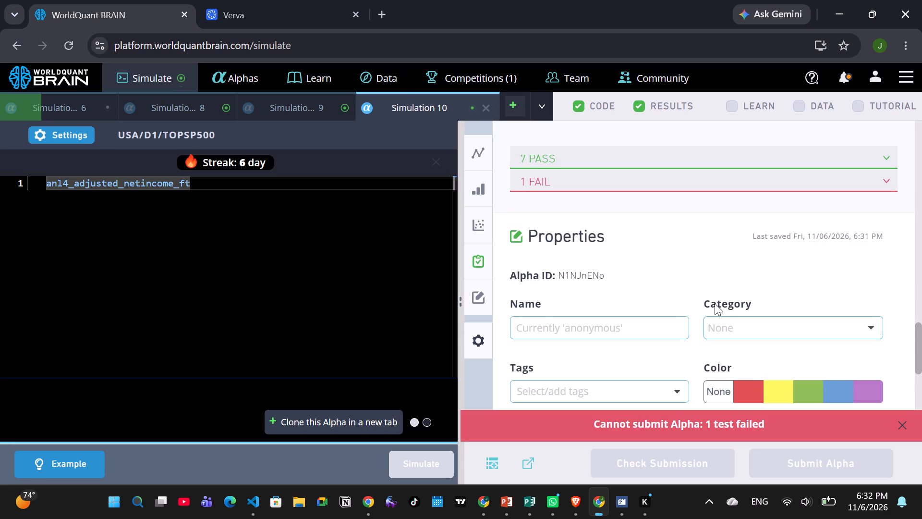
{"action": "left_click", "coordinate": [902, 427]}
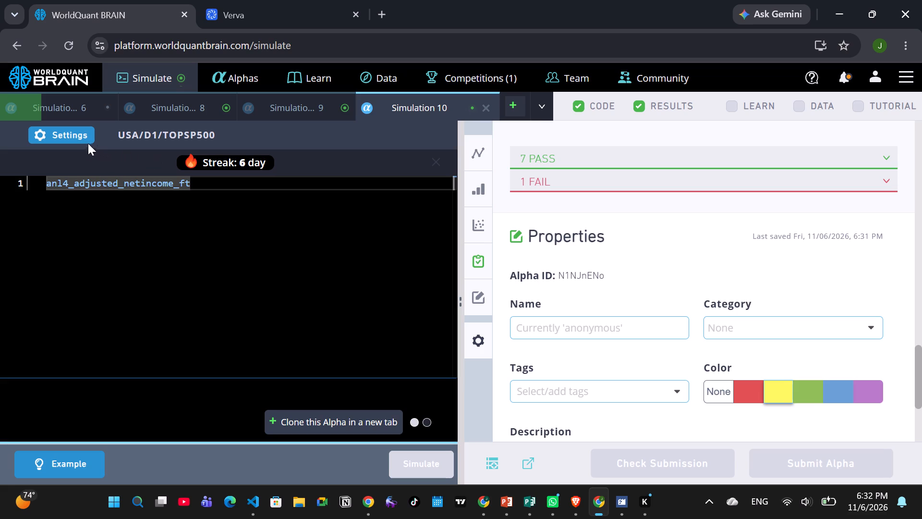
Change Simulation 10's truncation by one increment, apply the settings and run the simulation again.
{"action": "left_click", "coordinate": [83, 141]}
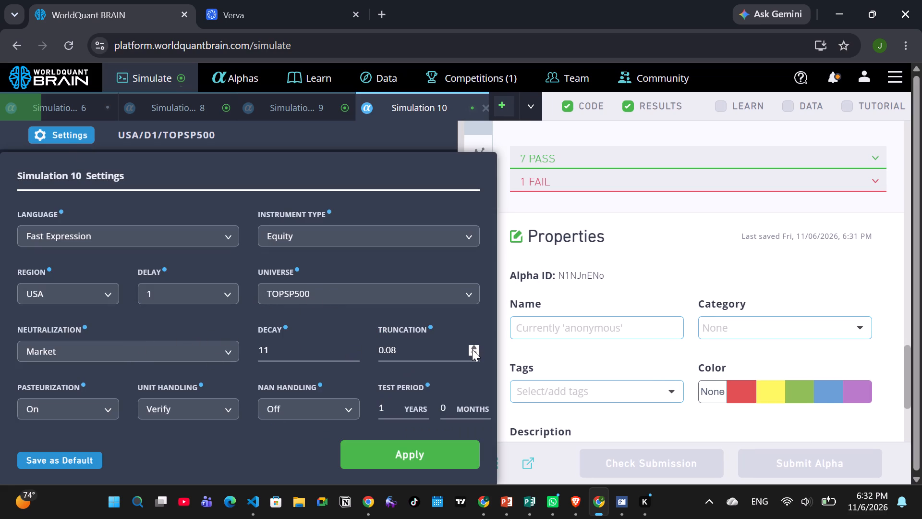
{"action": "left_click", "coordinate": [473, 349]}
{"action": "left_click", "coordinate": [404, 448]}
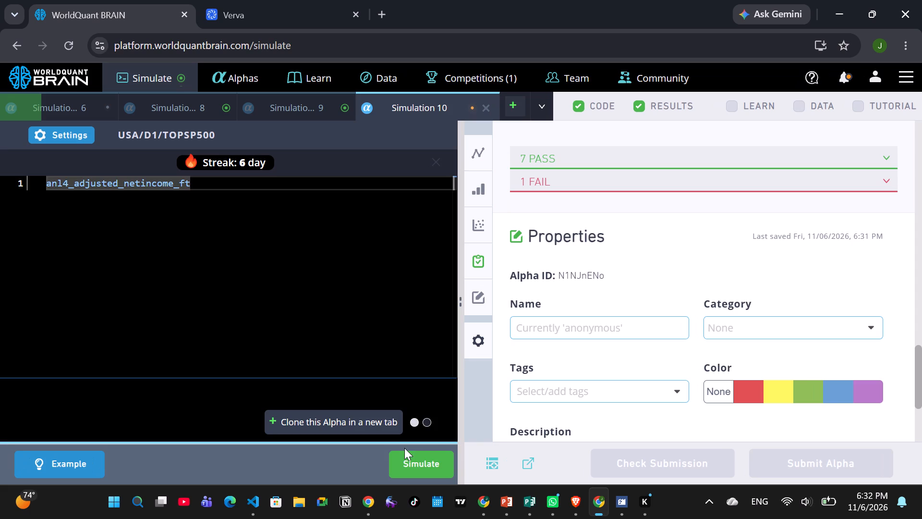
{"action": "left_click", "coordinate": [433, 458]}
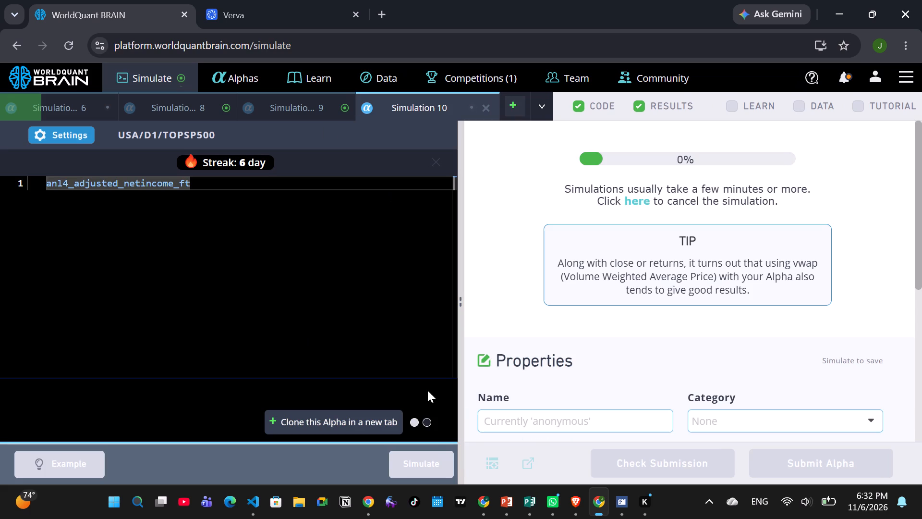
Switch to the other account's Chrome window with the submitted alpha's code and simulation settings.
{"action": "left_click", "coordinate": [489, 502]}
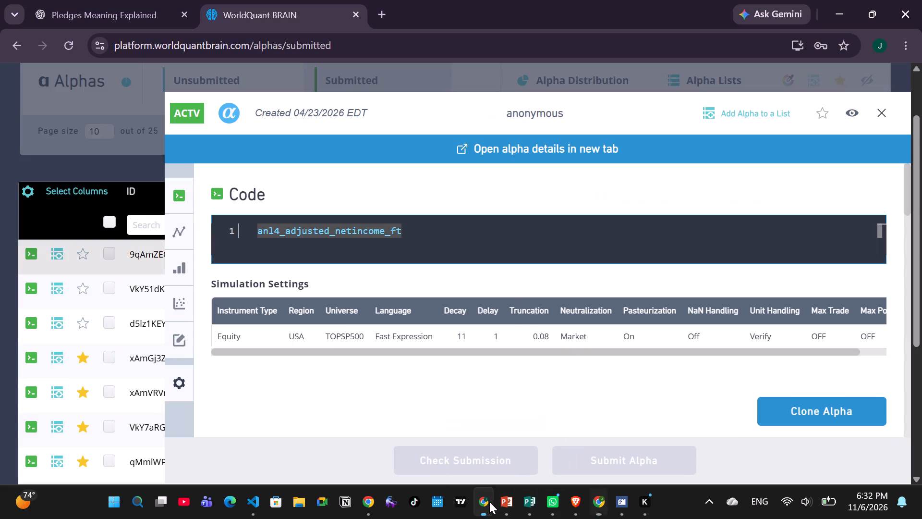
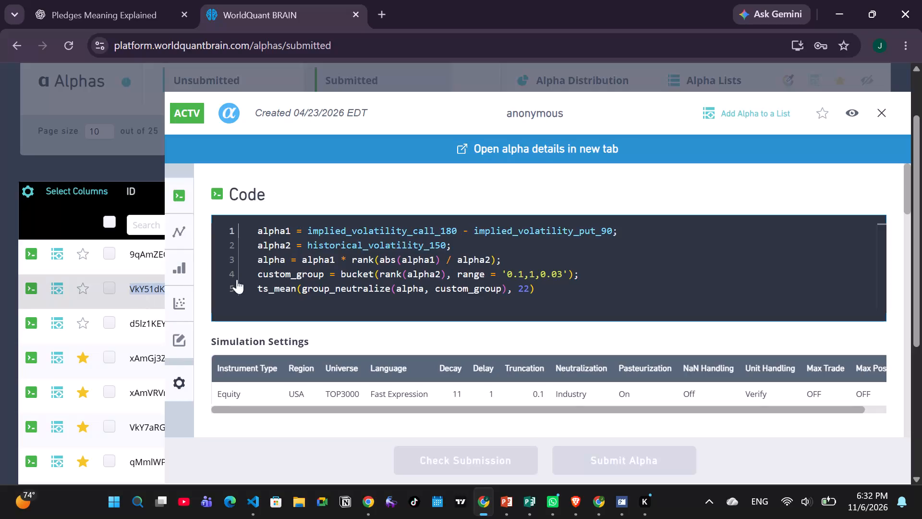
Copy the submitted alpha's full five-line implied-volatility code and paste it into a new simulation in the other account's Chrome window.
{"action": "scroll", "coordinate": [501, 266], "scroll_direction": "up", "scroll_amount": 1}
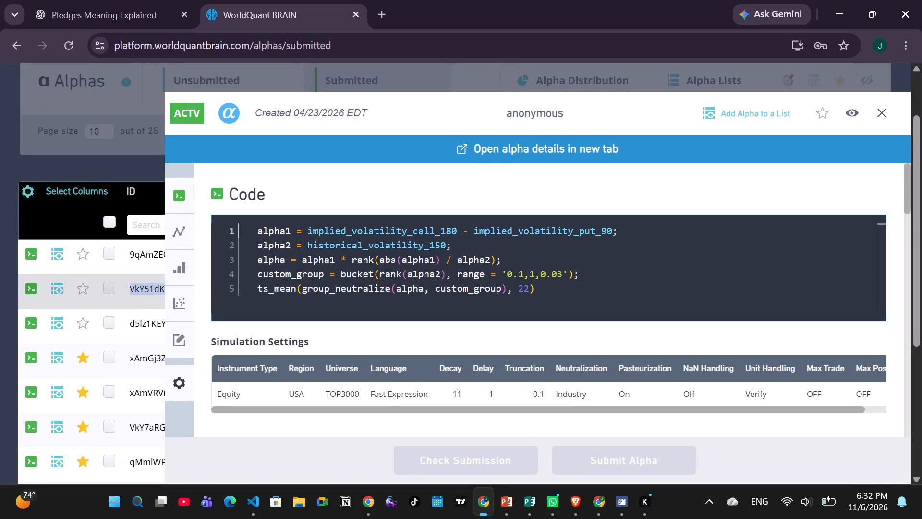
{"action": "scroll", "coordinate": [501, 266], "scroll_direction": "down", "scroll_amount": 1}
{"action": "left_click_drag", "start_coordinate": [536, 294], "coordinate": [339, 272]}
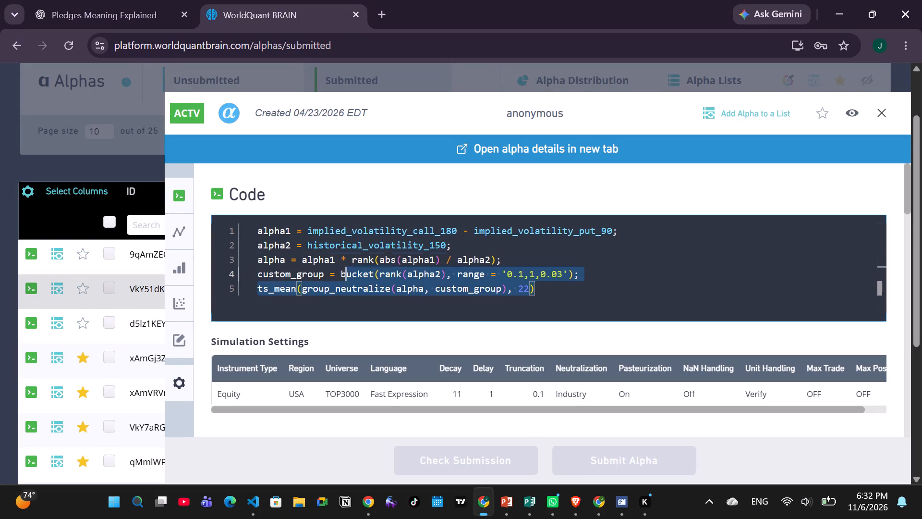
{"action": "left_click_drag", "start_coordinate": [339, 272], "coordinate": [258, 224]}
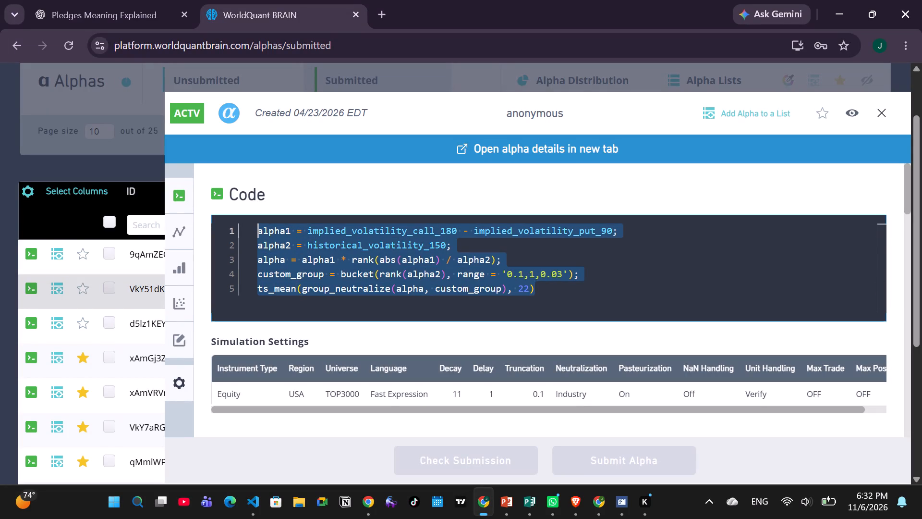
{"action": "left_click_drag", "start_coordinate": [258, 224], "coordinate": [258, 225]}
{"action": "key", "text": "ctrl+c"}
{"action": "left_click", "coordinate": [833, 16]}
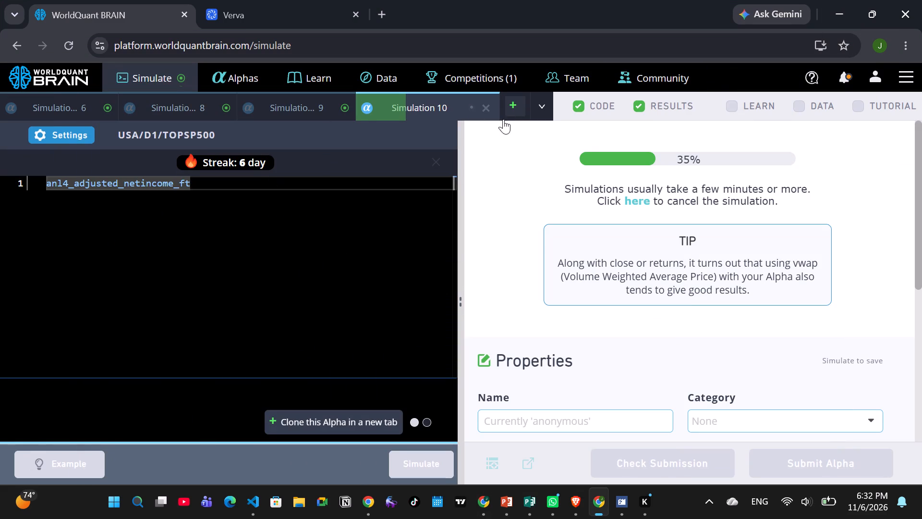
{"action": "left_click", "coordinate": [519, 105]}
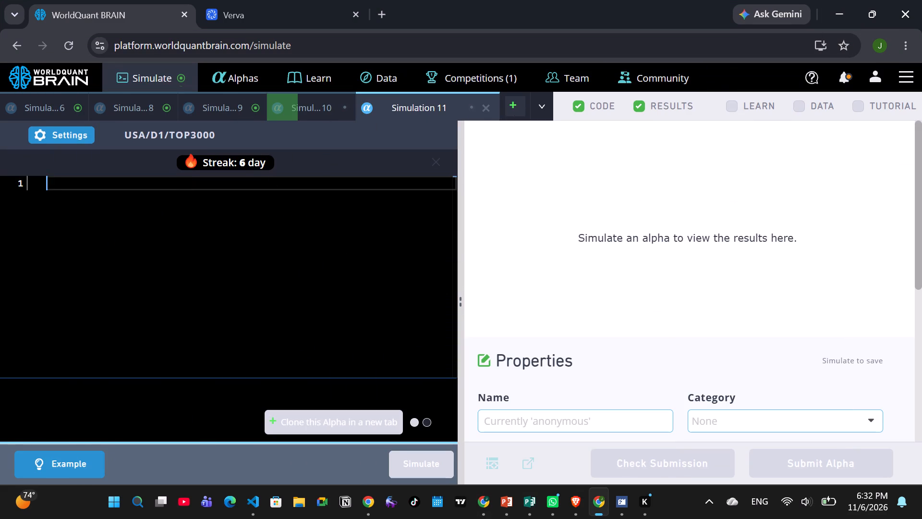
{"action": "key", "text": "ctrl+v"}
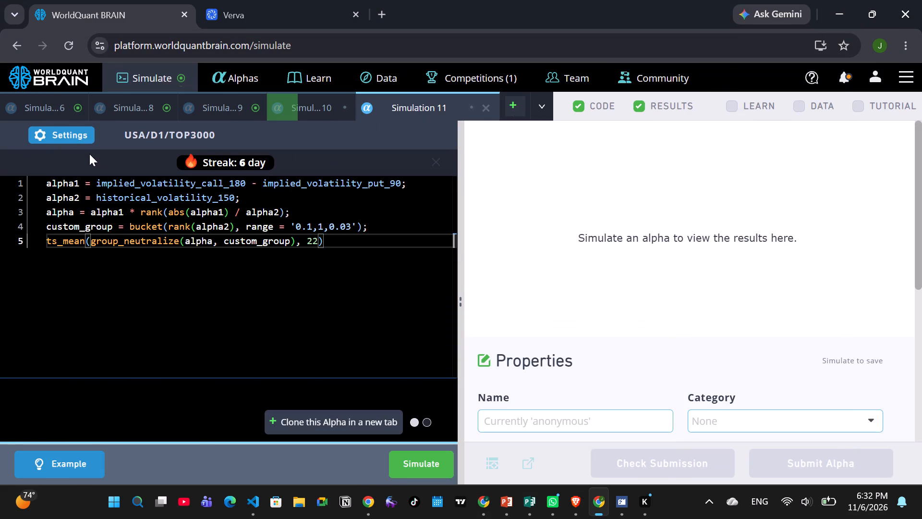
Set Simulation 11's decay to 11 and truncation to 0.1 to match the submitted alpha's simulation settings.
{"action": "left_click", "coordinate": [72, 134]}
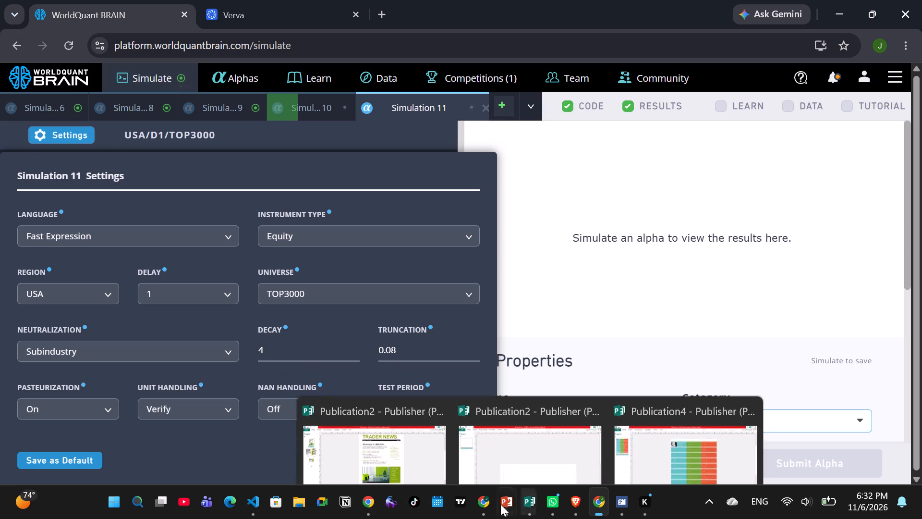
{"action": "left_click", "coordinate": [485, 504]}
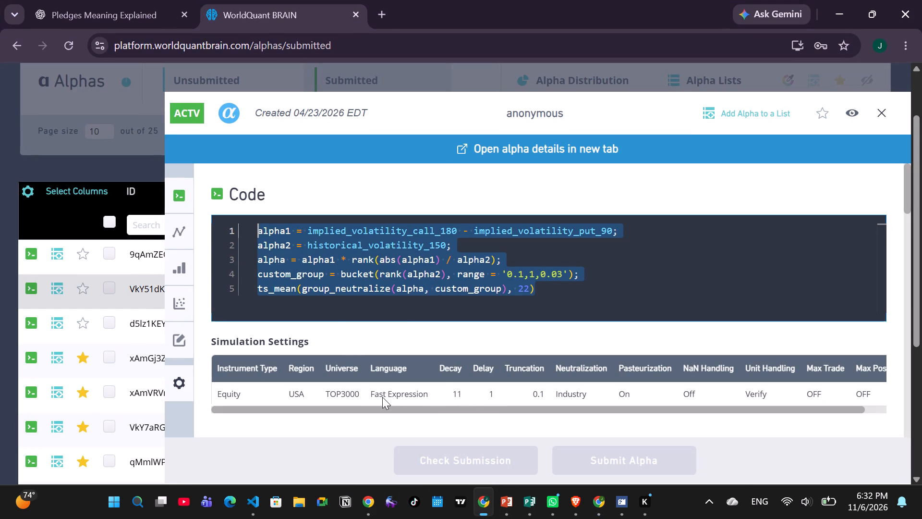
{"action": "left_click", "coordinate": [837, 0]}
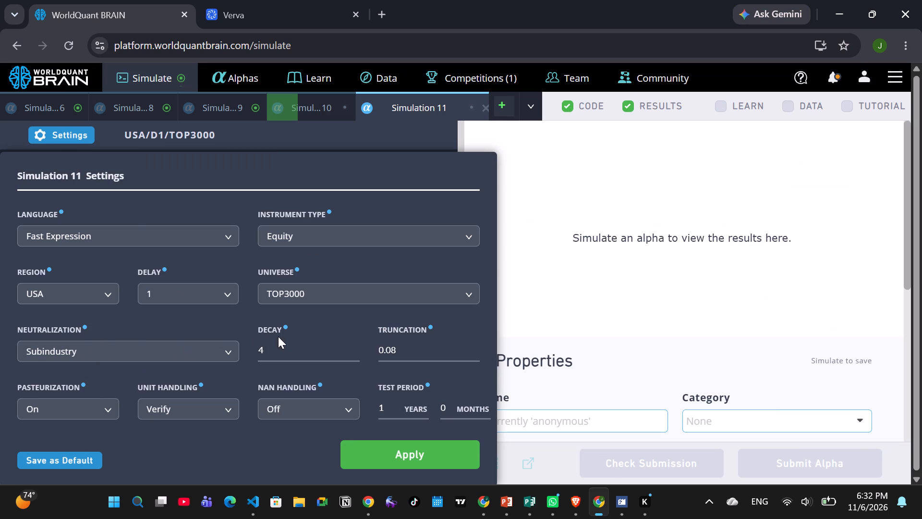
{"action": "triple_click", "coordinate": [352, 350]}
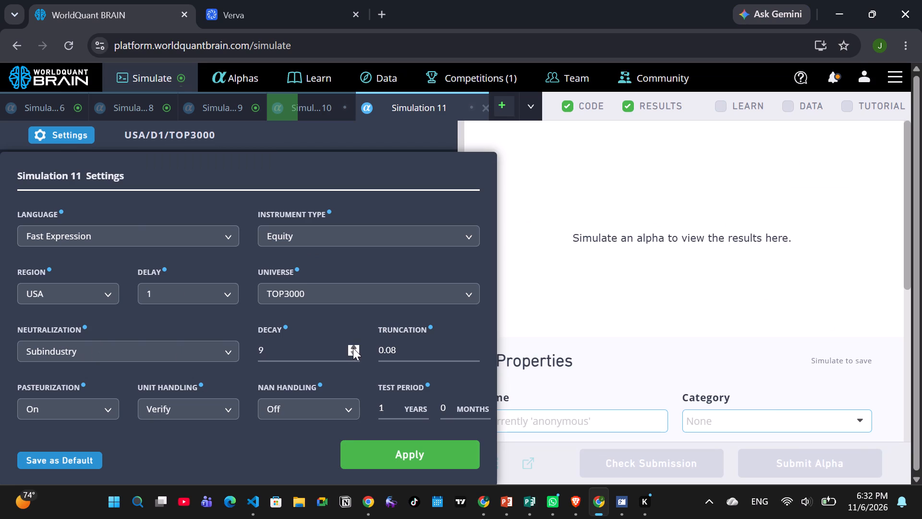
{"action": "double_click", "coordinate": [353, 348]}
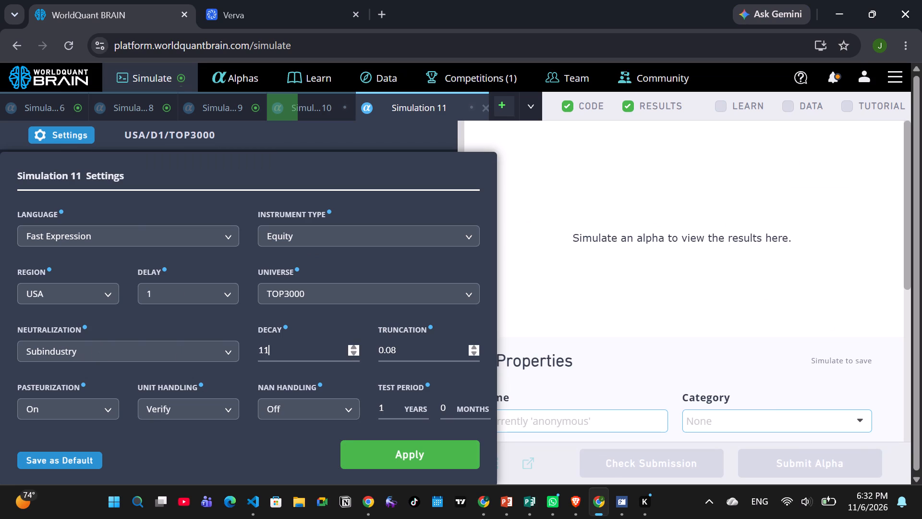
{"action": "left_click", "coordinate": [415, 352]}
{"action": "key", "text": "BackSpace"}
{"action": "key", "text": "BackSpace"}
{"action": "key", "text": "grave"}
{"action": "key", "text": "1"}
Match Simulation 11's neutralization to the submitted alpha by setting it to Industry, apply the settings and run the simulation.
{"action": "left_click", "coordinate": [489, 515]}
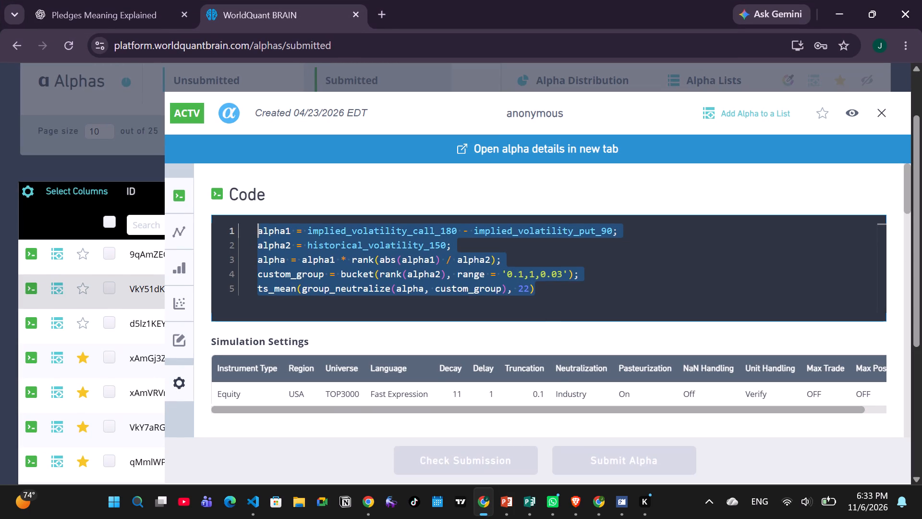
{"action": "left_click", "coordinate": [846, 11]}
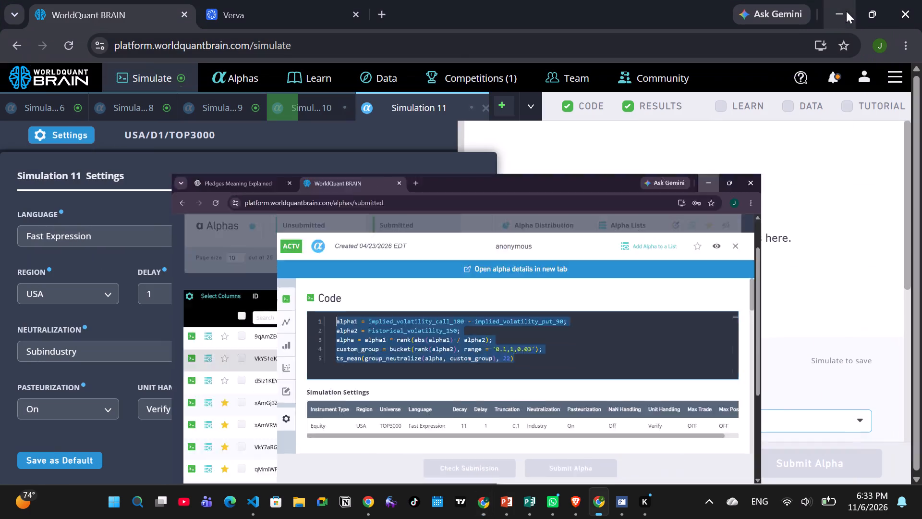
{"action": "left_click", "coordinate": [222, 358]}
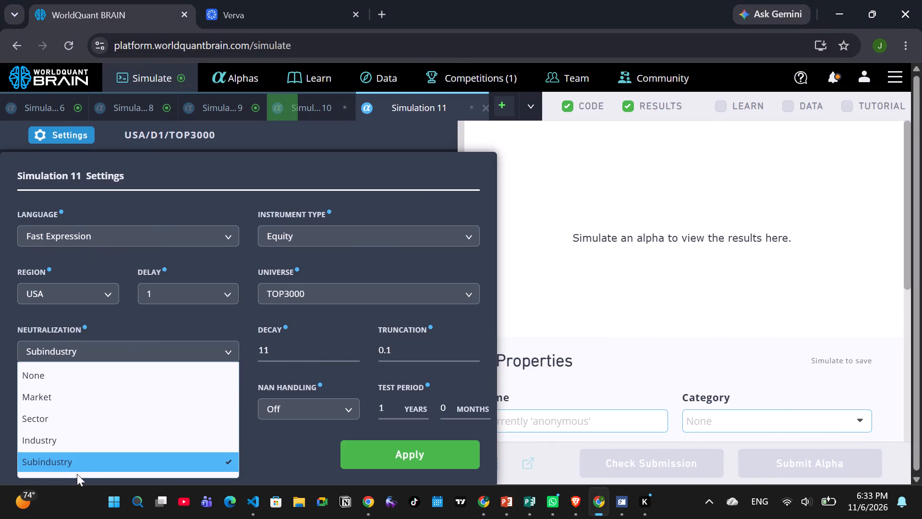
{"action": "scroll", "coordinate": [79, 431], "scroll_direction": "down", "scroll_amount": 2}
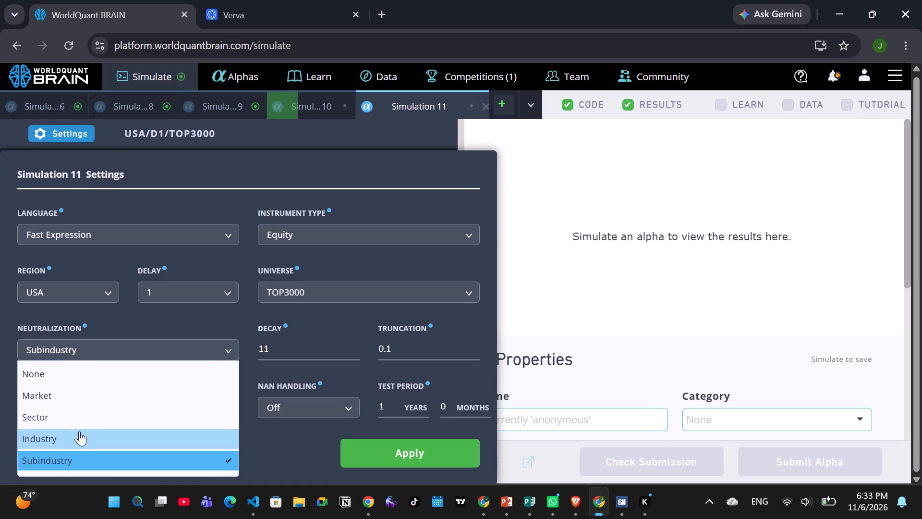
{"action": "left_click", "coordinate": [79, 431]}
{"action": "left_click", "coordinate": [387, 448]}
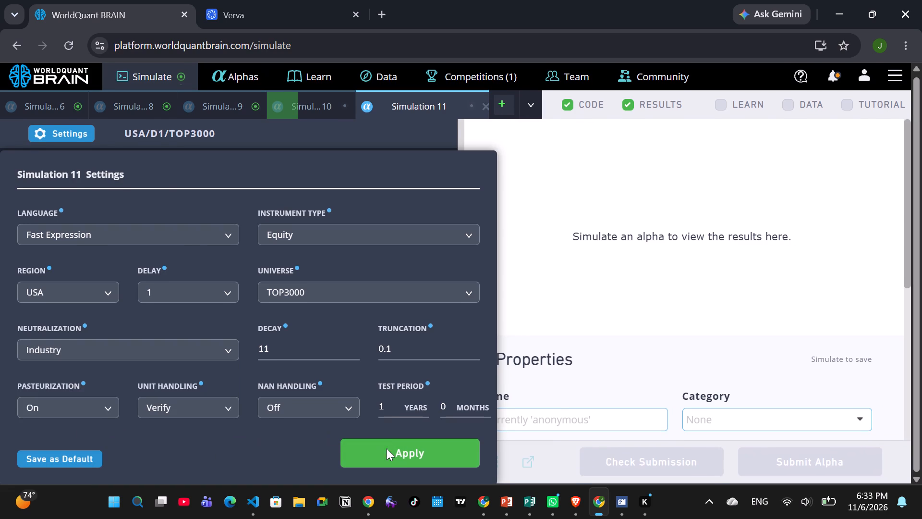
{"action": "left_click", "coordinate": [423, 468]}
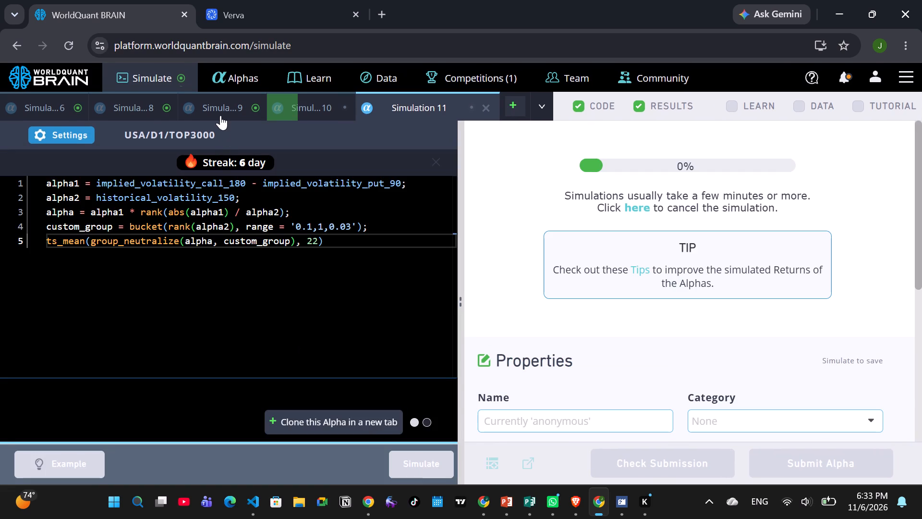
Increase Simulation 9's decay by several increments, apply the settings and run the simulation again.
{"action": "left_click", "coordinate": [220, 114]}
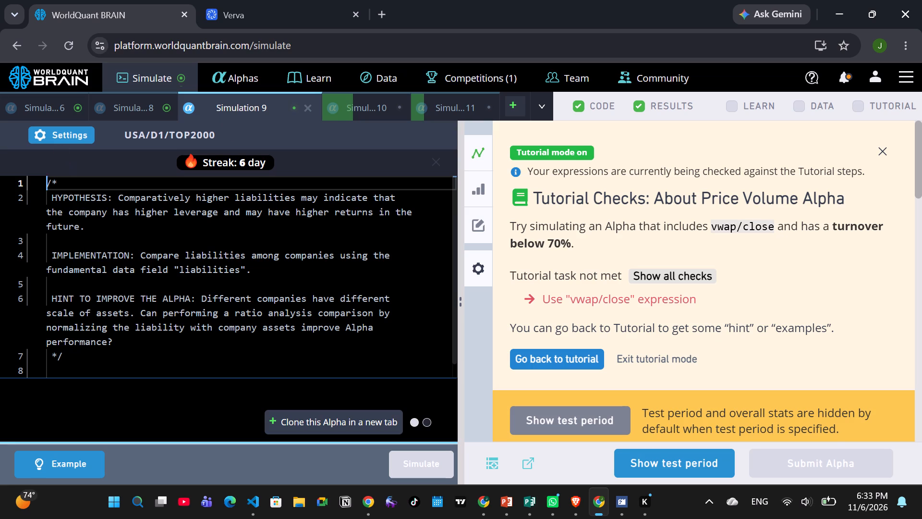
{"action": "left_click", "coordinate": [66, 136]}
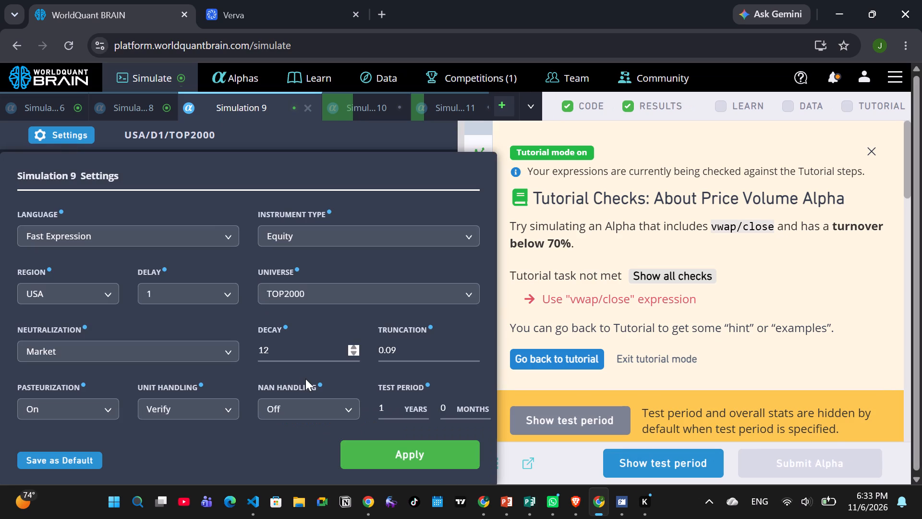
{"action": "triple_click", "coordinate": [356, 348]}
{"action": "left_click", "coordinate": [356, 348]}
{"action": "left_click", "coordinate": [417, 459]}
{"action": "left_click", "coordinate": [417, 465]}
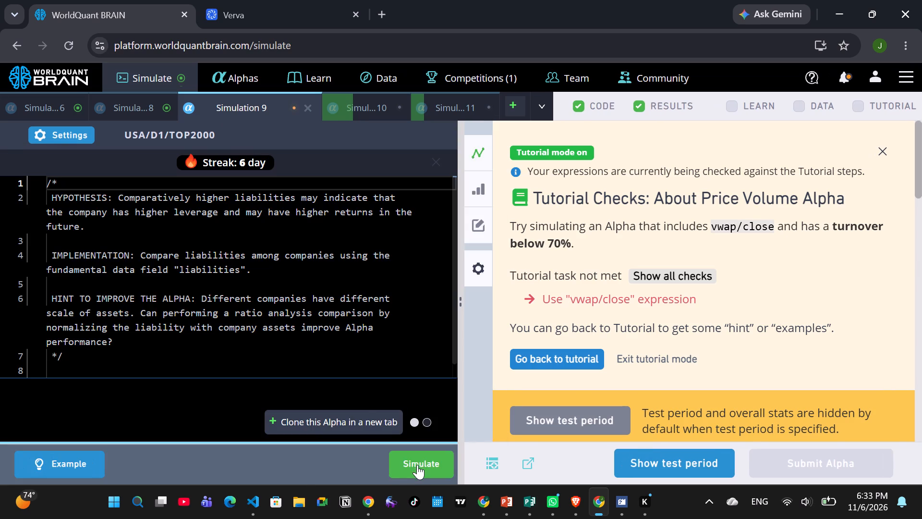
Set Simulation 8's neutralization to Sector, apply the settings and run the simulation again.
{"action": "left_click", "coordinate": [126, 104]}
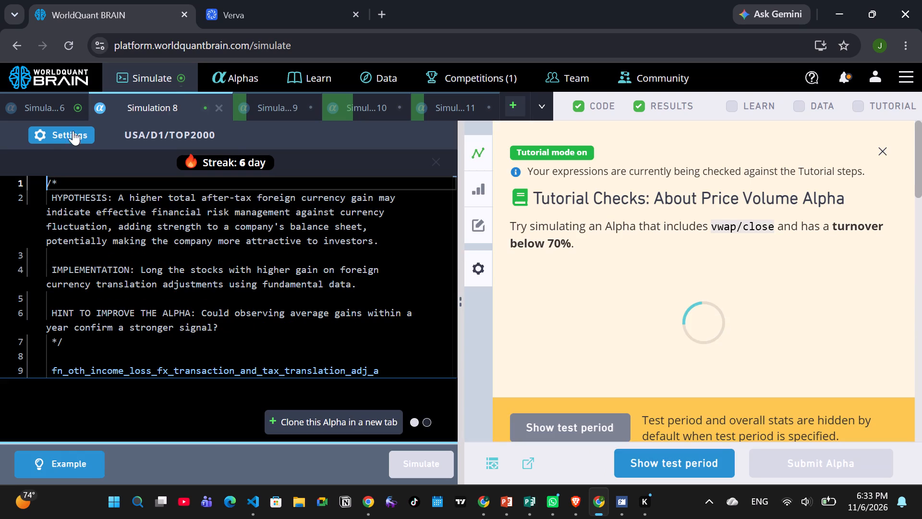
{"action": "left_click", "coordinate": [67, 137]}
{"action": "left_click", "coordinate": [204, 356]}
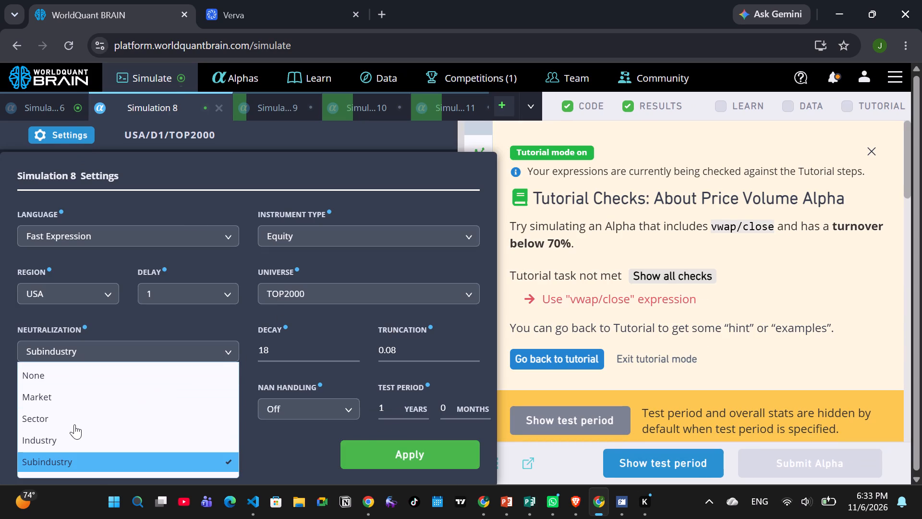
{"action": "left_click", "coordinate": [74, 424]}
{"action": "left_click", "coordinate": [368, 444]}
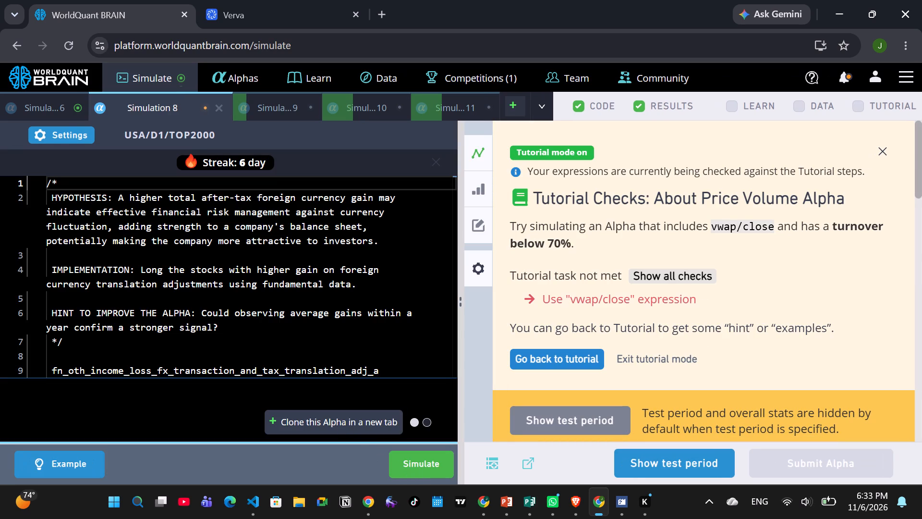
{"action": "left_click", "coordinate": [411, 456]}
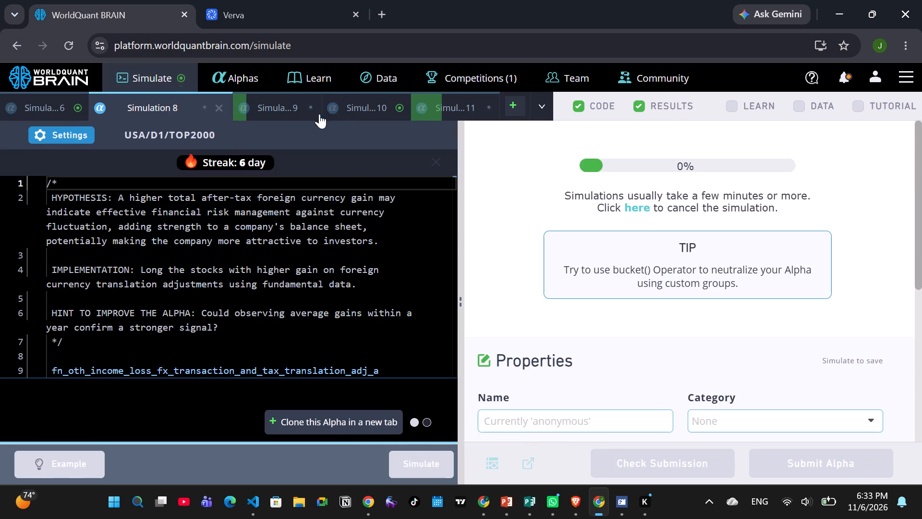
Show Simulation 10's test period and try to submit its alpha.
{"action": "left_click", "coordinate": [345, 105]}
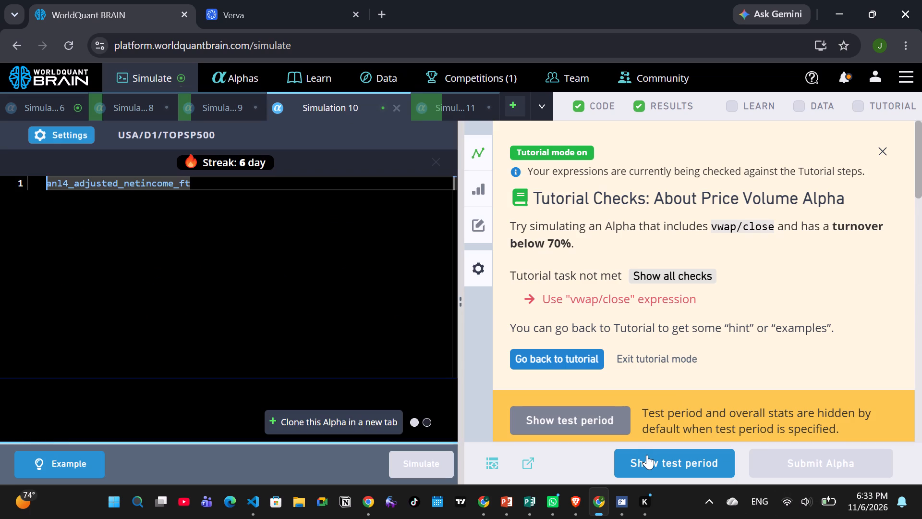
{"action": "left_click", "coordinate": [647, 455]}
{"action": "left_click", "coordinate": [793, 466]}
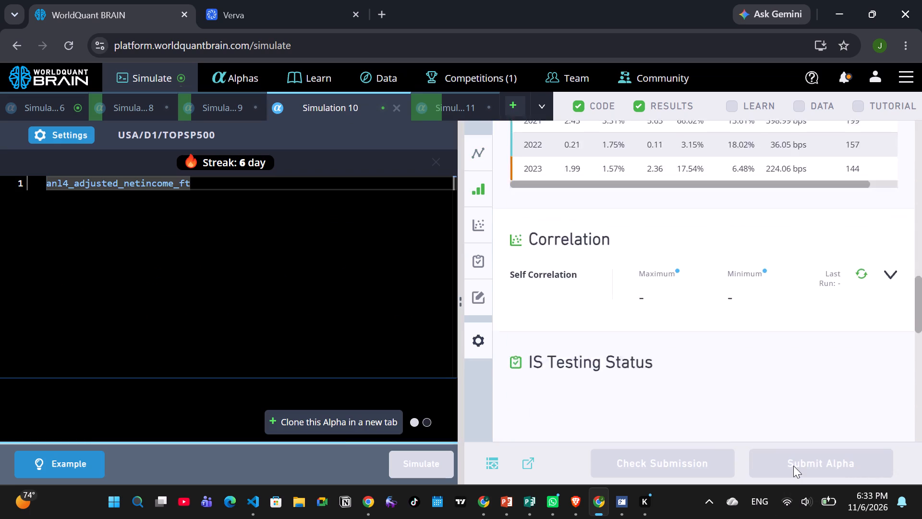
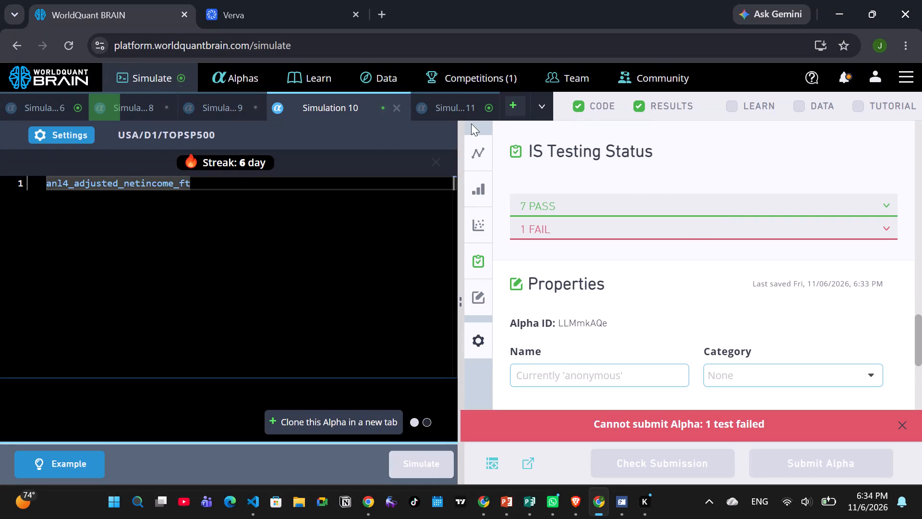
Examine Simulation 11's results, including its PnL chart, IS summary, correlation and properties.
{"action": "left_click", "coordinate": [450, 115]}
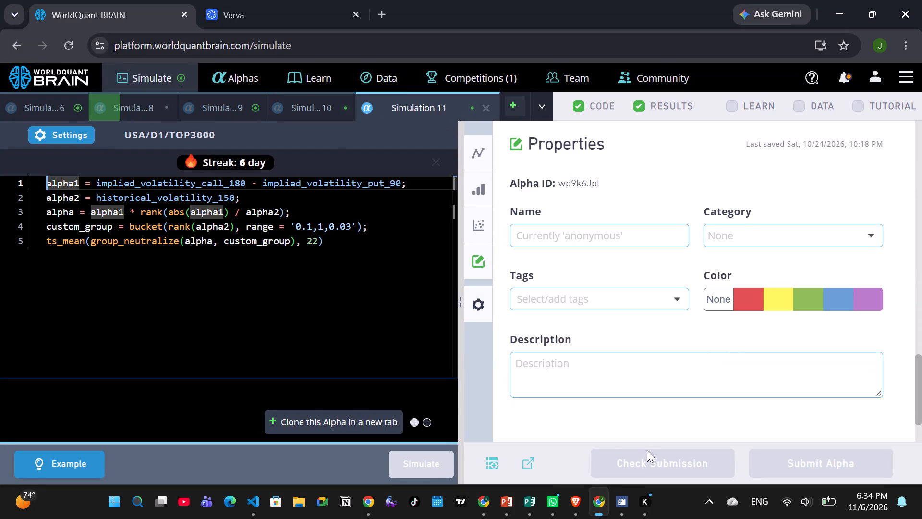
{"action": "scroll", "coordinate": [688, 298], "scroll_direction": "down", "scroll_amount": 5}
{"action": "scroll", "coordinate": [688, 299], "scroll_direction": "down", "scroll_amount": 20}
{"action": "scroll", "coordinate": [688, 299], "scroll_direction": "down", "scroll_amount": 20}
{"action": "scroll", "coordinate": [688, 299], "scroll_direction": "down", "scroll_amount": 11}
{"action": "scroll", "coordinate": [549, 346], "scroll_direction": "up", "scroll_amount": 20}
{"action": "scroll", "coordinate": [549, 346], "scroll_direction": "up", "scroll_amount": 20}
{"action": "scroll", "coordinate": [549, 346], "scroll_direction": "up", "scroll_amount": 3}
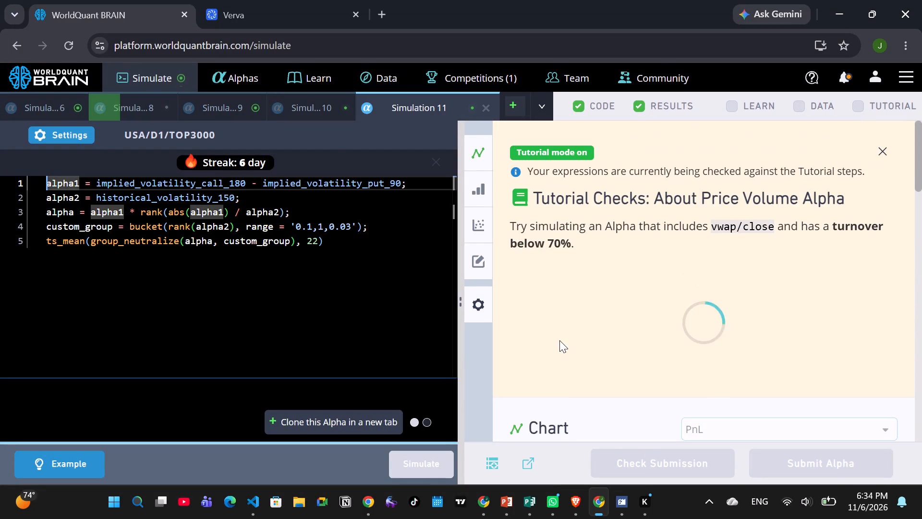
{"action": "scroll", "coordinate": [559, 340], "scroll_direction": "up", "scroll_amount": 4}
{"action": "scroll", "coordinate": [674, 314], "scroll_direction": "up", "scroll_amount": 17}
{"action": "scroll", "coordinate": [673, 314], "scroll_direction": "down", "scroll_amount": 9}
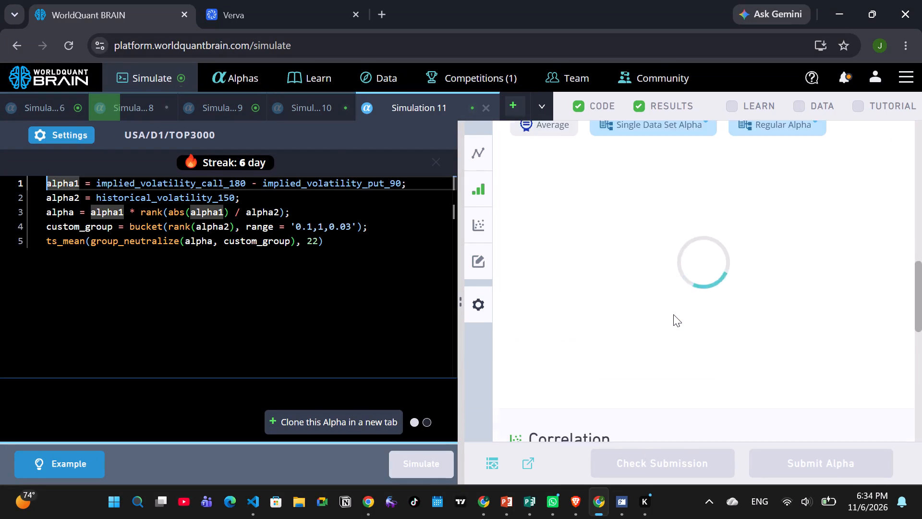
{"action": "scroll", "coordinate": [673, 314], "scroll_direction": "down", "scroll_amount": 8}
{"action": "scroll", "coordinate": [673, 314], "scroll_direction": "up", "scroll_amount": 9}
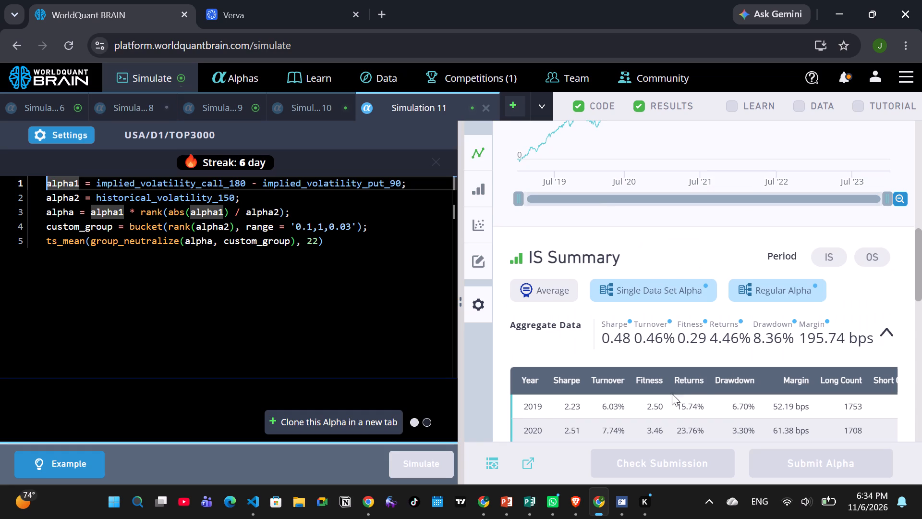
{"action": "scroll", "coordinate": [707, 393], "scroll_direction": "up", "scroll_amount": 17}
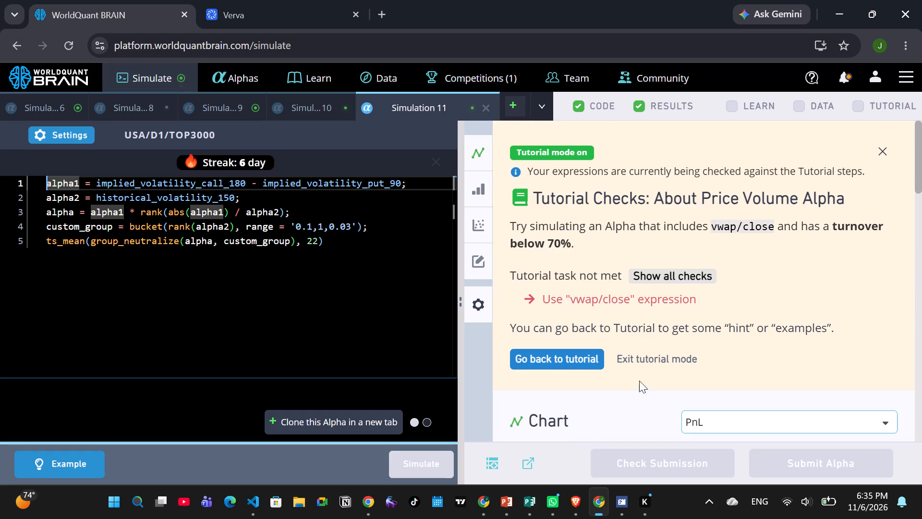
{"action": "scroll", "coordinate": [710, 250], "scroll_direction": "down", "scroll_amount": 20}
{"action": "scroll", "coordinate": [710, 250], "scroll_direction": "down", "scroll_amount": 14}
{"action": "scroll", "coordinate": [614, 329], "scroll_direction": "down", "scroll_amount": 3}
{"action": "scroll", "coordinate": [614, 334], "scroll_direction": "up", "scroll_amount": 8}
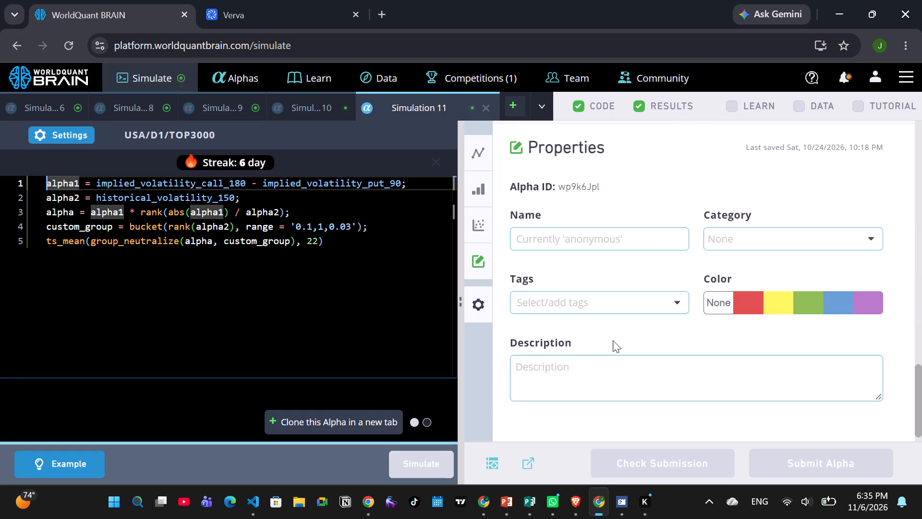
{"action": "scroll", "coordinate": [679, 393], "scroll_direction": "down", "scroll_amount": 2}
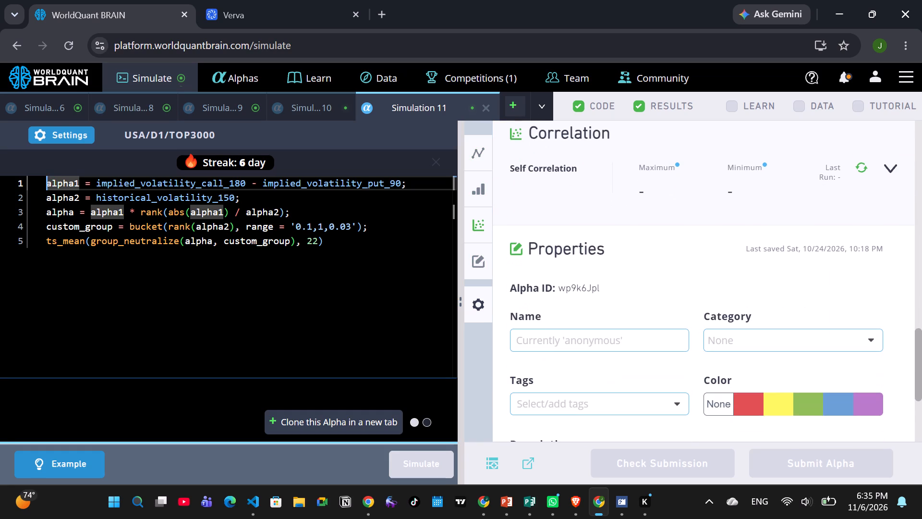
{"action": "scroll", "coordinate": [679, 393], "scroll_direction": "down", "scroll_amount": 10}
{"action": "scroll", "coordinate": [679, 393], "scroll_direction": "up", "scroll_amount": 5}
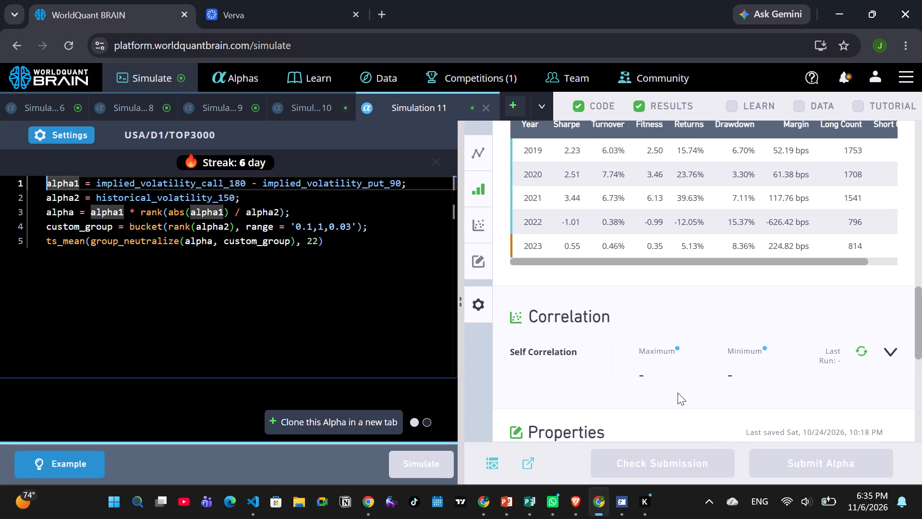
{"action": "scroll", "coordinate": [676, 393], "scroll_direction": "up", "scroll_amount": 4}
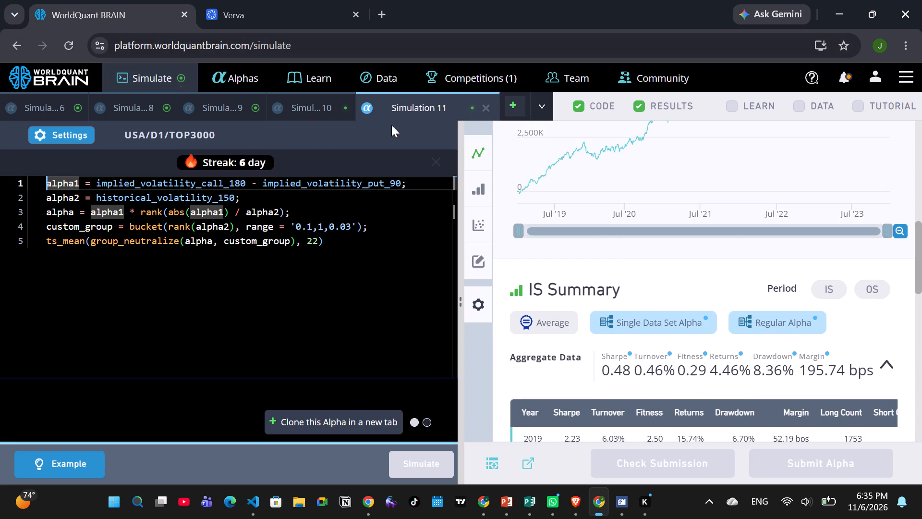
Review Simulation 10's results again and dismiss its failed-submission message.
{"action": "left_click", "coordinate": [307, 102]}
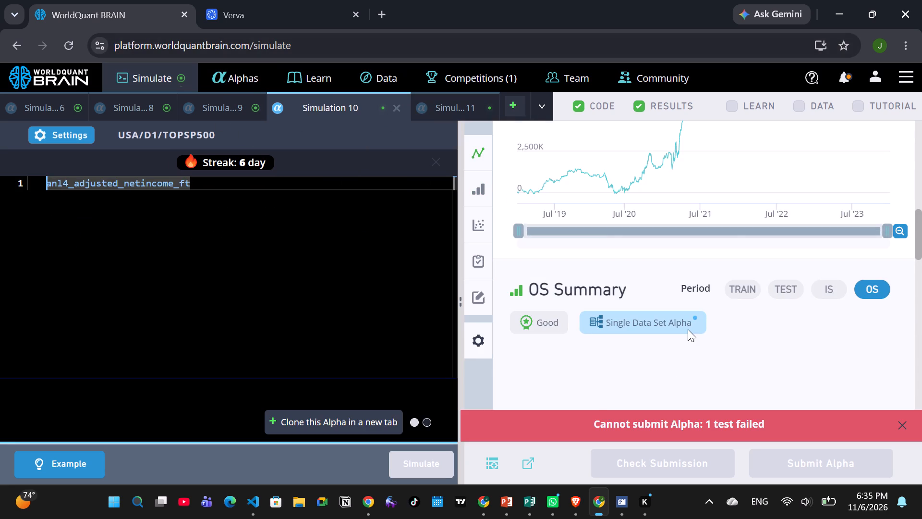
{"action": "scroll", "coordinate": [688, 331], "scroll_direction": "down", "scroll_amount": 15}
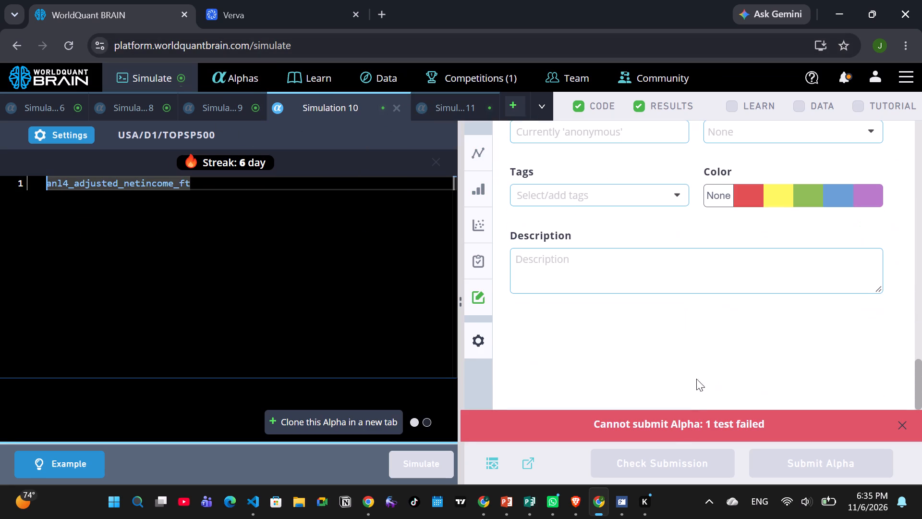
{"action": "left_click", "coordinate": [901, 427]}
{"action": "scroll", "coordinate": [586, 311], "scroll_direction": "down", "scroll_amount": 20}
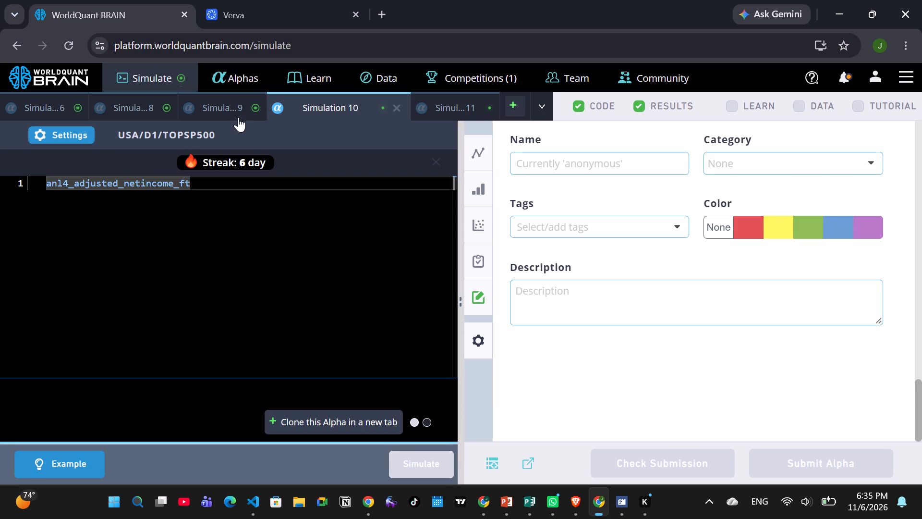
Examine Simulation 9's IS summary, correlation and testing status, and recheck Simulation 11's results.
{"action": "left_click", "coordinate": [239, 106]}
{"action": "left_click", "coordinate": [654, 474]}
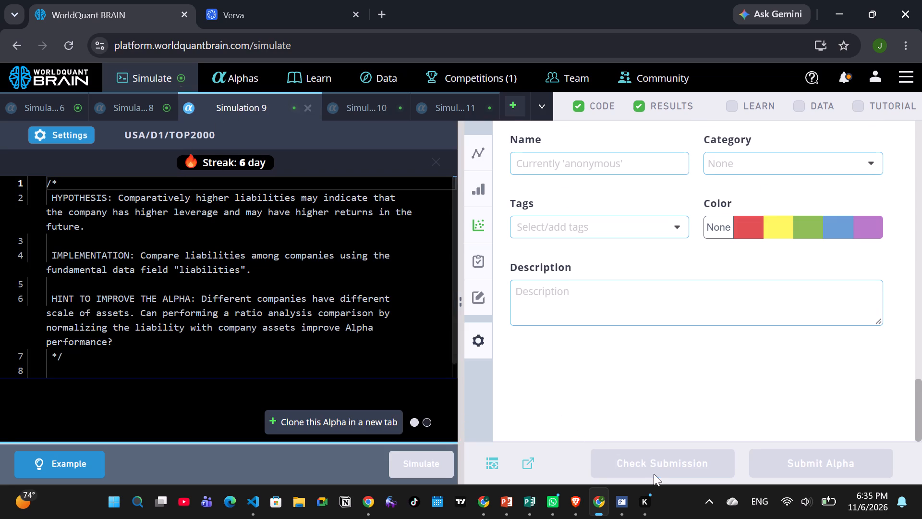
{"action": "scroll", "coordinate": [674, 212], "scroll_direction": "down", "scroll_amount": 15}
{"action": "scroll", "coordinate": [665, 350], "scroll_direction": "up", "scroll_amount": 10}
{"action": "scroll", "coordinate": [665, 347], "scroll_direction": "down", "scroll_amount": 20}
{"action": "scroll", "coordinate": [665, 347], "scroll_direction": "down", "scroll_amount": 20}
{"action": "scroll", "coordinate": [665, 347], "scroll_direction": "up", "scroll_amount": 1}
{"action": "scroll", "coordinate": [665, 347], "scroll_direction": "up", "scroll_amount": 20}
{"action": "scroll", "coordinate": [665, 347], "scroll_direction": "up", "scroll_amount": 4}
{"action": "scroll", "coordinate": [665, 347], "scroll_direction": "down", "scroll_amount": 9}
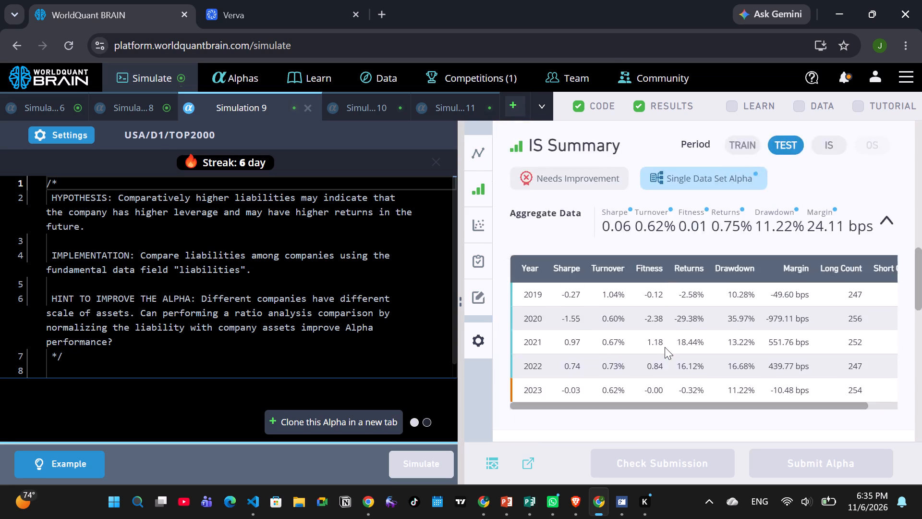
{"action": "scroll", "coordinate": [665, 347], "scroll_direction": "down", "scroll_amount": 20}
{"action": "scroll", "coordinate": [665, 347], "scroll_direction": "down", "scroll_amount": 2}
{"action": "scroll", "coordinate": [665, 346], "scroll_direction": "up", "scroll_amount": 5}
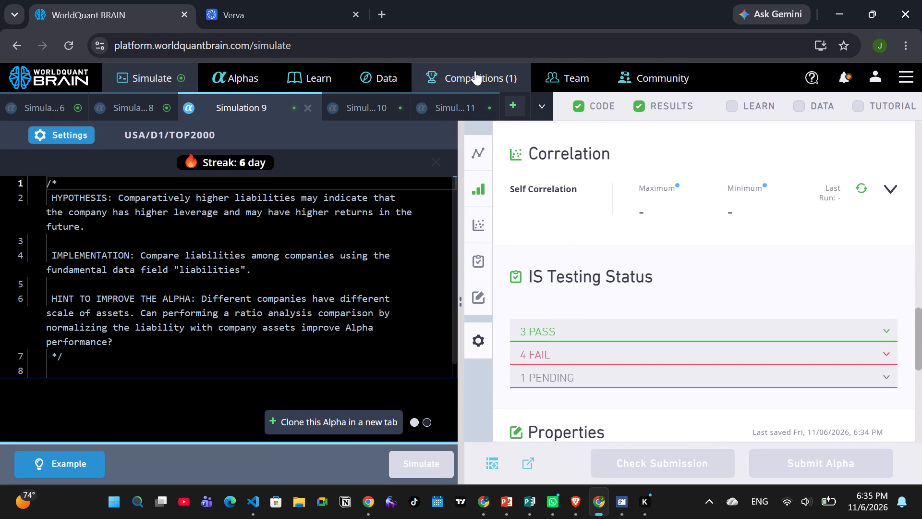
{"action": "left_click", "coordinate": [453, 111]}
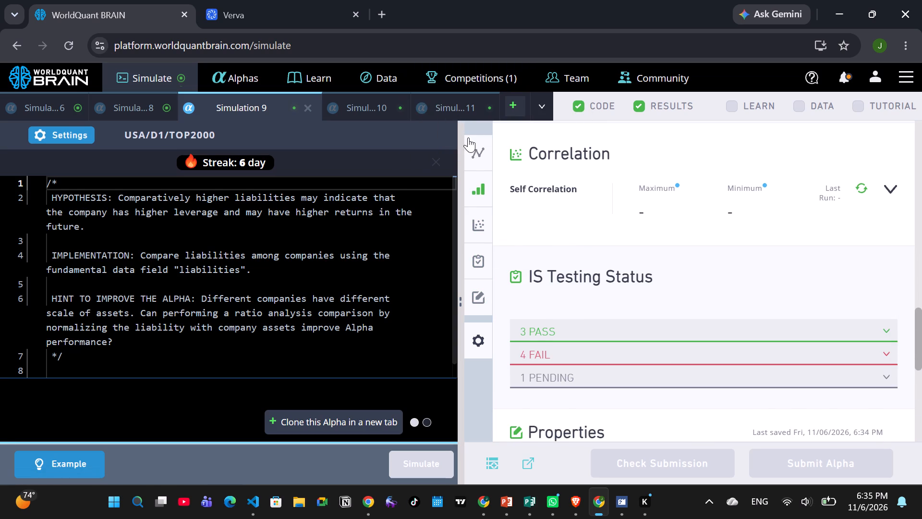
{"action": "scroll", "coordinate": [660, 352], "scroll_direction": "down", "scroll_amount": 6}
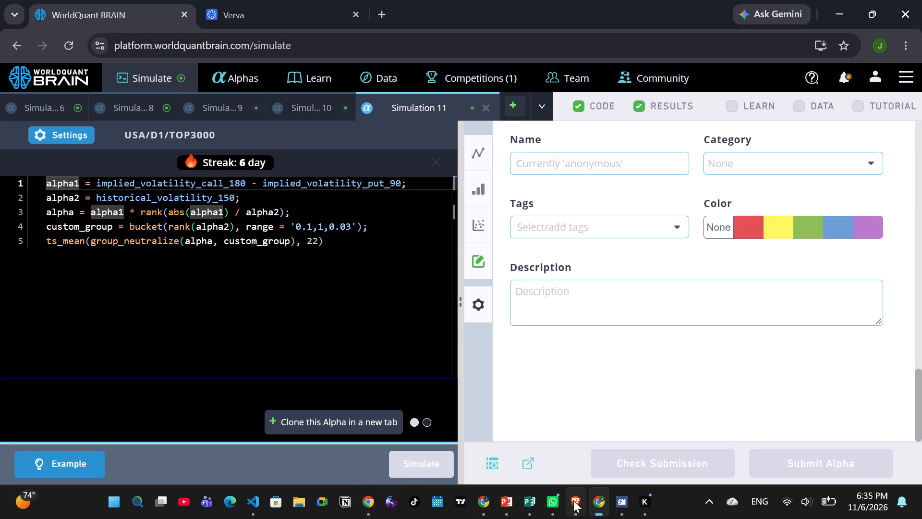
In the other account's submitted alphas, copy the code of the TOP3000 alpha WjWmbxzP from the second page and return to the simulations.
{"action": "left_click", "coordinate": [488, 507]}
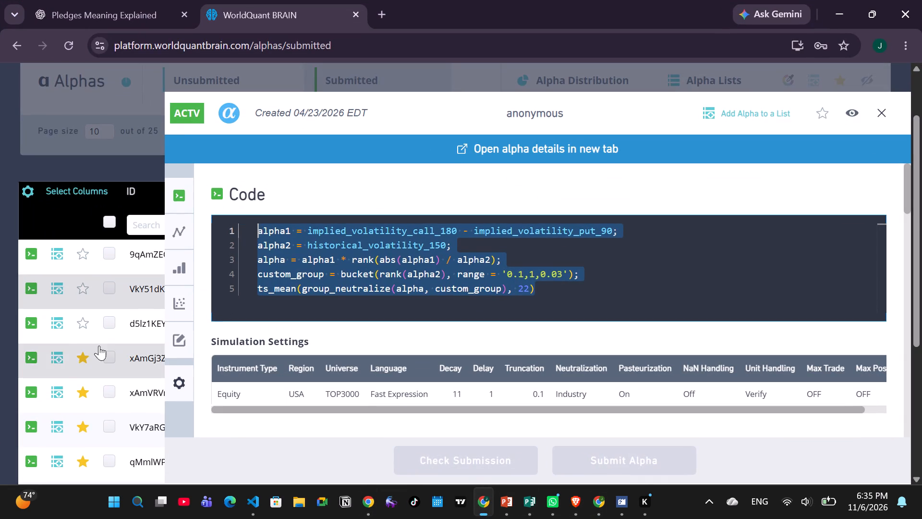
{"action": "double_click", "coordinate": [148, 327]}
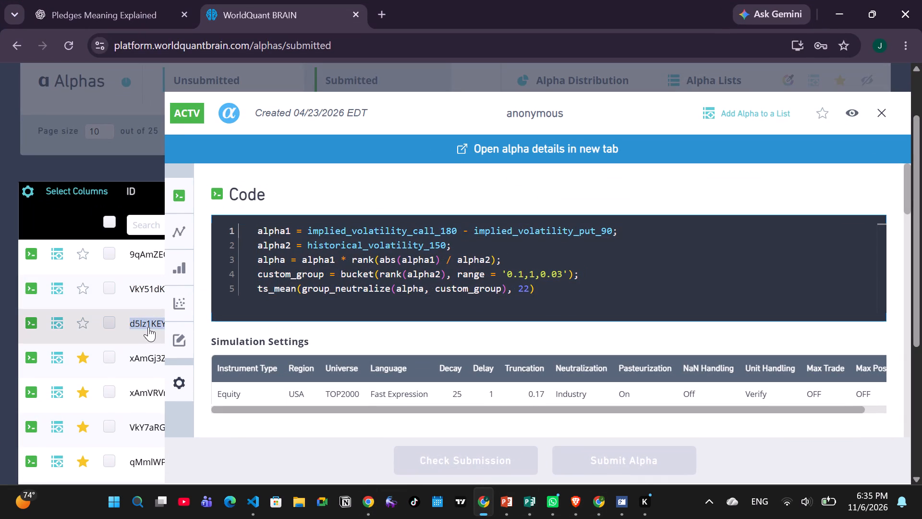
{"action": "left_click", "coordinate": [882, 114]}
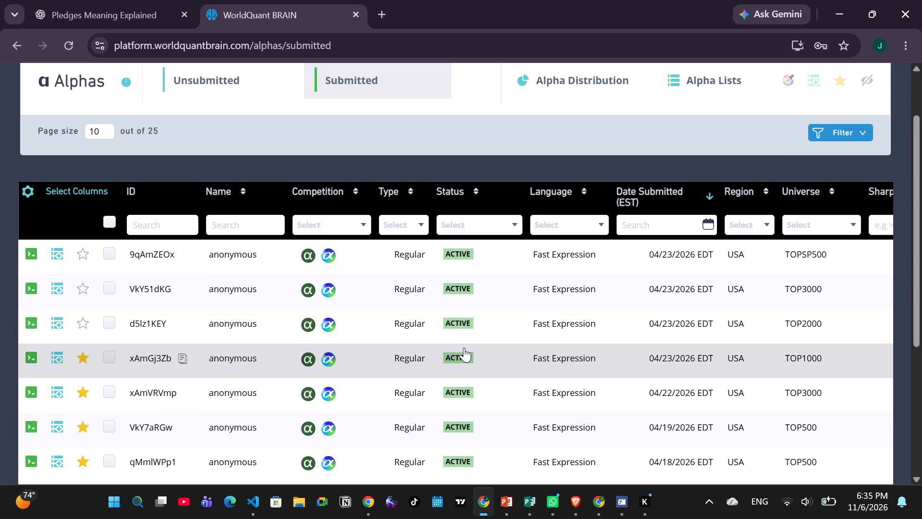
{"action": "scroll", "coordinate": [465, 347], "scroll_direction": "down", "scroll_amount": 3}
{"action": "left_click", "coordinate": [797, 402]}
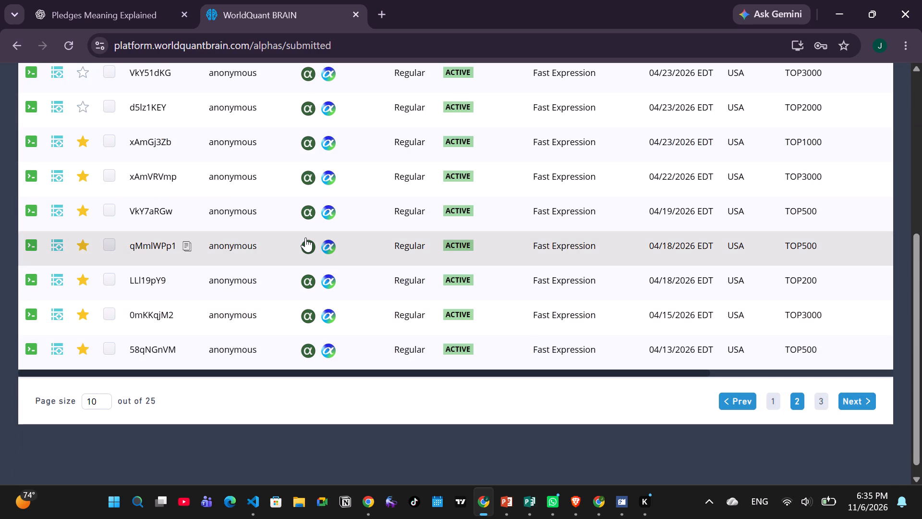
{"action": "scroll", "coordinate": [466, 299], "scroll_direction": "up", "scroll_amount": 4}
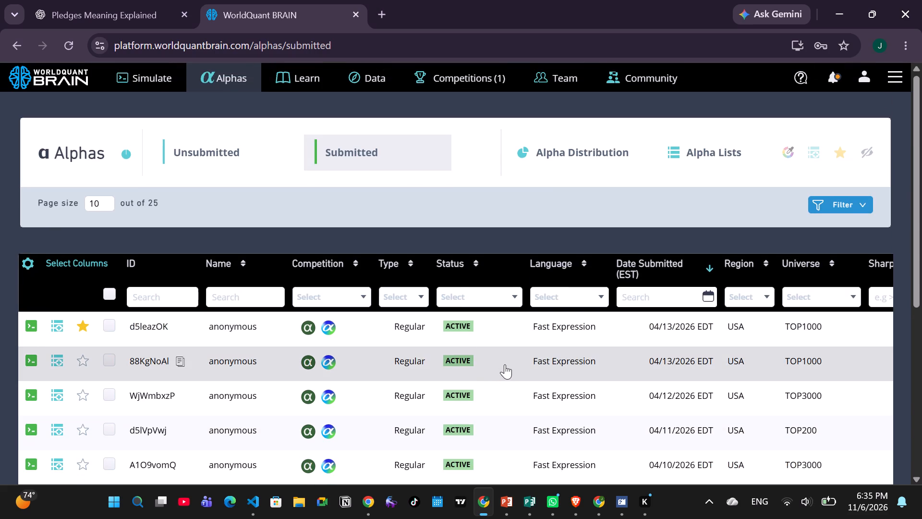
{"action": "left_click", "coordinate": [505, 364]}
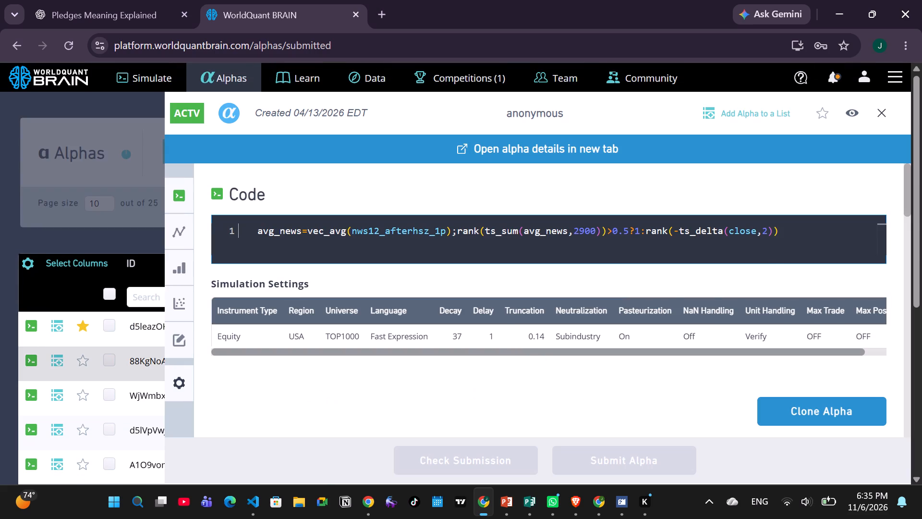
{"action": "double_click", "coordinate": [145, 393]}
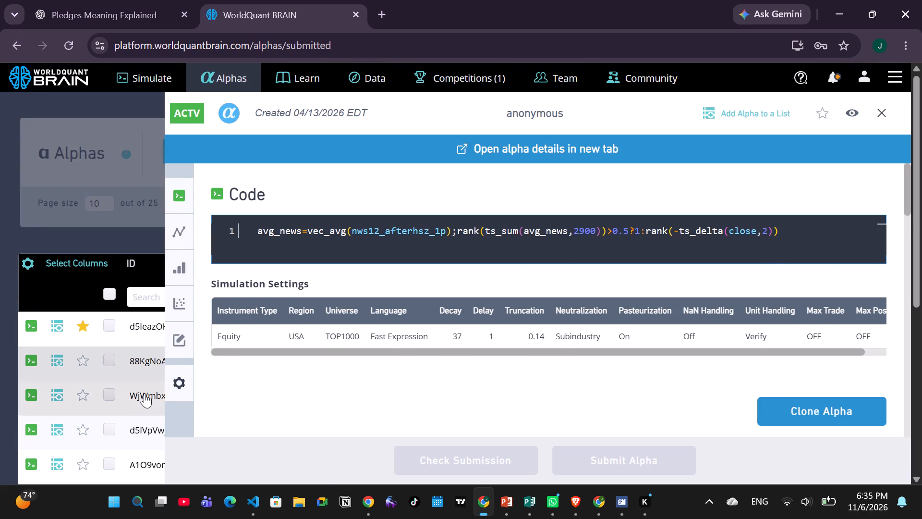
{"action": "left_click_drag", "start_coordinate": [385, 261], "coordinate": [267, 221]}
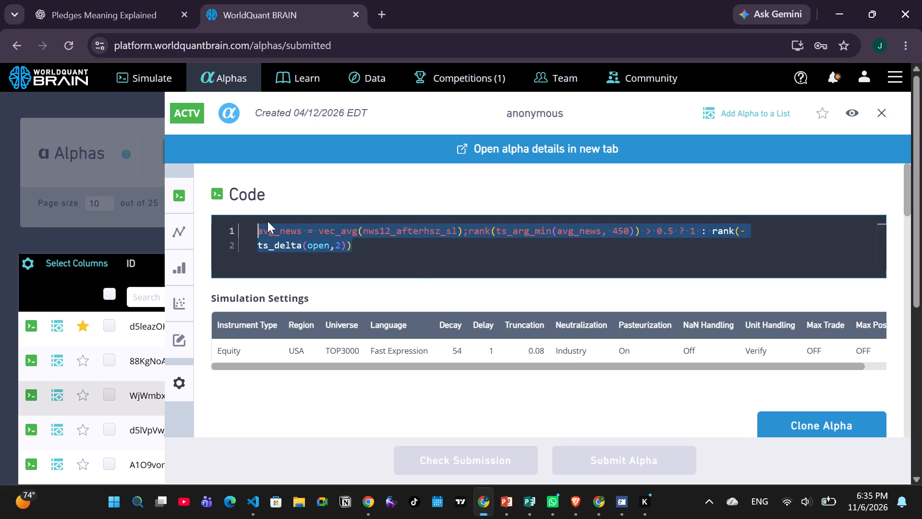
{"action": "key", "text": "ctrl+c"}
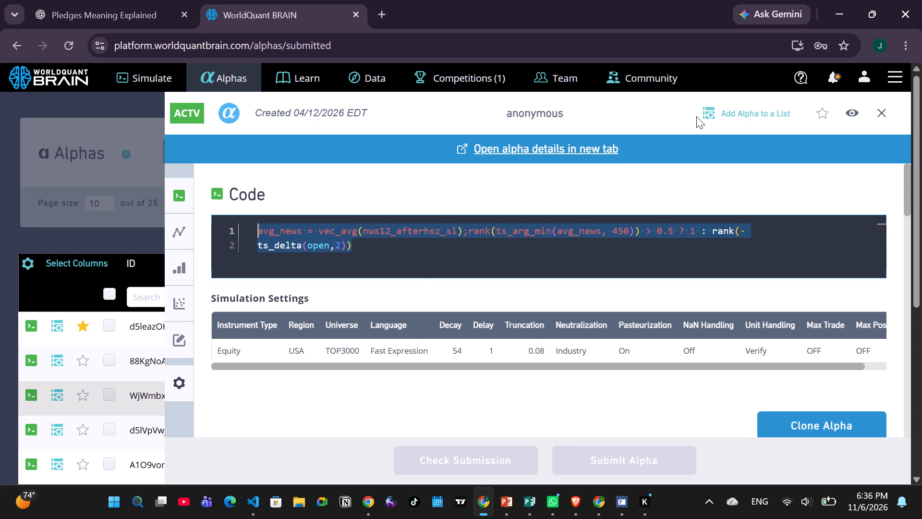
{"action": "left_click", "coordinate": [834, 17]}
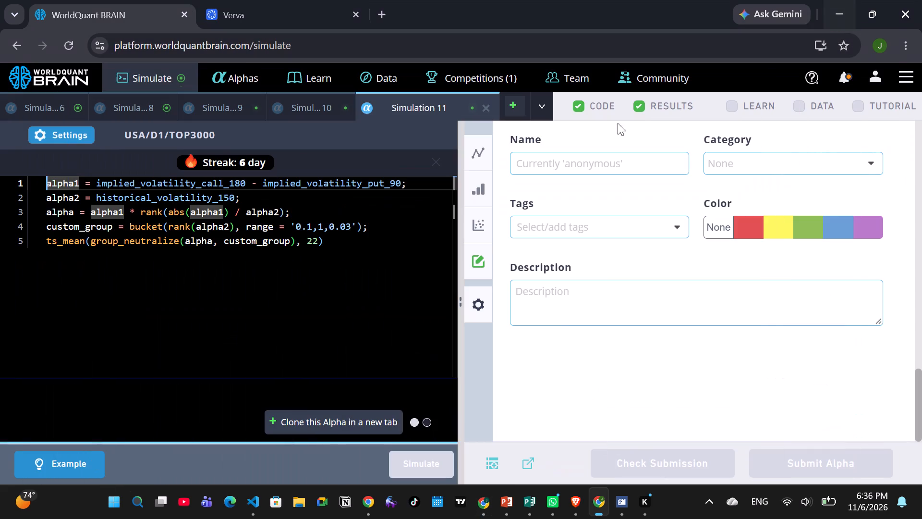
Replace all of Simulation 11's code with the copied avg_news alpha expression.
{"action": "left_click_drag", "start_coordinate": [320, 247], "coordinate": [108, 192]}
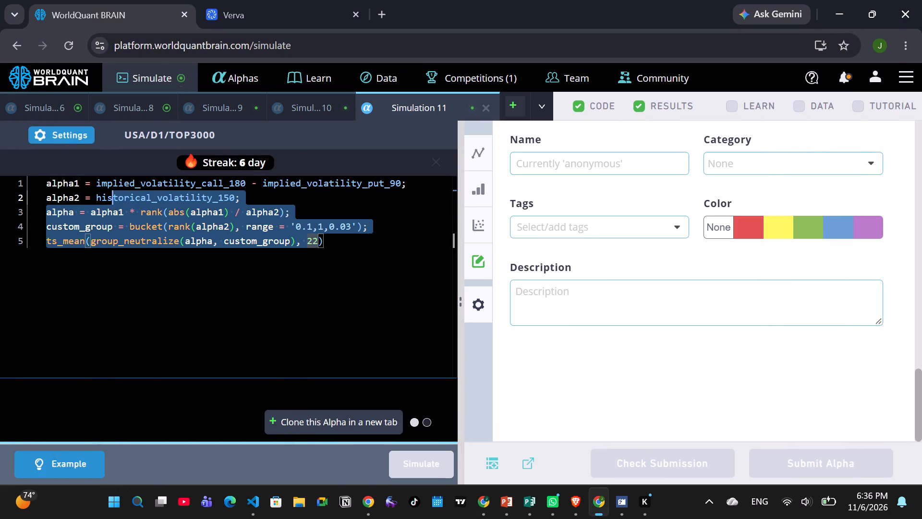
{"action": "left_click_drag", "start_coordinate": [108, 192], "coordinate": [95, 192]}
{"action": "left_click", "coordinate": [358, 247]}
{"action": "left_click_drag", "start_coordinate": [358, 247], "coordinate": [57, 181]}
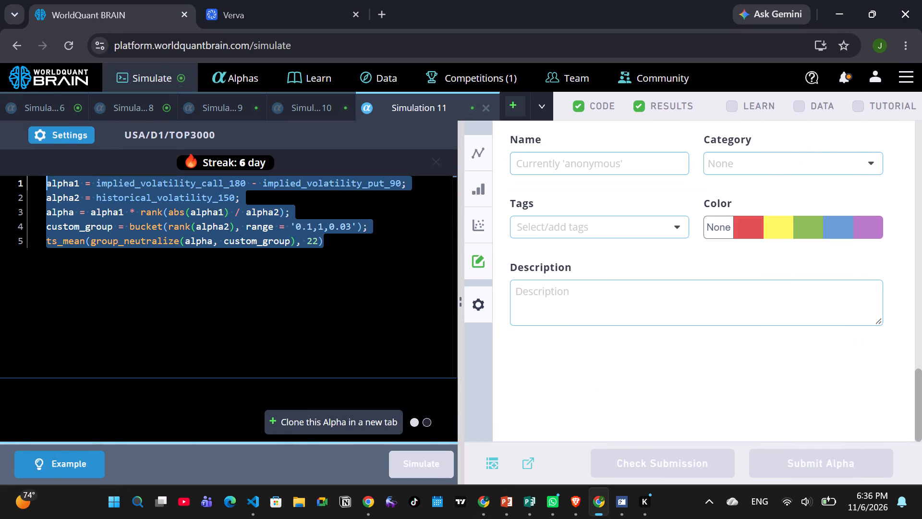
{"action": "left_click_drag", "start_coordinate": [57, 181], "coordinate": [47, 181]}
{"action": "key", "text": "ctrl+v"}
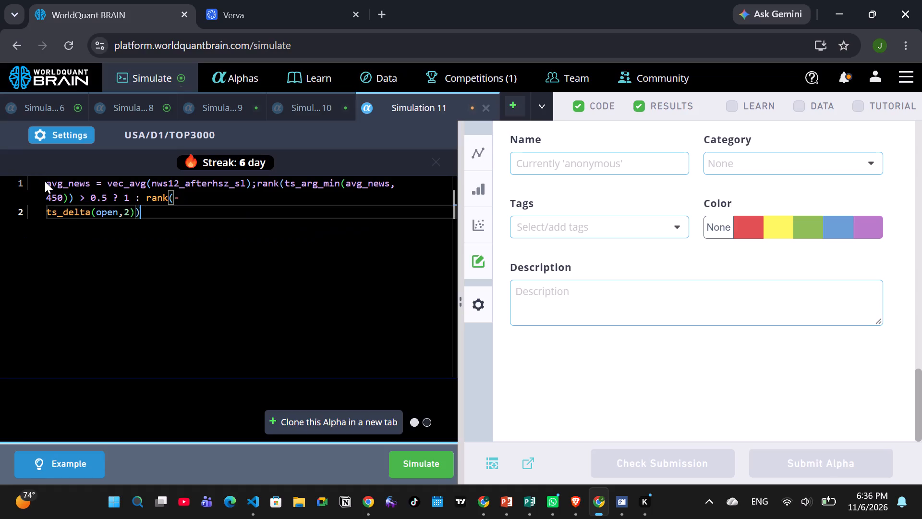
Set Simulation 11's decay to 54 and truncation to 0.08, checking against the source alpha's settings in the other account, and run the simulation.
{"action": "left_click", "coordinate": [72, 134]}
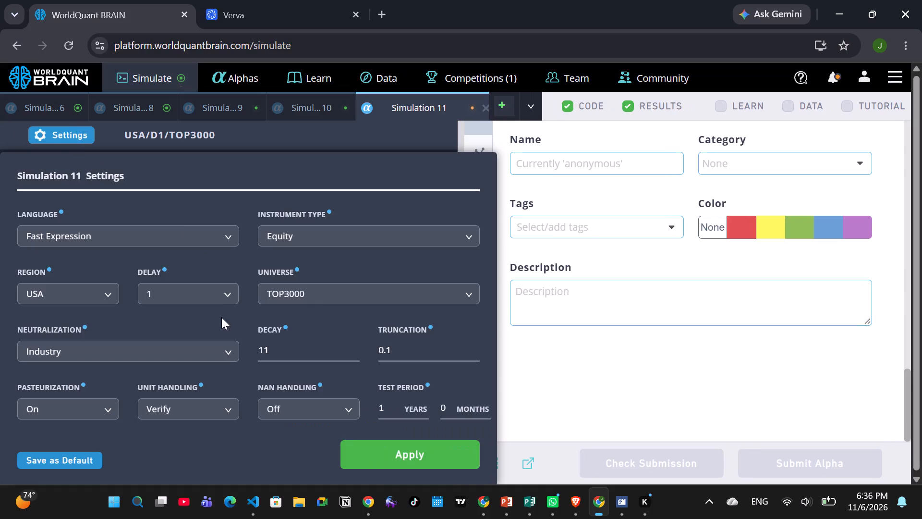
{"action": "left_click", "coordinate": [279, 358]}
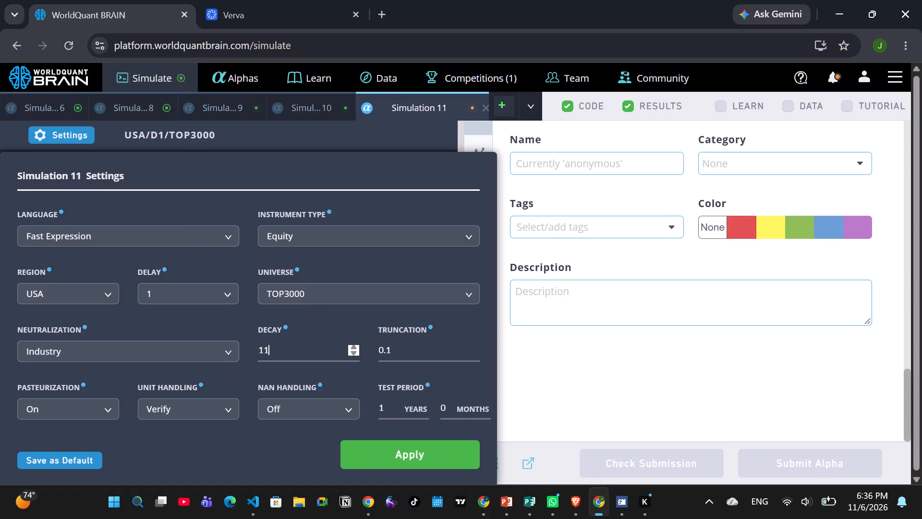
{"action": "key", "text": "BackSpace"}
{"action": "key", "text": "BackSpace"}
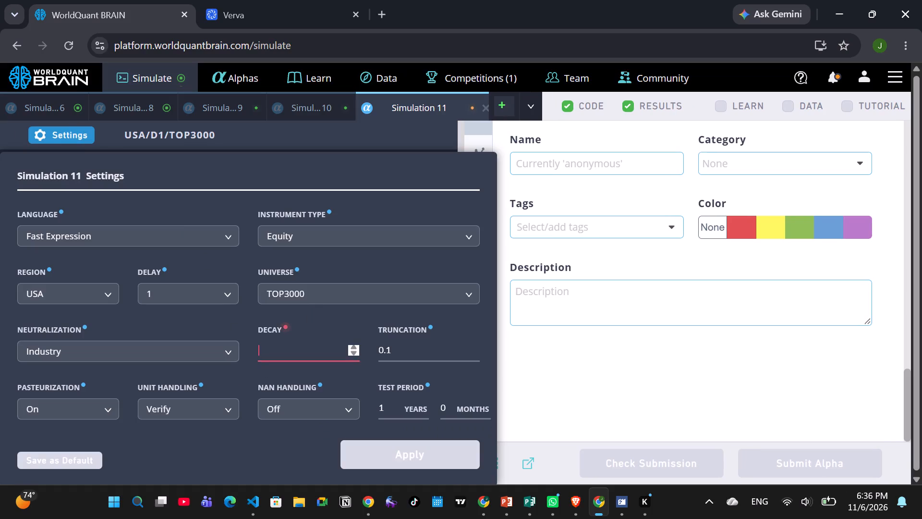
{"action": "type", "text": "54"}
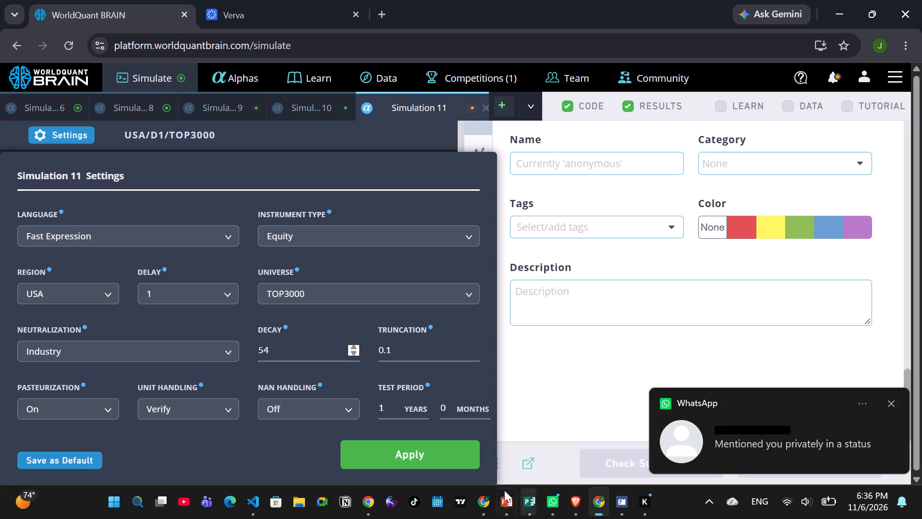
{"action": "left_click", "coordinate": [488, 491]}
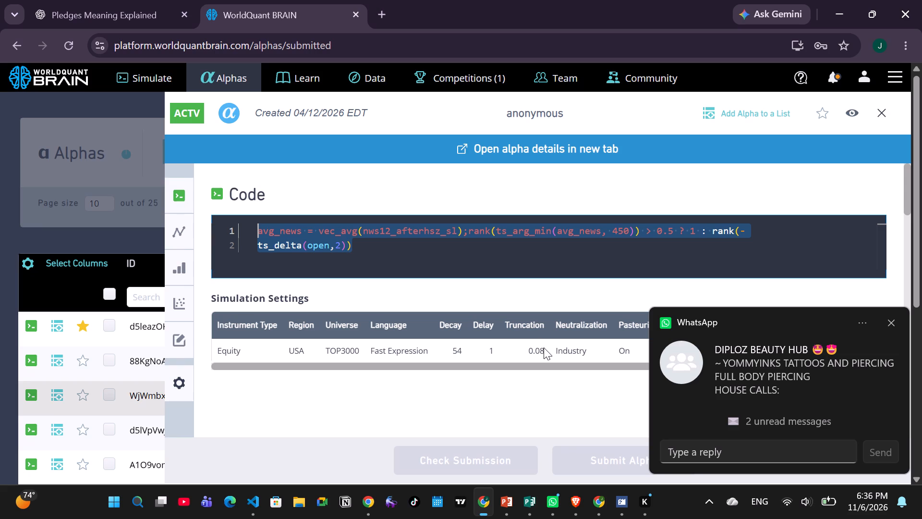
{"action": "left_click", "coordinate": [886, 324]}
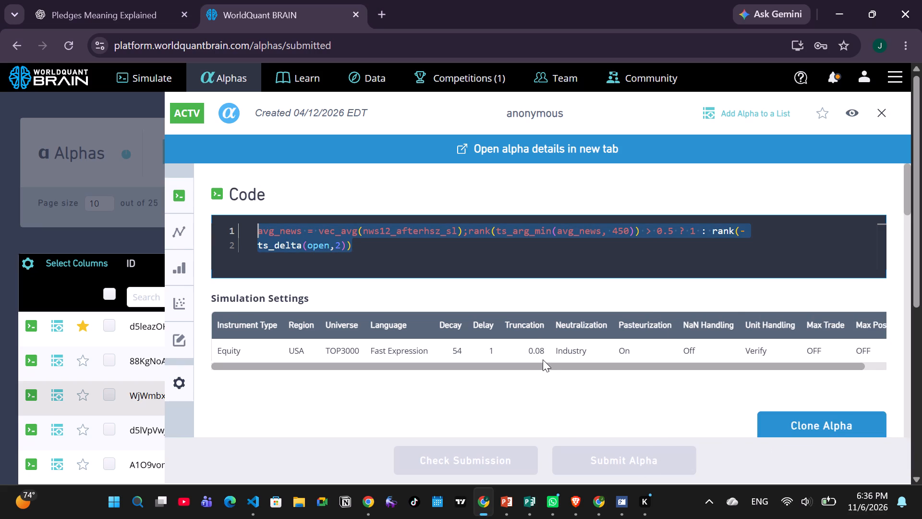
{"action": "left_click", "coordinate": [837, 10]}
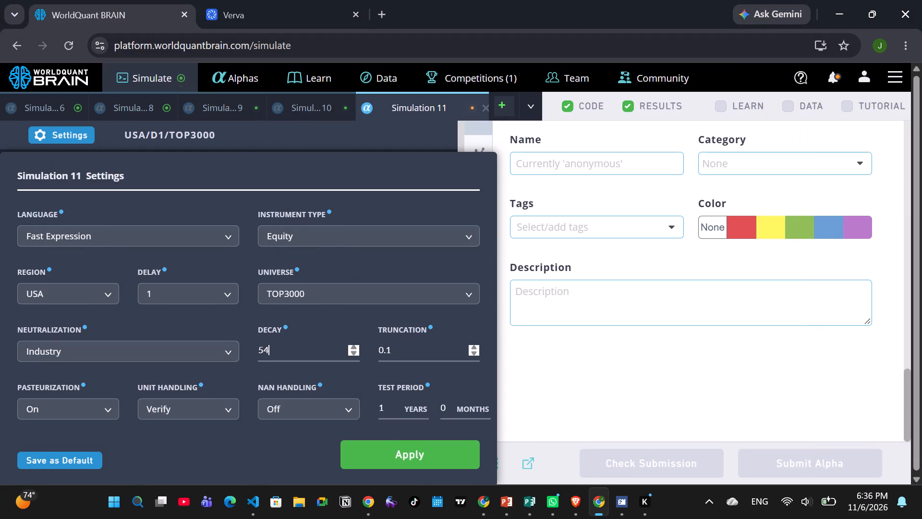
{"action": "left_click", "coordinate": [410, 353]}
{"action": "key", "text": "BackSpace"}
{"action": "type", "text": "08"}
{"action": "left_click", "coordinate": [412, 453]}
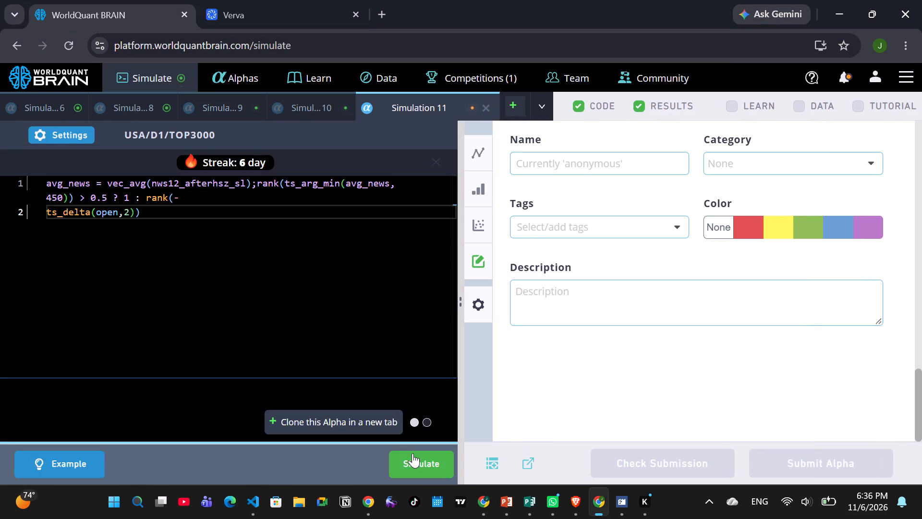
{"action": "left_click", "coordinate": [412, 460]}
Open Simulation 10's settings and switch to the other account's submitted alphas for another alpha to reuse.
{"action": "left_click", "coordinate": [310, 103]}
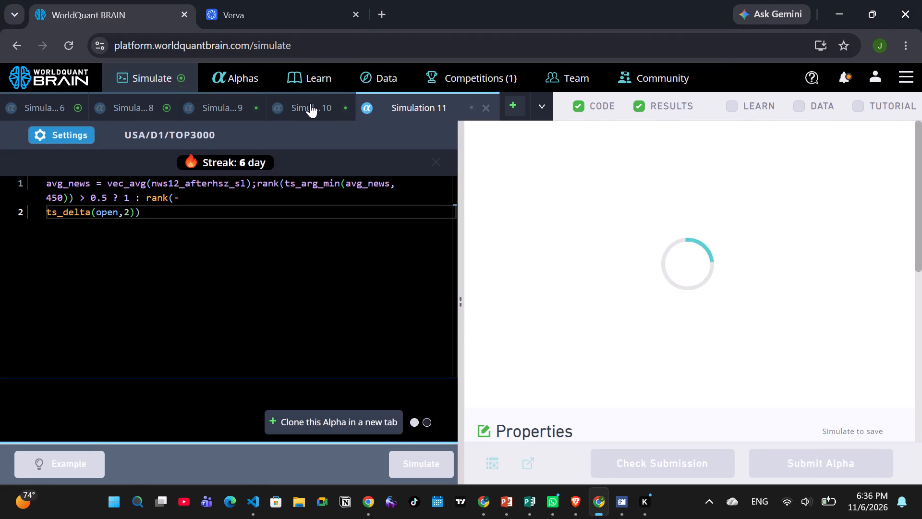
{"action": "left_click", "coordinate": [77, 140]}
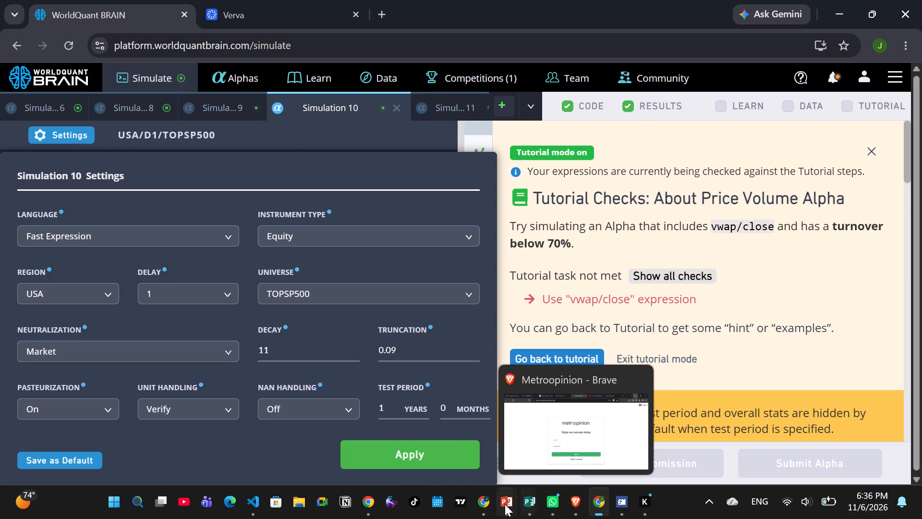
{"action": "left_click", "coordinate": [482, 504]}
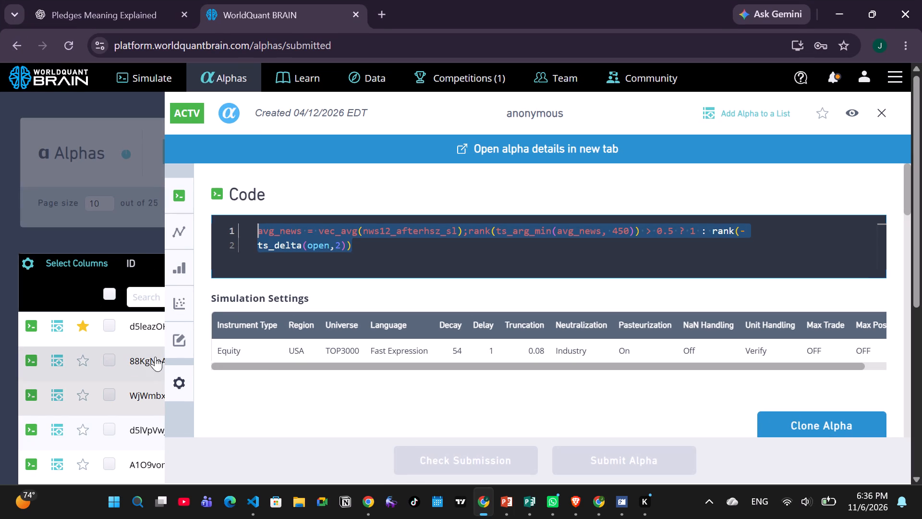
Raise Simulation 10's truncation to 0.14, apply the settings and run the simulation again.
{"action": "left_click", "coordinate": [844, 4]}
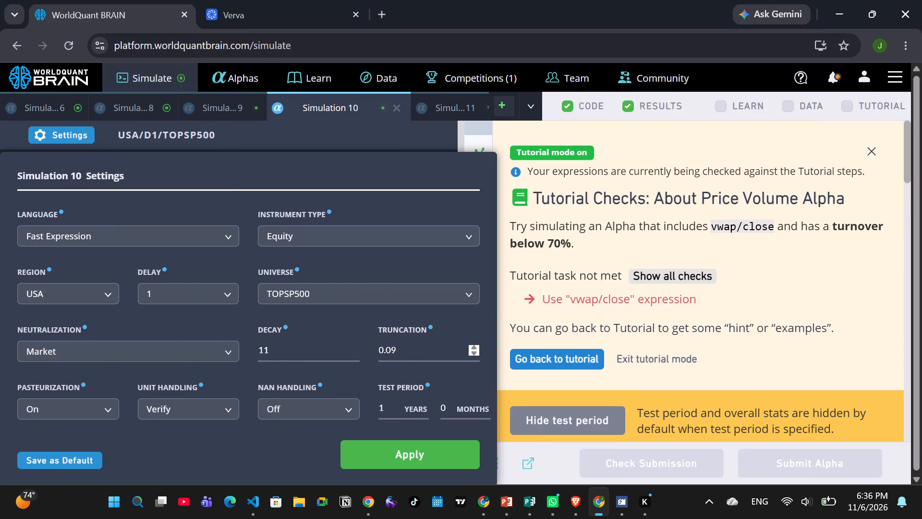
{"action": "triple_click", "coordinate": [473, 348]}
{"action": "double_click", "coordinate": [473, 348]}
{"action": "left_click", "coordinate": [403, 456]}
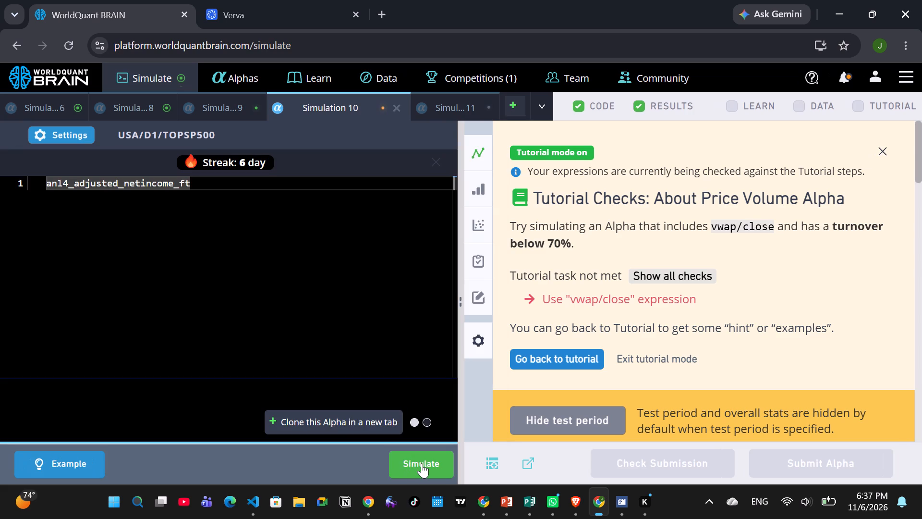
{"action": "left_click", "coordinate": [422, 463]}
Change Simulation 9's neutralization to Industry, apply the settings and run the simulation again.
{"action": "left_click", "coordinate": [221, 109]}
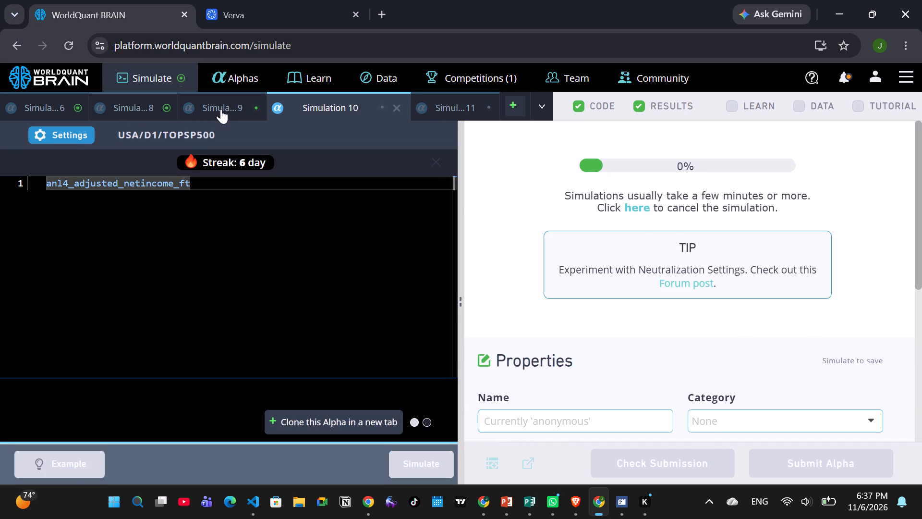
{"action": "left_click", "coordinate": [427, 108]}
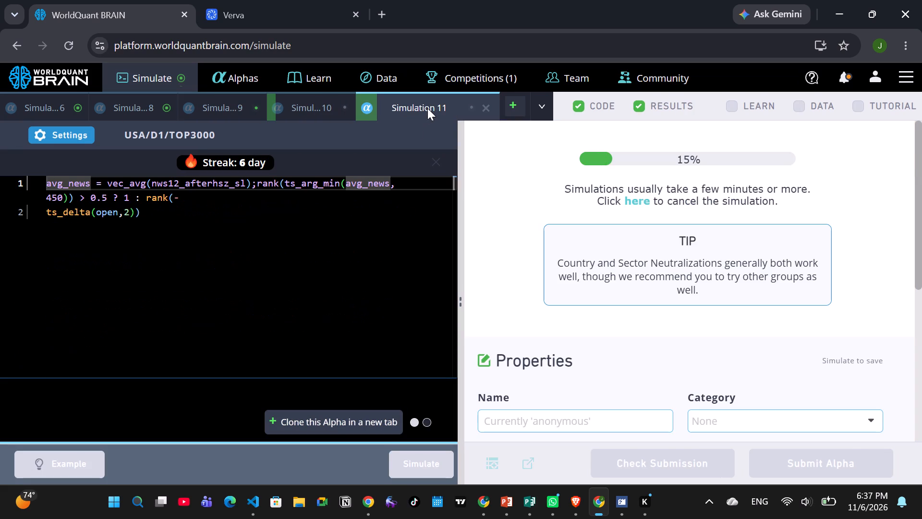
{"action": "left_click", "coordinate": [219, 110]}
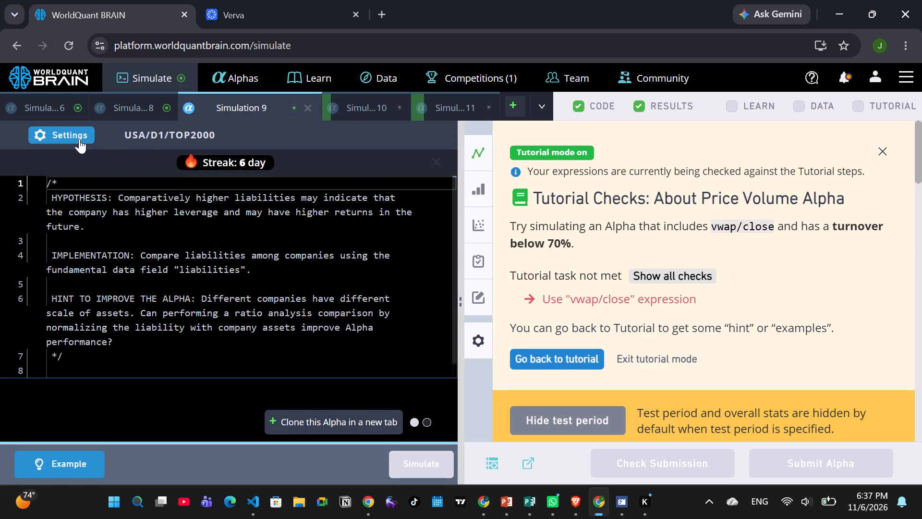
{"action": "left_click", "coordinate": [77, 138]}
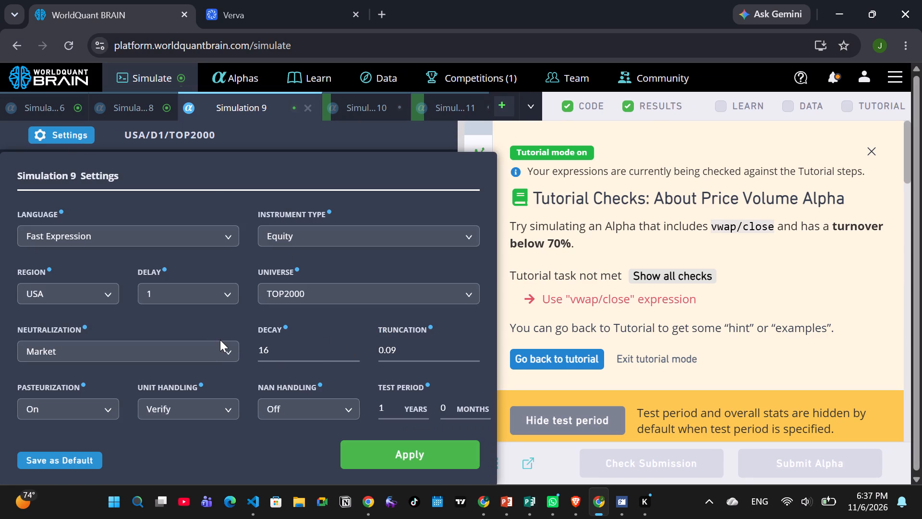
{"action": "left_click", "coordinate": [210, 350]}
{"action": "scroll", "coordinate": [105, 434], "scroll_direction": "down", "scroll_amount": 1}
{"action": "left_click", "coordinate": [105, 434]}
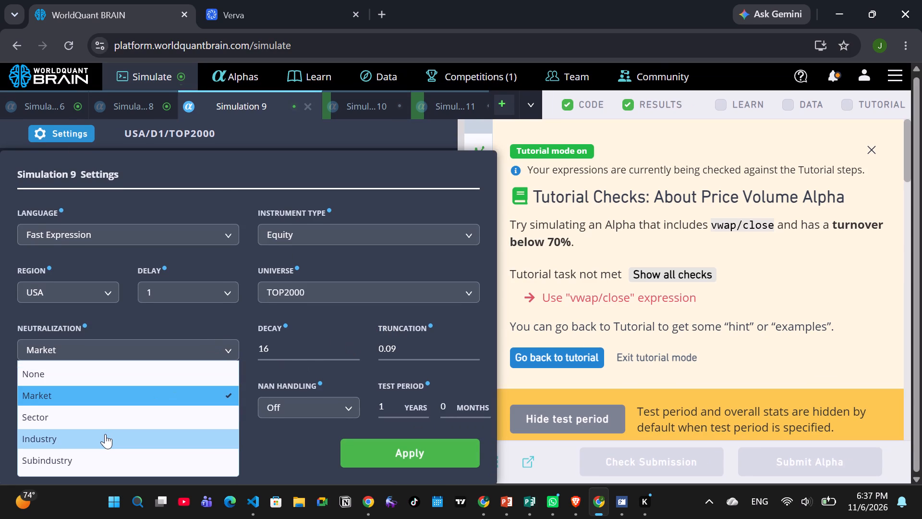
{"action": "left_click", "coordinate": [357, 451]}
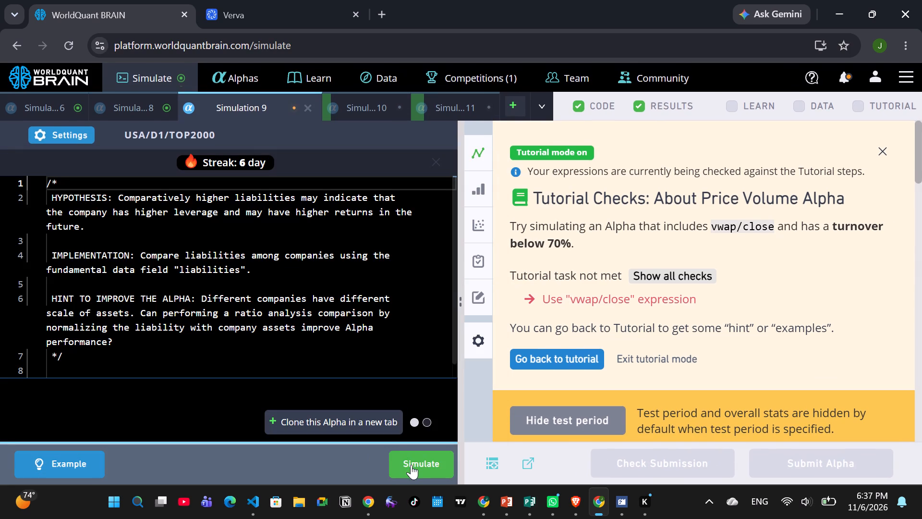
{"action": "left_click", "coordinate": [411, 465]}
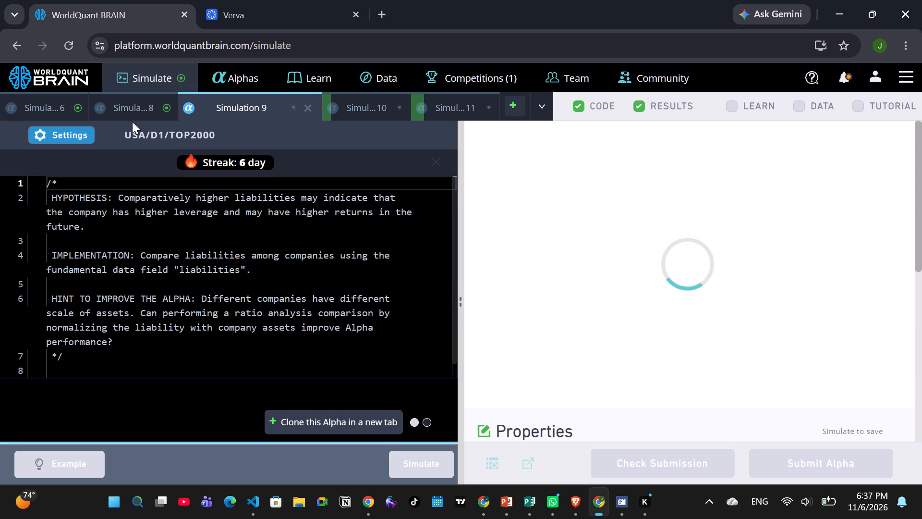
Change Simulation 8's universe to TOP500 and apply the settings.
{"action": "left_click", "coordinate": [130, 110]}
{"action": "left_click", "coordinate": [66, 136]}
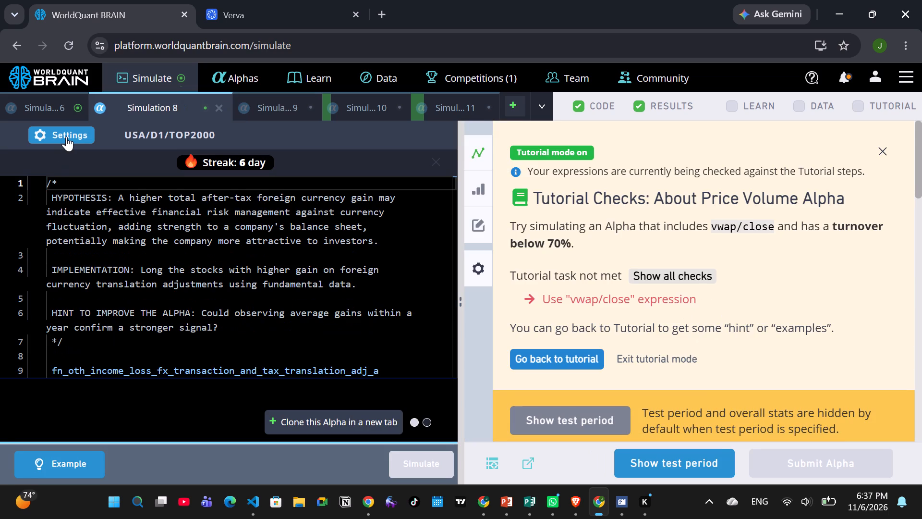
{"action": "left_click", "coordinate": [352, 299]}
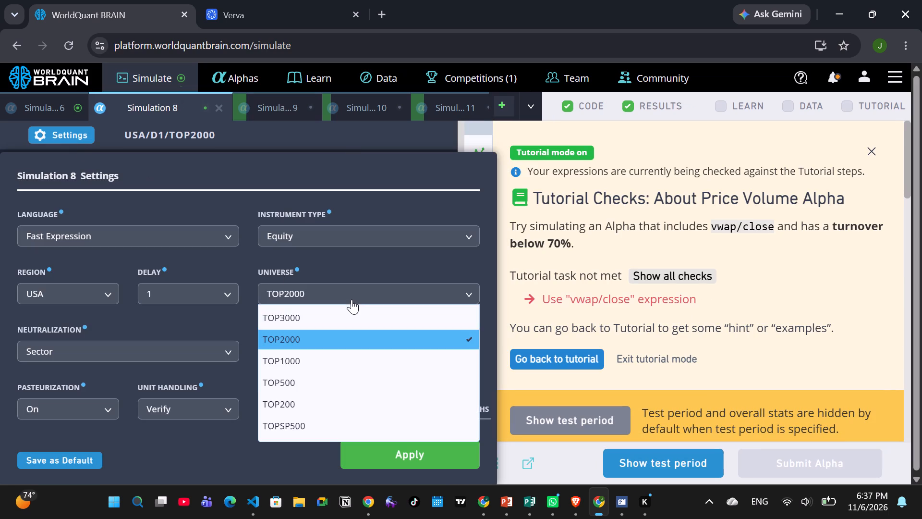
{"action": "left_click", "coordinate": [316, 393]}
{"action": "left_click", "coordinate": [316, 385]}
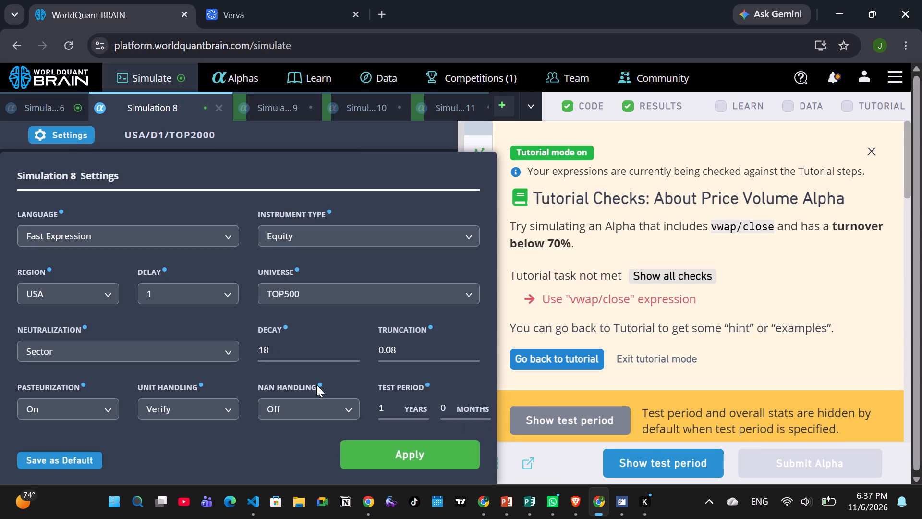
{"action": "left_click", "coordinate": [392, 455]}
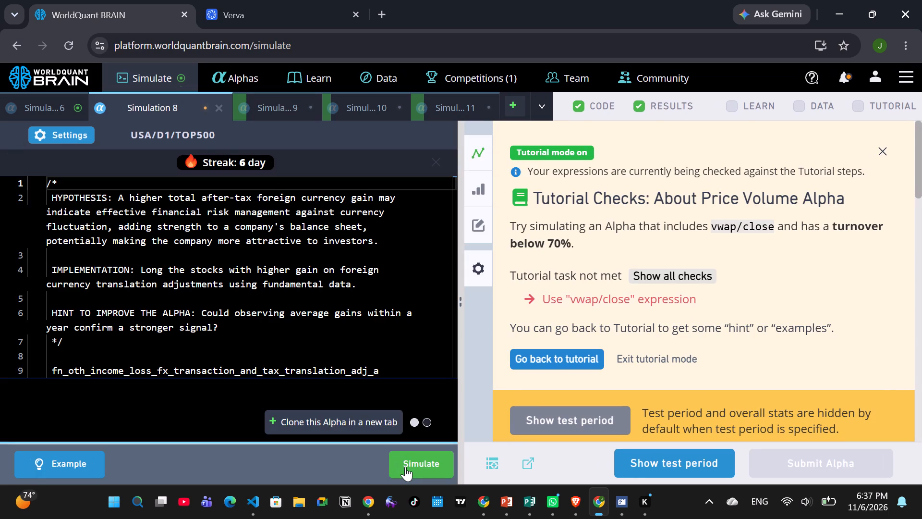
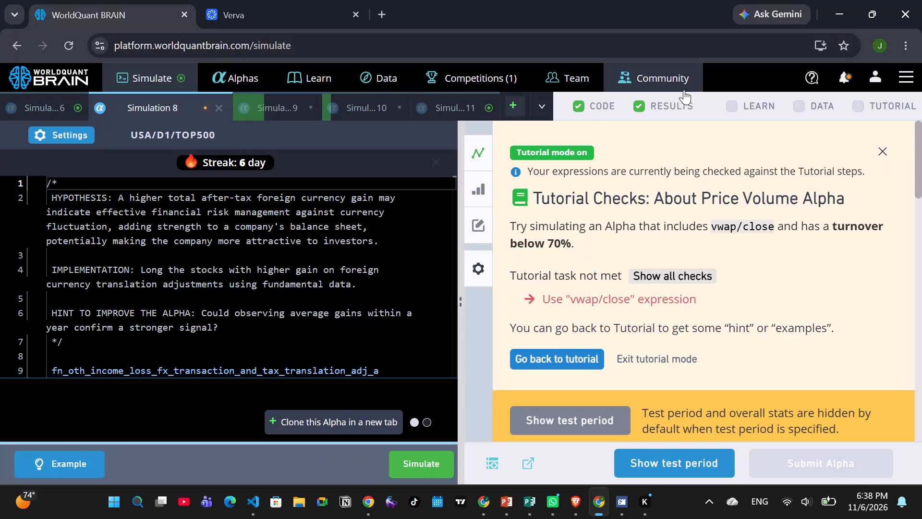
Show the test period results of Simulation 11 and submit its alpha.
{"action": "left_click", "coordinate": [442, 111]}
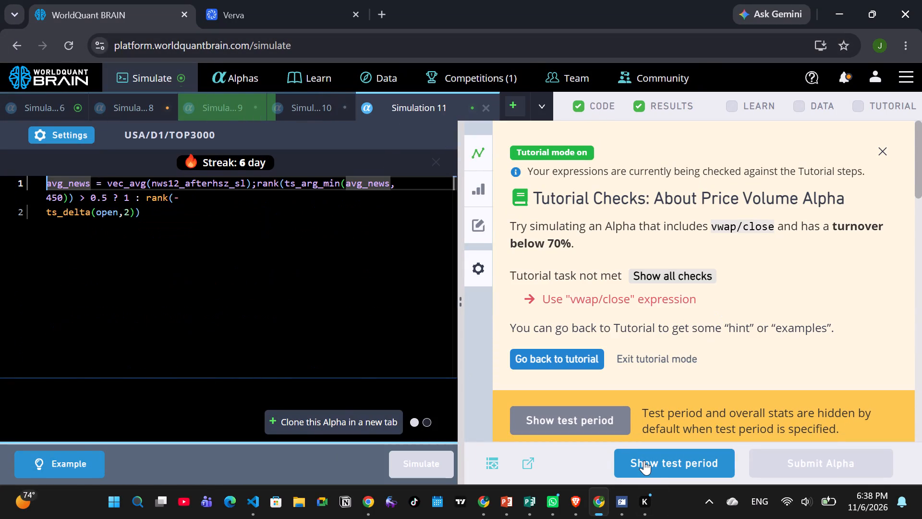
{"action": "left_click", "coordinate": [644, 460]}
{"action": "scroll", "coordinate": [722, 363], "scroll_direction": "down", "scroll_amount": 12}
{"action": "scroll", "coordinate": [723, 363], "scroll_direction": "down", "scroll_amount": 12}
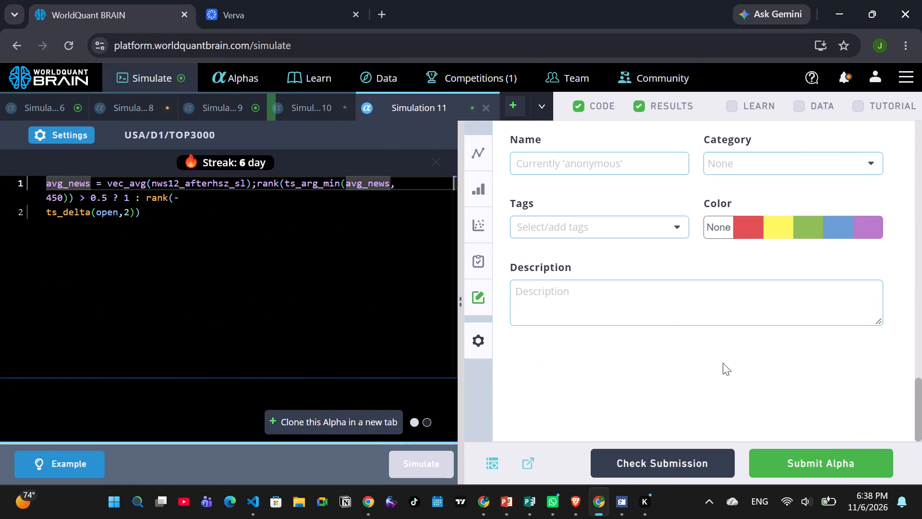
{"action": "left_click", "coordinate": [838, 470]}
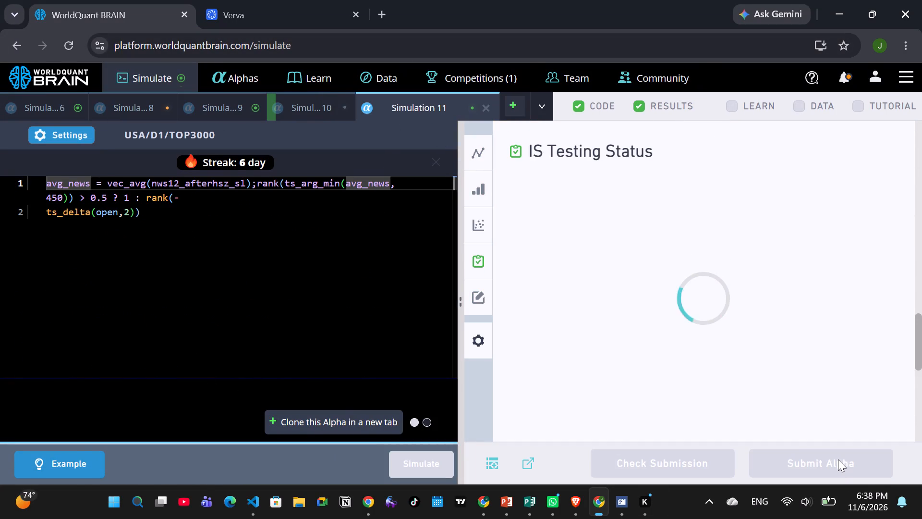
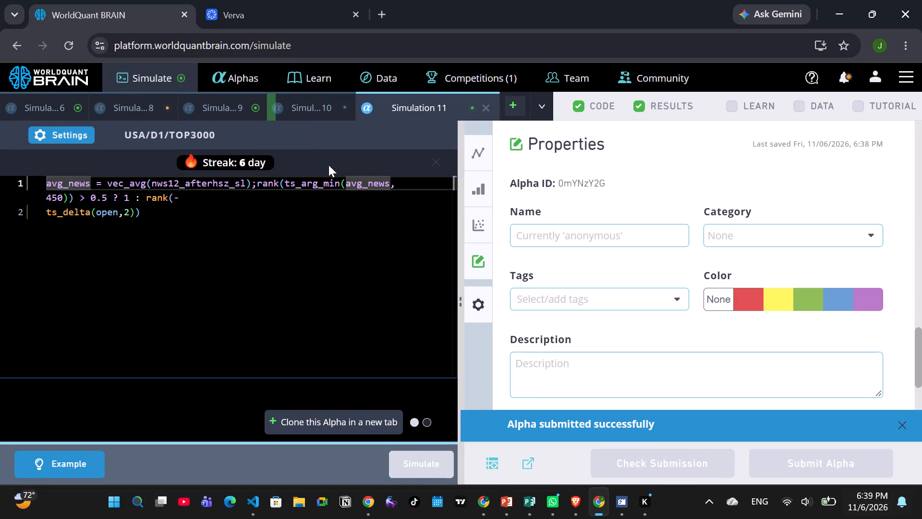
Switch to the other account's submitted alphas, mark the open nws12_afterhsz_sl alpha as a favorite and close its details.
{"action": "left_click", "coordinate": [481, 509]}
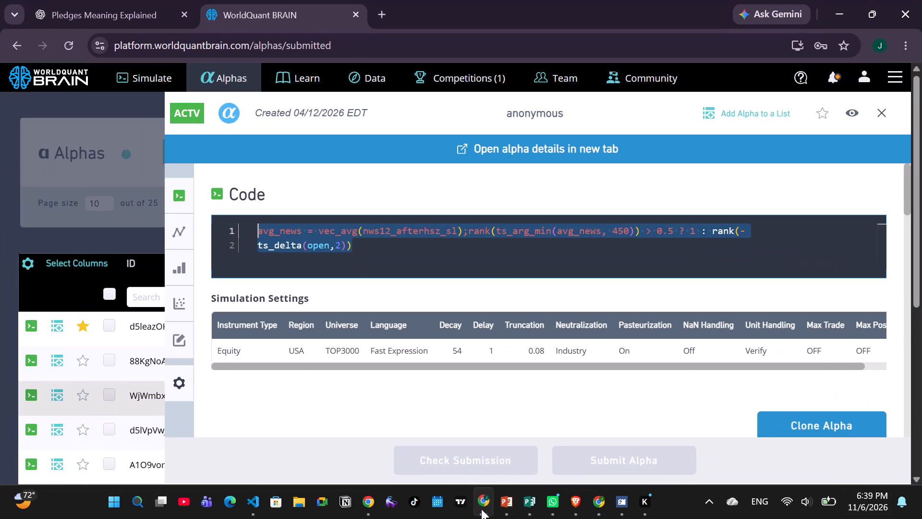
{"action": "left_click", "coordinate": [819, 114]}
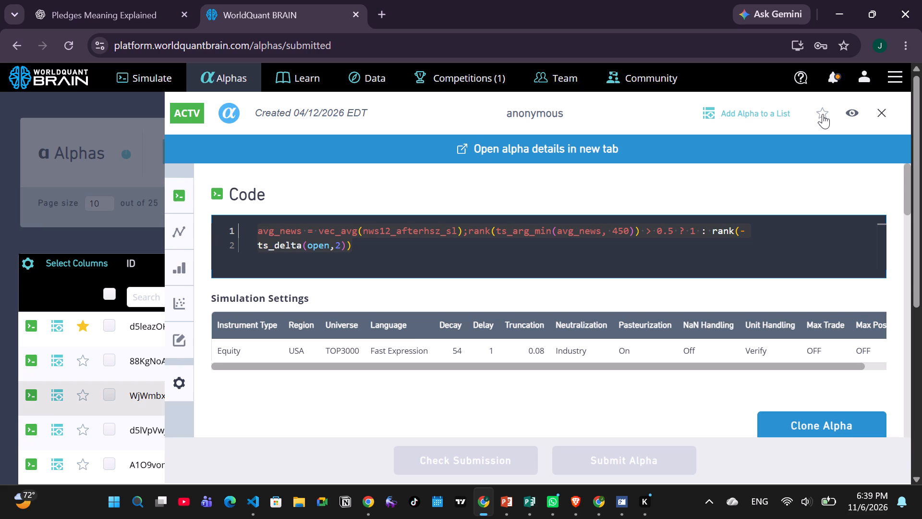
{"action": "left_click", "coordinate": [883, 117]}
Open submitted alpha 88KgNoAl, copy its whole nws12_afterhsz_1p code and return to the simulation window.
{"action": "left_click", "coordinate": [255, 368]}
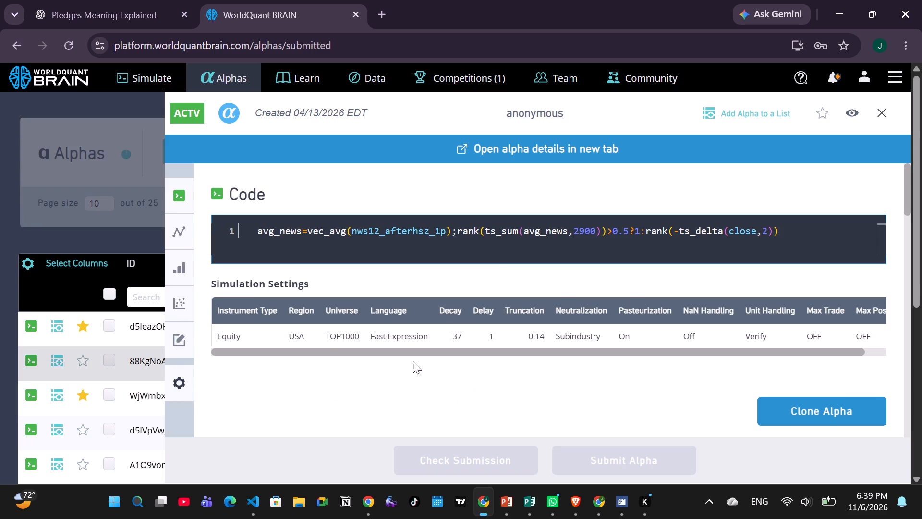
{"action": "left_click_drag", "start_coordinate": [787, 232], "coordinate": [247, 228]}
{"action": "key", "text": "ctrl+c"}
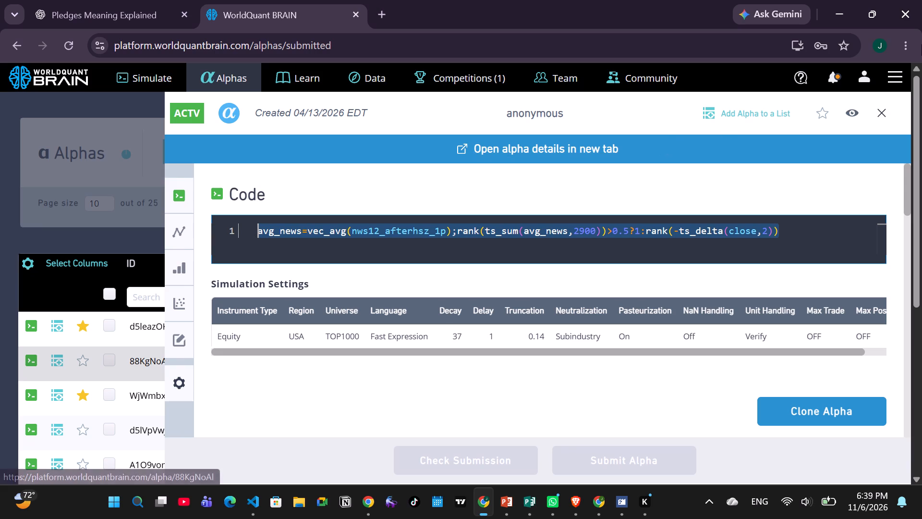
{"action": "left_click", "coordinate": [844, 11]}
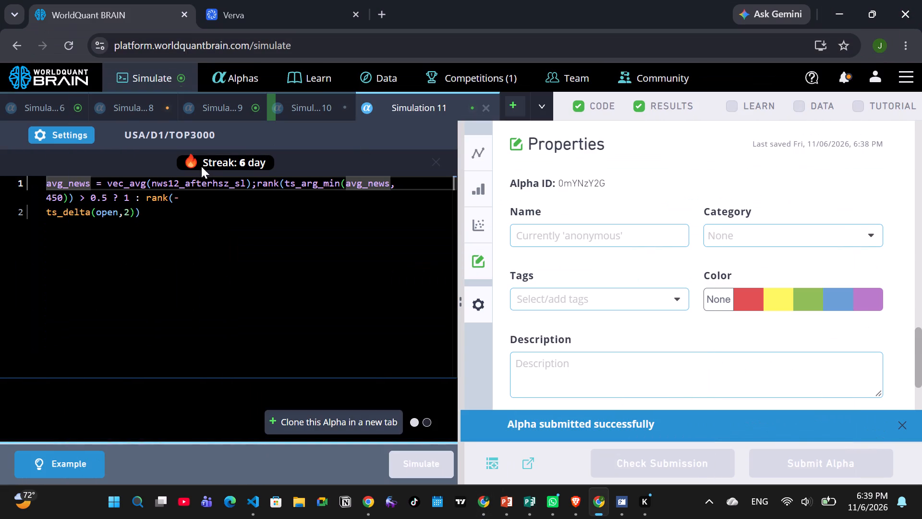
Set Simulation 9's decay to 20 and its neutralization to Market, and apply the settings.
{"action": "left_click", "coordinate": [313, 111]}
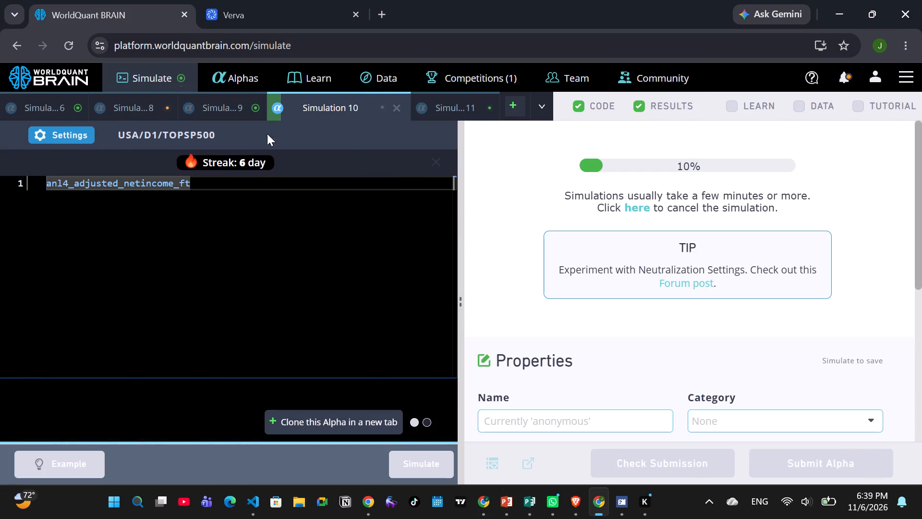
{"action": "left_click", "coordinate": [233, 109]}
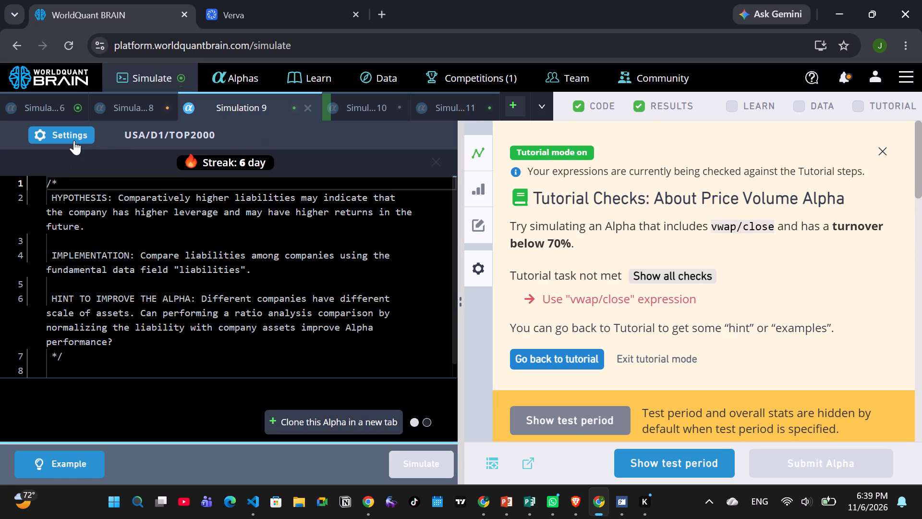
{"action": "left_click", "coordinate": [74, 140]}
{"action": "triple_click", "coordinate": [356, 345]}
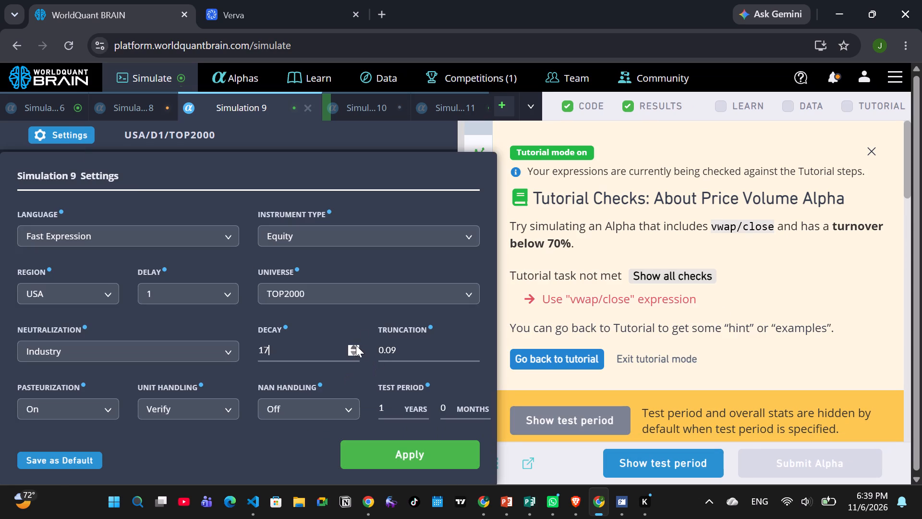
{"action": "left_click", "coordinate": [356, 345]}
{"action": "left_click", "coordinate": [212, 361]}
{"action": "left_click", "coordinate": [112, 408]}
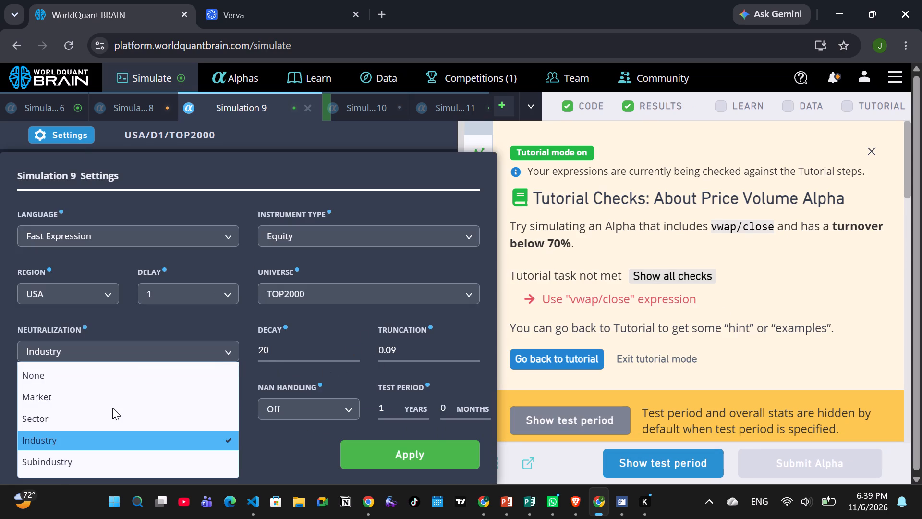
{"action": "left_click", "coordinate": [114, 392]}
{"action": "left_click", "coordinate": [441, 462]}
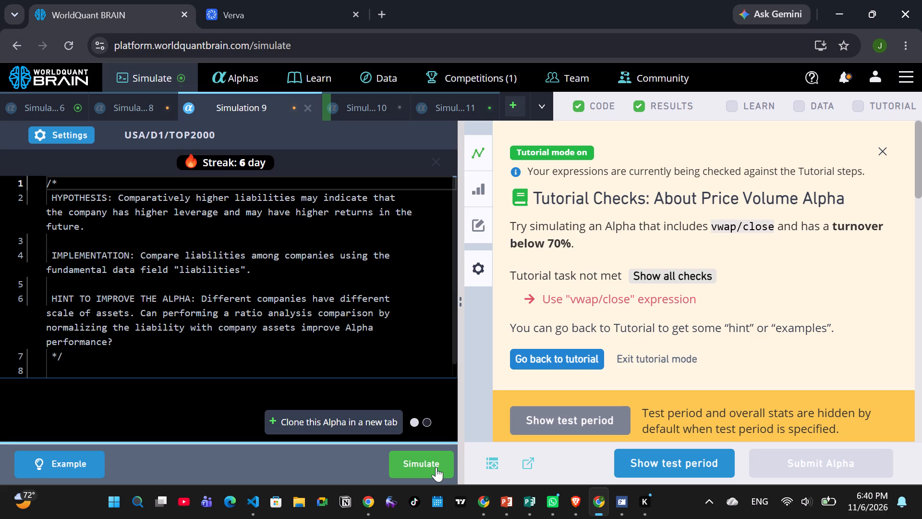
Change Simulation 9's universe to TOP1000 and its decay to 23, apply the settings, and rerun the simulation.
{"action": "left_click", "coordinate": [69, 133]}
{"action": "triple_click", "coordinate": [352, 348]}
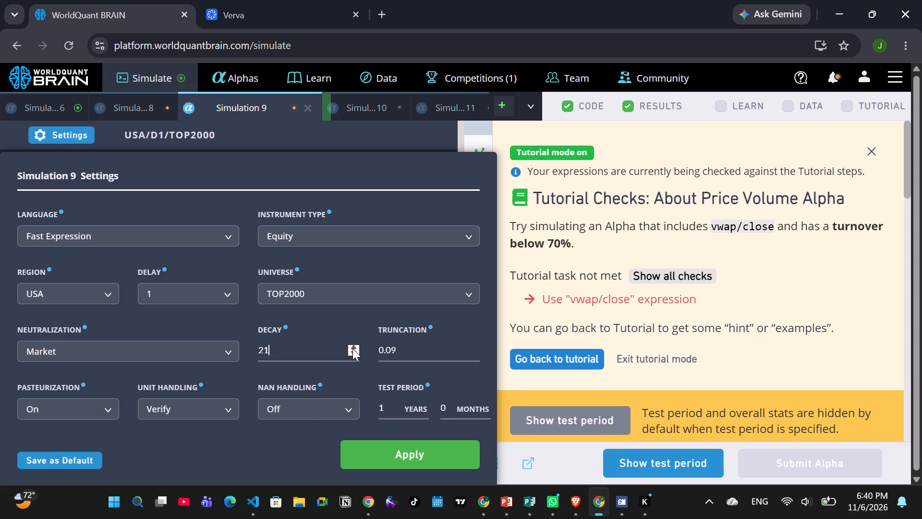
{"action": "left_click", "coordinate": [375, 286]}
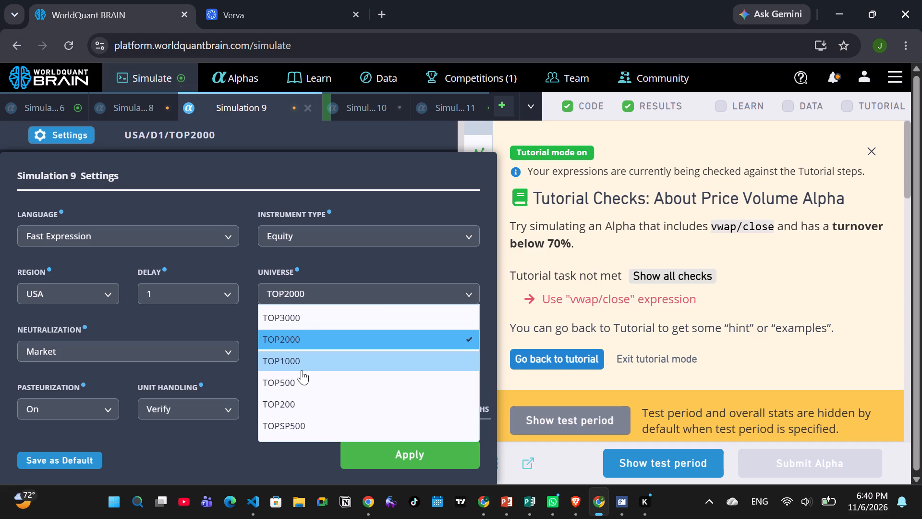
{"action": "left_click", "coordinate": [301, 370]}
{"action": "left_click", "coordinate": [390, 458]}
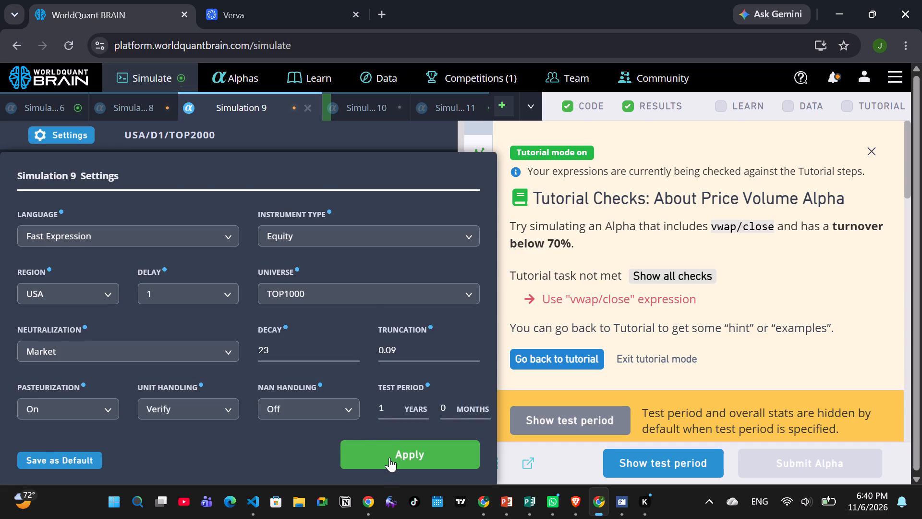
{"action": "left_click", "coordinate": [398, 462]}
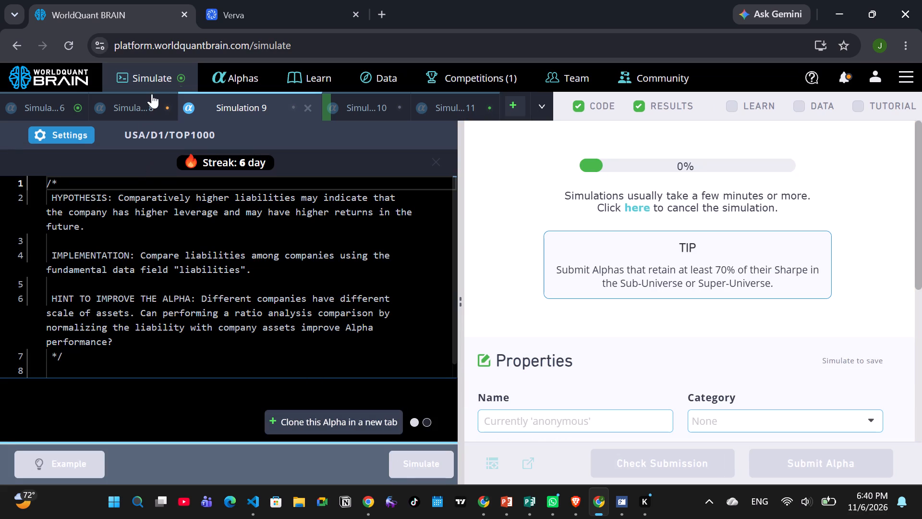
Set Simulation 8's neutralization to Market, apply the settings, and rerun the simulation.
{"action": "left_click", "coordinate": [150, 104]}
{"action": "left_click", "coordinate": [70, 136]}
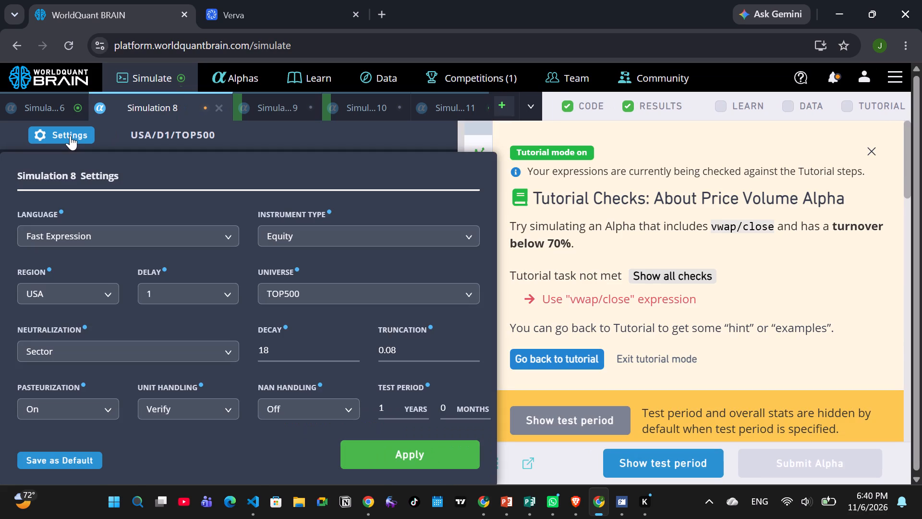
{"action": "left_click", "coordinate": [240, 358]}
{"action": "left_click", "coordinate": [230, 354]}
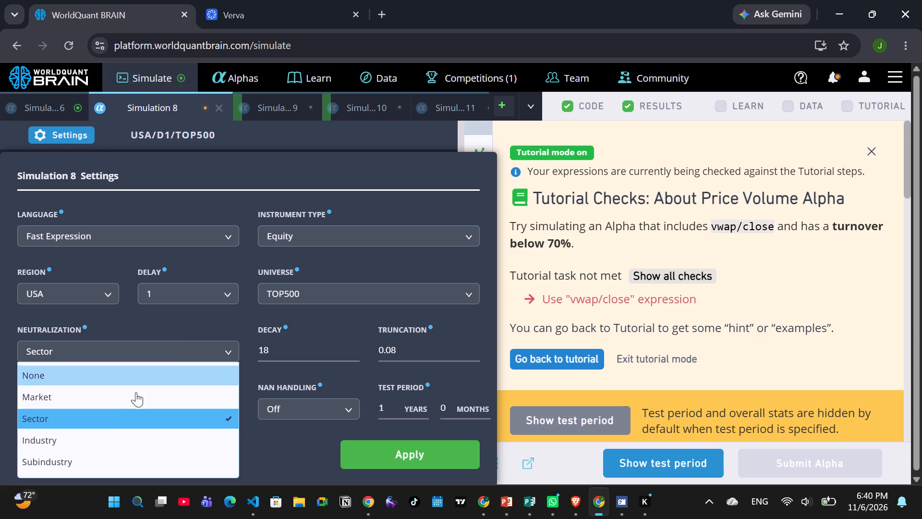
{"action": "left_click", "coordinate": [85, 387]}
{"action": "left_click", "coordinate": [434, 459]}
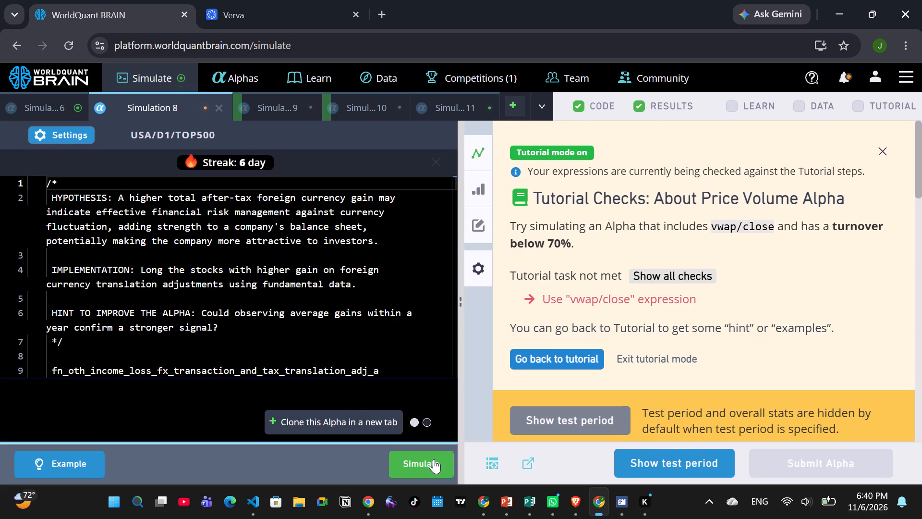
{"action": "left_click", "coordinate": [434, 459]}
Show the test period results of Simulation 6.
{"action": "left_click", "coordinate": [36, 109]}
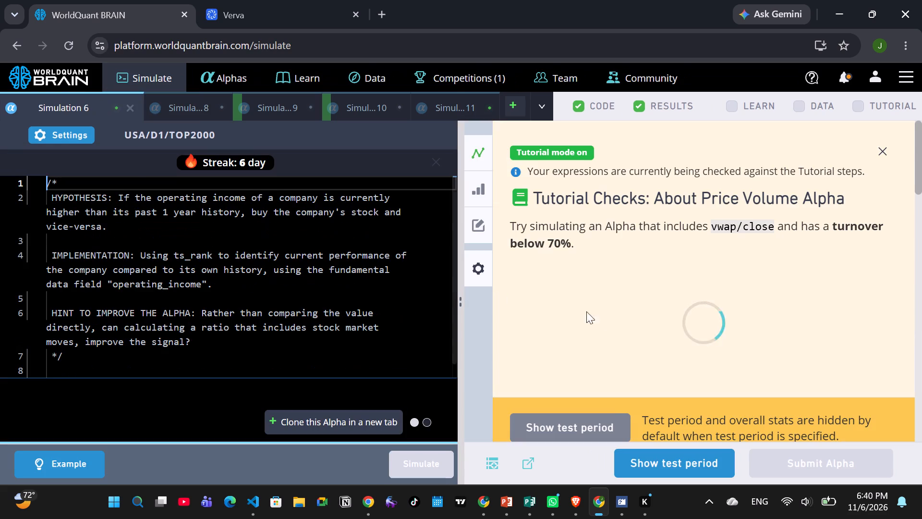
{"action": "left_click", "coordinate": [663, 457]}
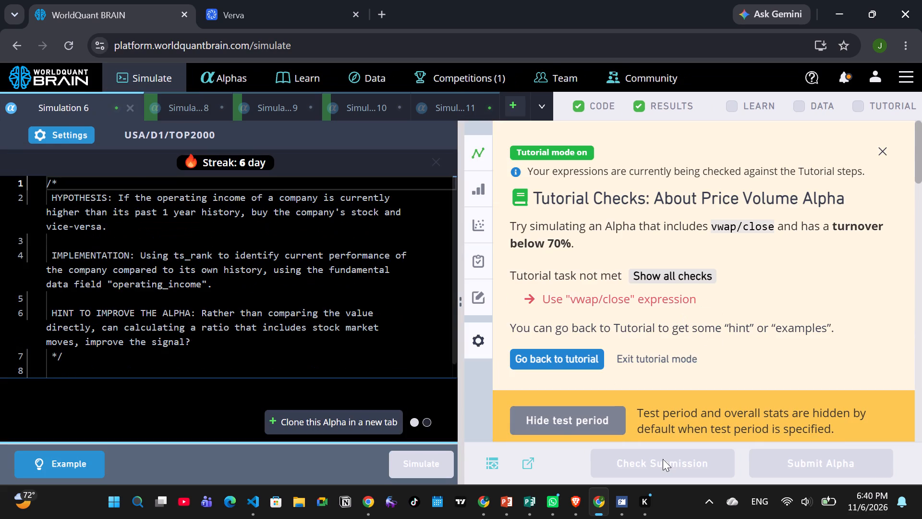
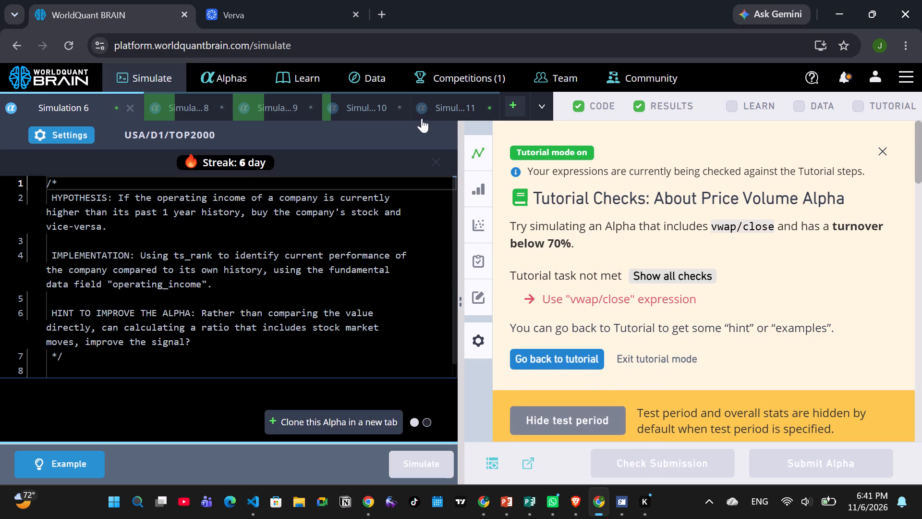
Switch to Simulation 10 to check its simulation progress.
{"action": "left_click", "coordinate": [385, 113]}
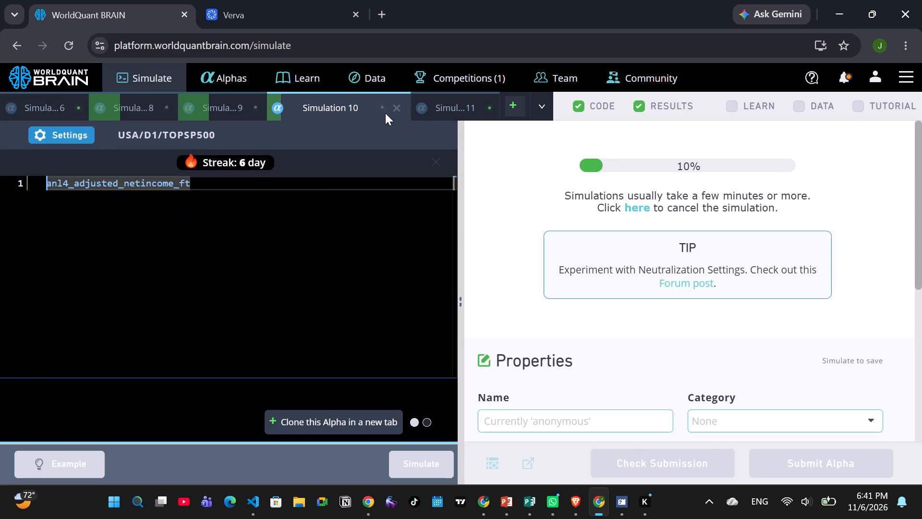
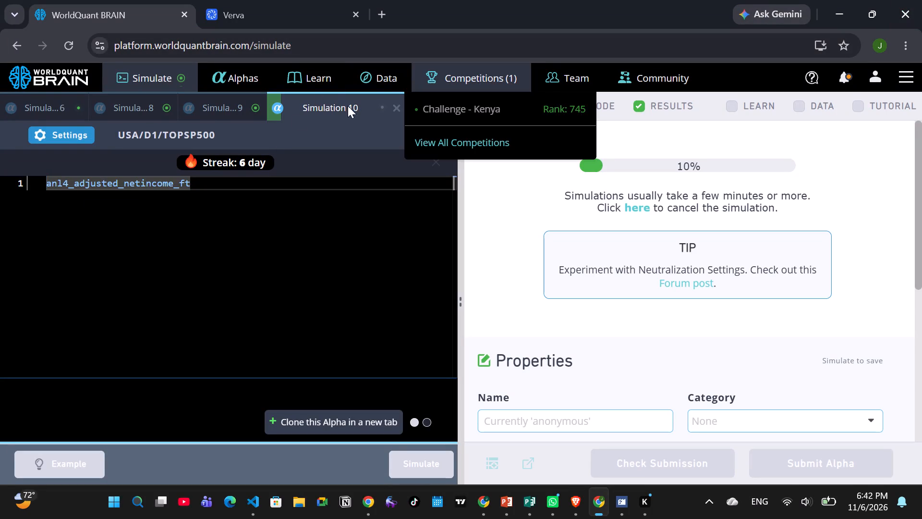
In Simulation 9, reveal the test period, raise the decay in the settings, and rerun the simulation.
{"action": "left_click", "coordinate": [219, 117]}
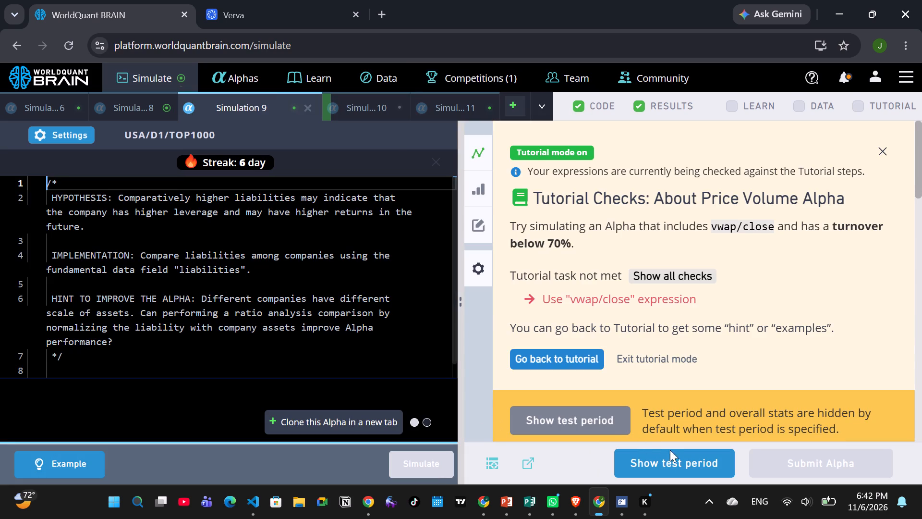
{"action": "left_click", "coordinate": [679, 457]}
{"action": "left_click", "coordinate": [47, 133]}
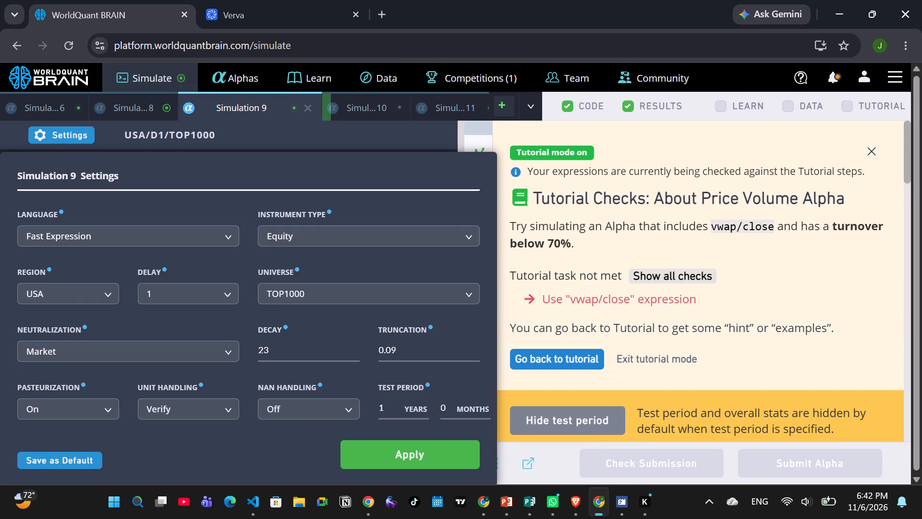
{"action": "triple_click", "coordinate": [353, 347]}
{"action": "left_click", "coordinate": [352, 347]}
{"action": "left_click", "coordinate": [409, 445]}
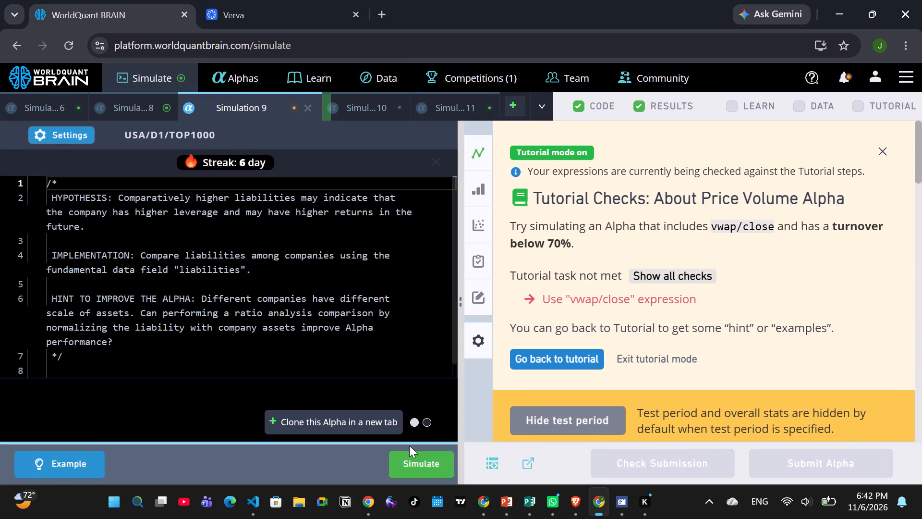
{"action": "left_click", "coordinate": [419, 460]}
Check the simulation progress of Simulation 10.
{"action": "left_click", "coordinate": [378, 119]}
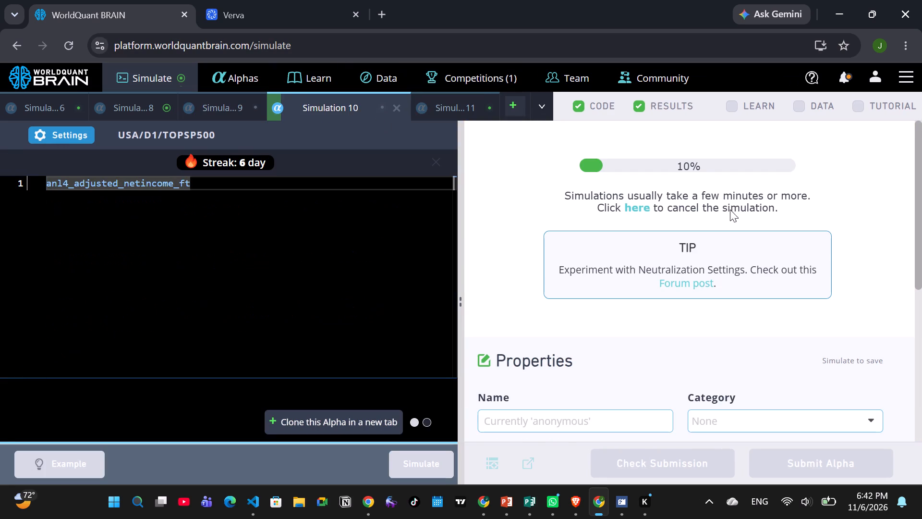
{"action": "scroll", "coordinate": [743, 207], "scroll_direction": "down", "scroll_amount": 20}
{"action": "scroll", "coordinate": [743, 207], "scroll_direction": "down", "scroll_amount": 6}
{"action": "scroll", "coordinate": [580, 221], "scroll_direction": "up", "scroll_amount": 12}
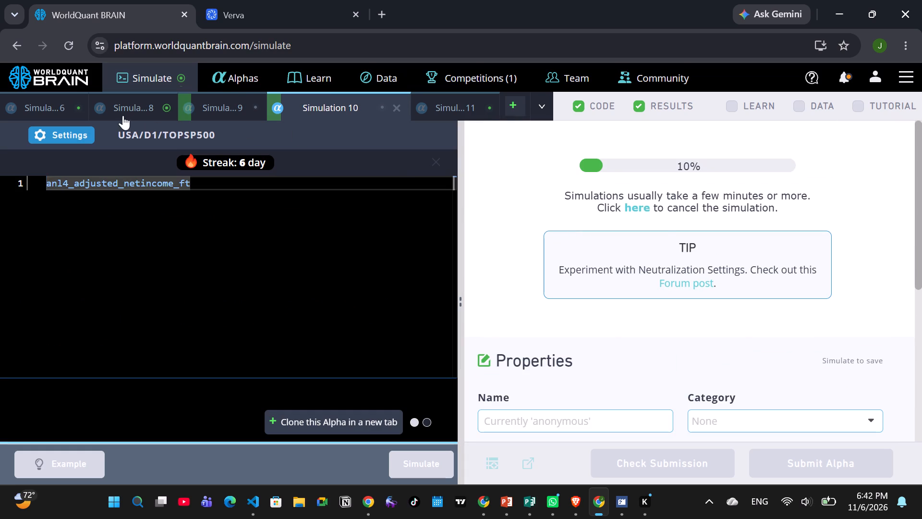
Change Simulation 8's universe to TOP1000 and rerun the simulation.
{"action": "left_click", "coordinate": [123, 115]}
{"action": "left_click", "coordinate": [93, 124]}
{"action": "left_click", "coordinate": [82, 134]}
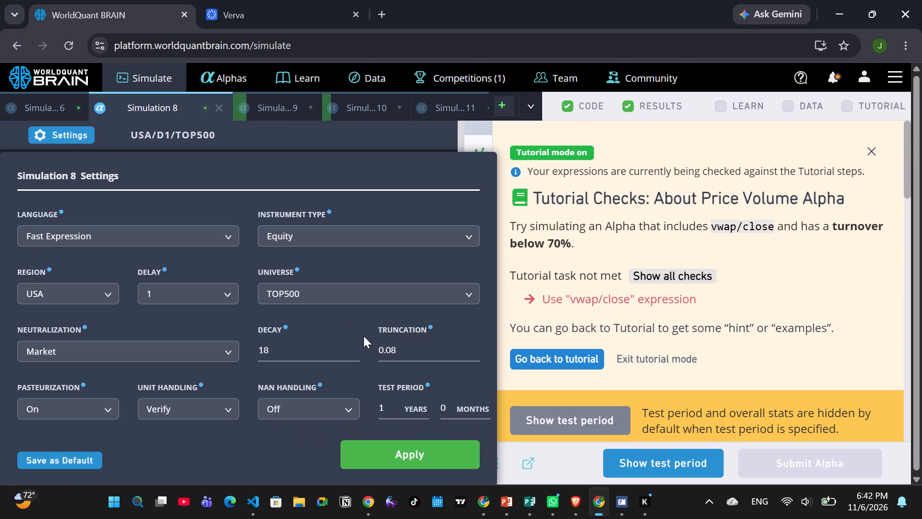
{"action": "left_click", "coordinate": [388, 293]}
{"action": "left_click", "coordinate": [328, 362]}
{"action": "left_click", "coordinate": [403, 449]}
{"action": "left_click", "coordinate": [427, 455]}
Replace Simulation 11's code with the copied nws12_afterhsz_1p alpha expression.
{"action": "left_click", "coordinate": [440, 111]}
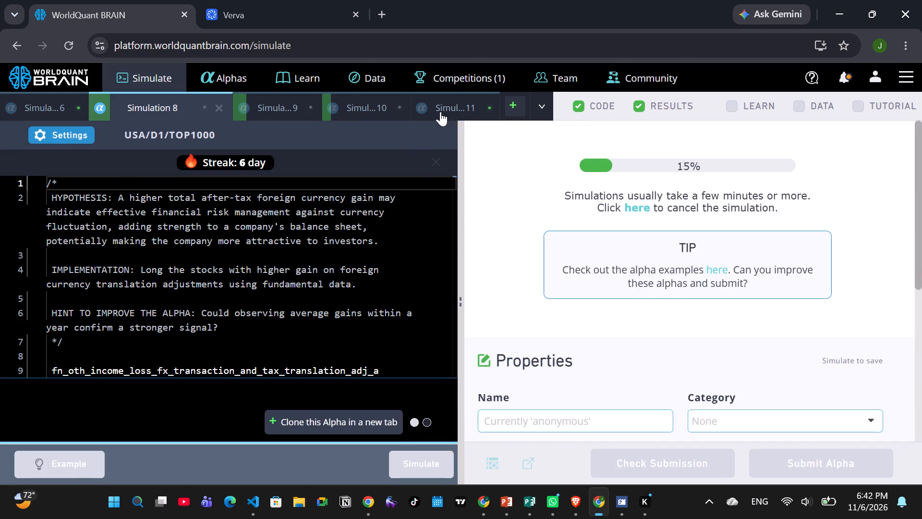
{"action": "left_click_drag", "start_coordinate": [205, 226], "coordinate": [92, 194]}
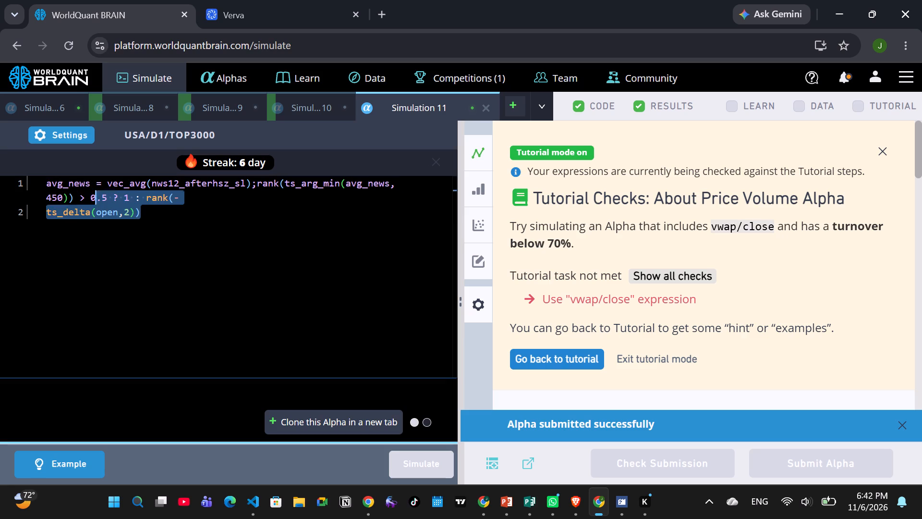
{"action": "left_click_drag", "start_coordinate": [92, 194], "coordinate": [36, 187]}
{"action": "key", "text": "ctrl+v"}
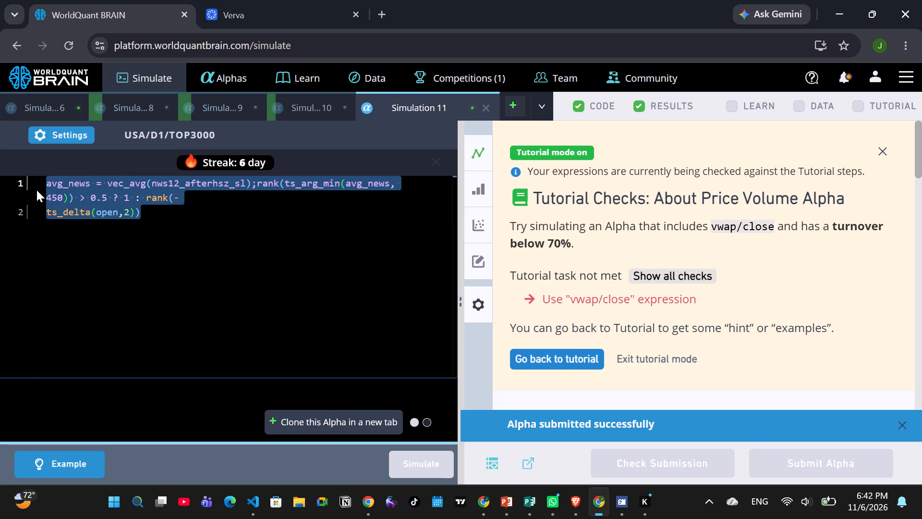
Match Simulation 11's settings to the submitted alpha in the other account: universe TOP1000 and decay 37.
{"action": "left_click", "coordinate": [74, 134]}
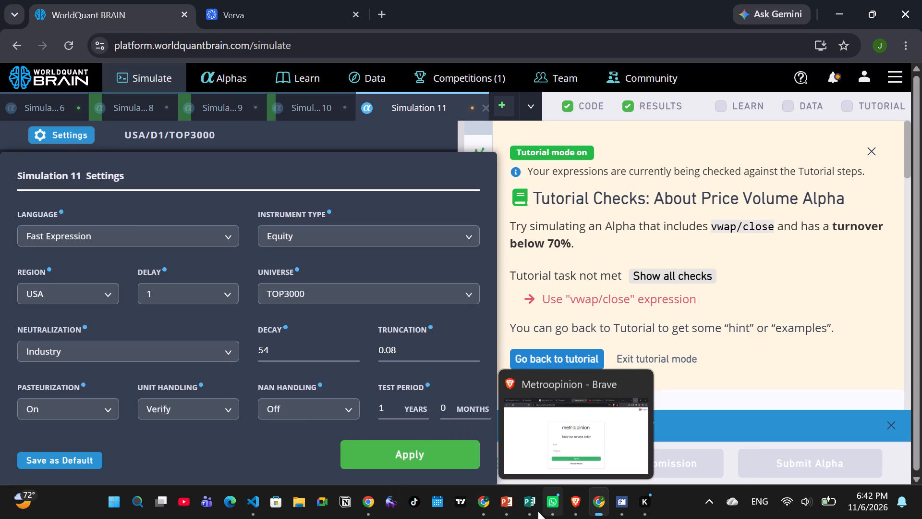
{"action": "left_click", "coordinate": [478, 513]}
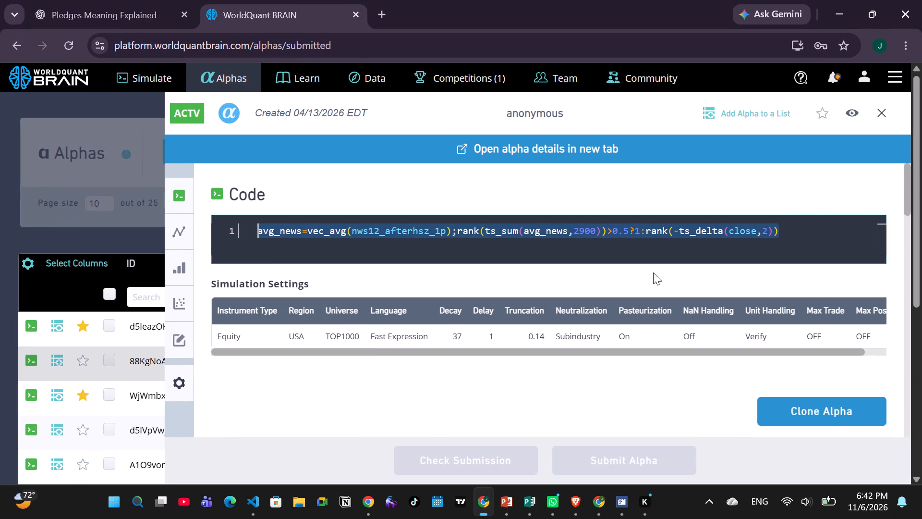
{"action": "left_click", "coordinate": [828, 14]}
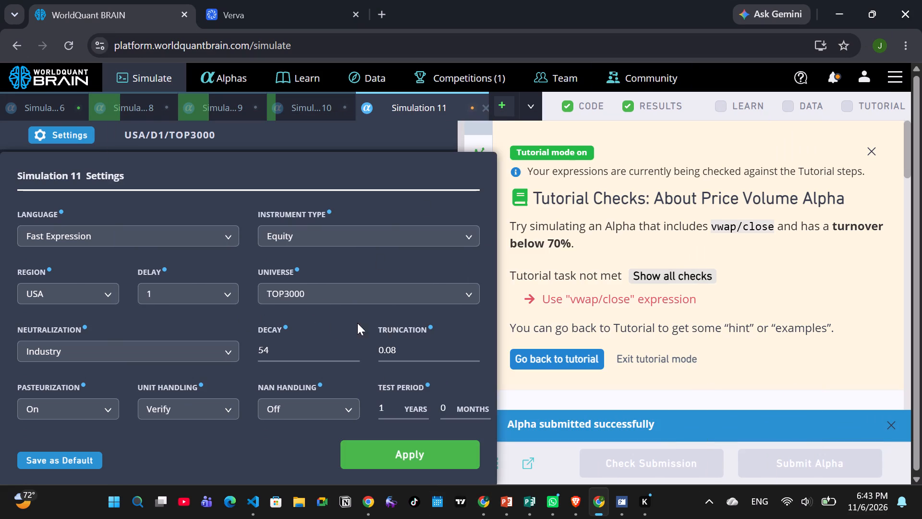
{"action": "left_click", "coordinate": [350, 298]}
{"action": "left_click", "coordinate": [318, 366]}
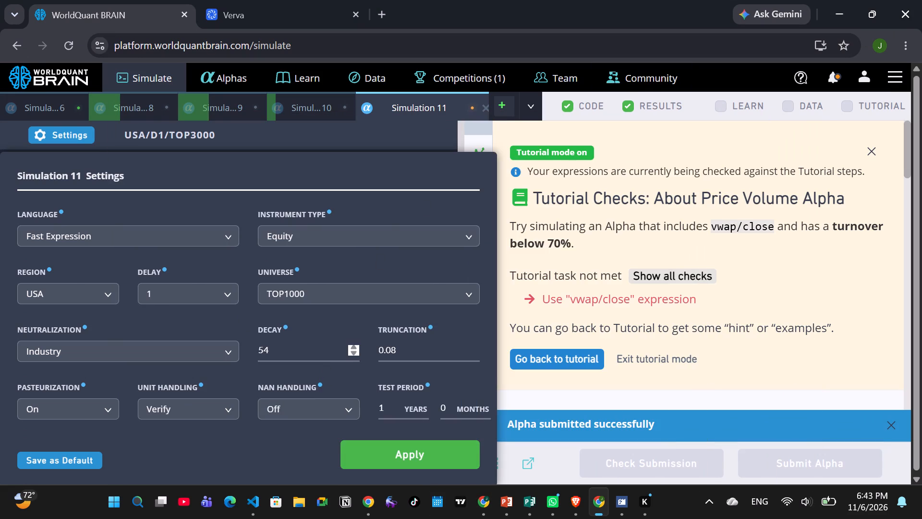
{"action": "left_click", "coordinate": [320, 349]}
{"action": "key", "text": "BackSpace"}
{"action": "key", "text": "BackSpace"}
{"action": "type", "text": "34"}
{"action": "left_click", "coordinate": [488, 507]}
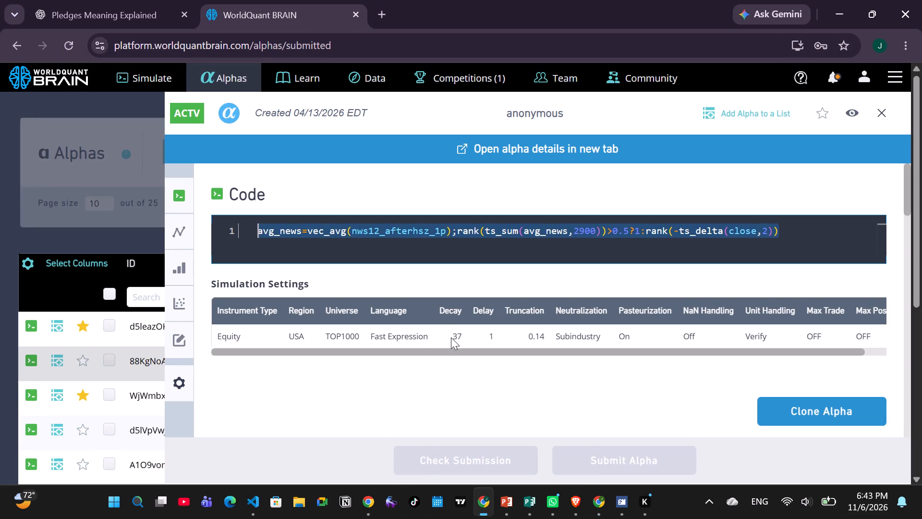
{"action": "left_click", "coordinate": [829, 11]}
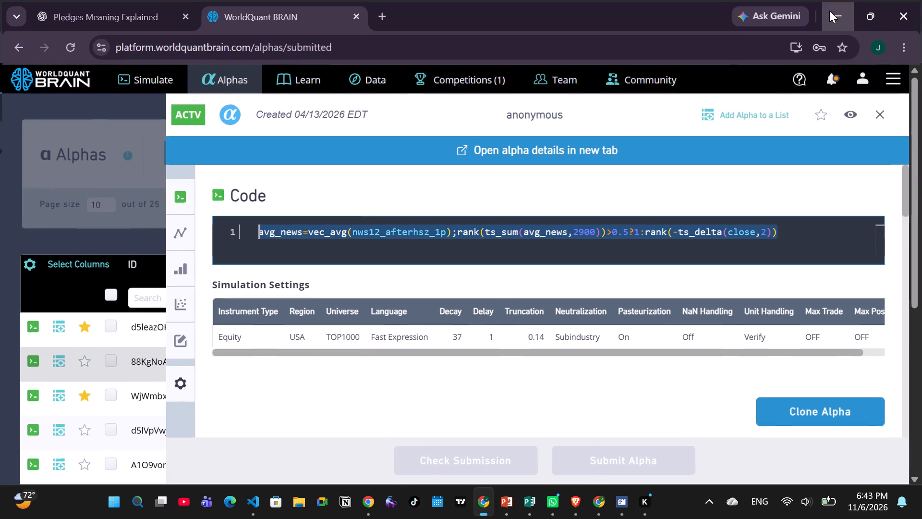
{"action": "key", "text": "BackSpace"}
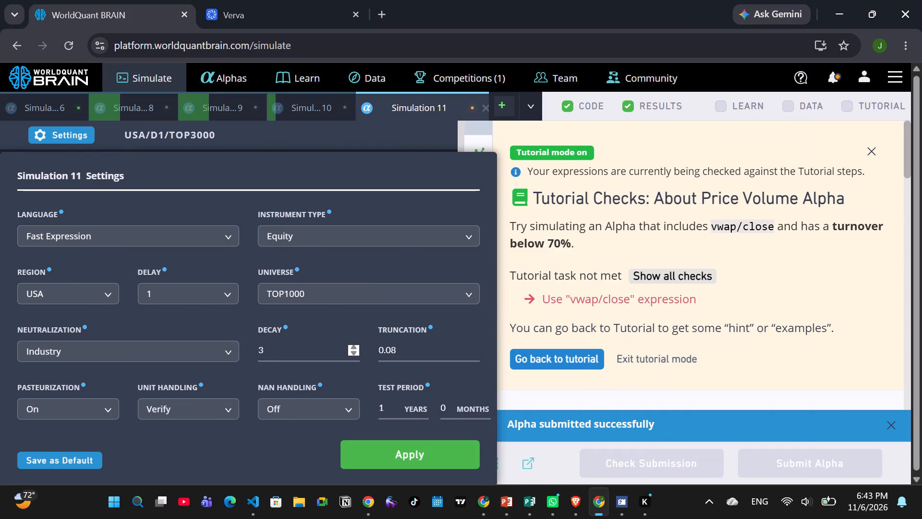
{"action": "key", "text": "7"}
Match the source alpha's neutralization of Subindustry and truncation of 0.14 in Simulation 11, and run the simulation.
{"action": "left_click", "coordinate": [492, 507]}
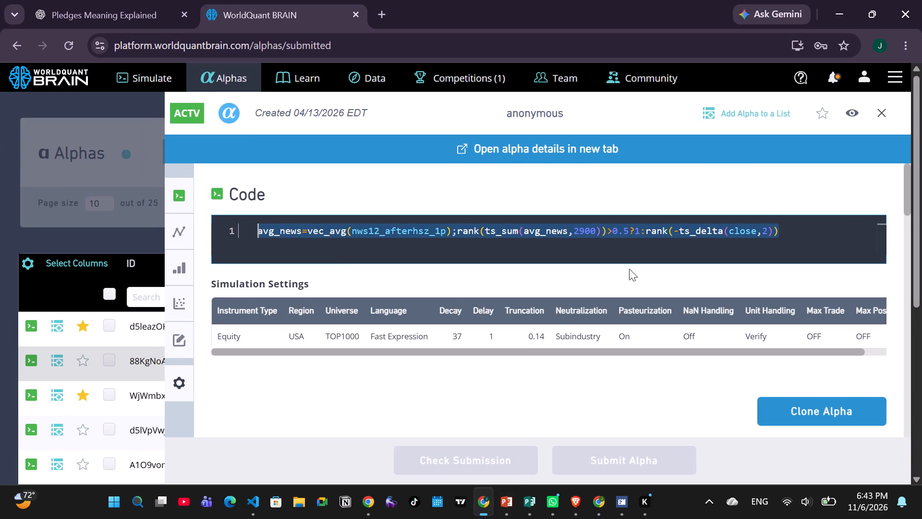
{"action": "left_click", "coordinate": [853, 11]}
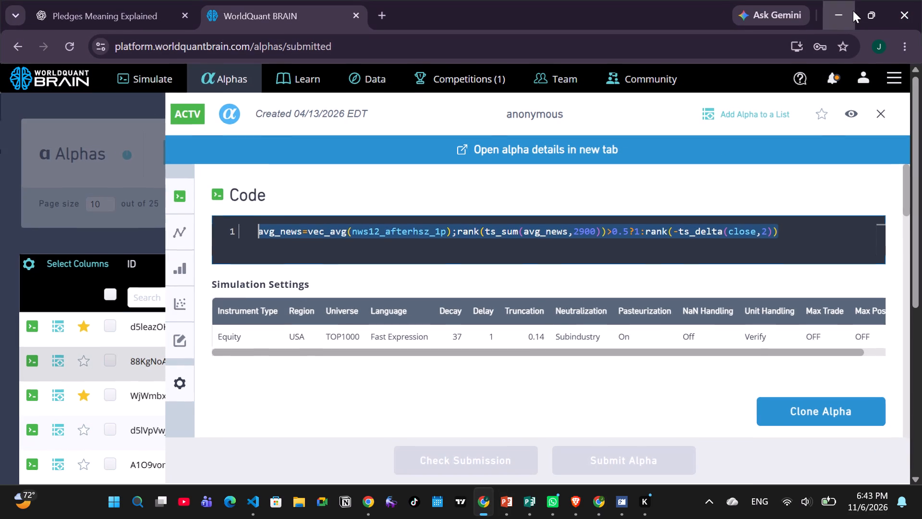
{"action": "left_click", "coordinate": [175, 354]}
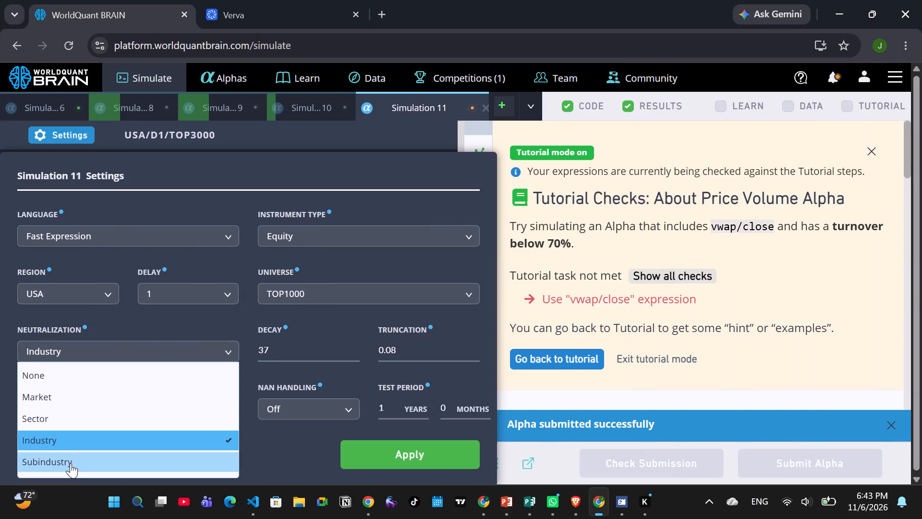
{"action": "left_click", "coordinate": [71, 463]}
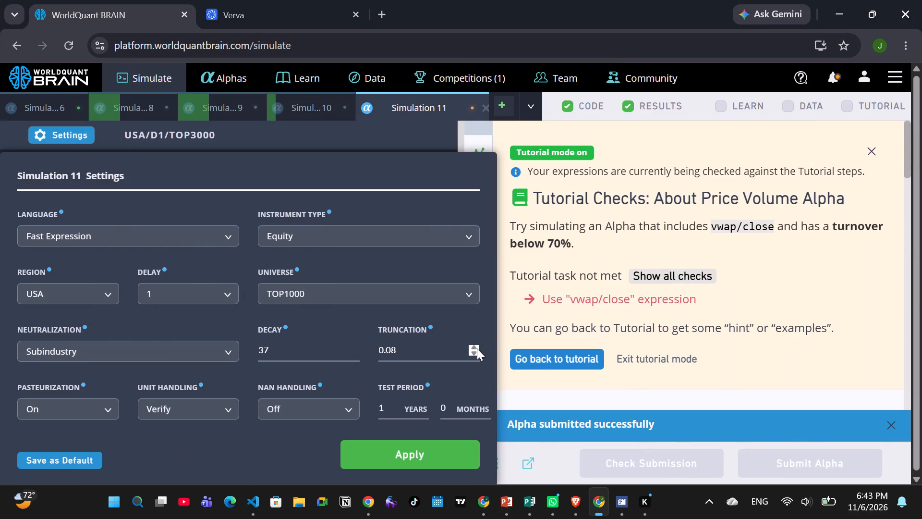
{"action": "triple_click", "coordinate": [477, 348]}
{"action": "left_click", "coordinate": [474, 354]}
{"action": "left_click", "coordinate": [481, 507]}
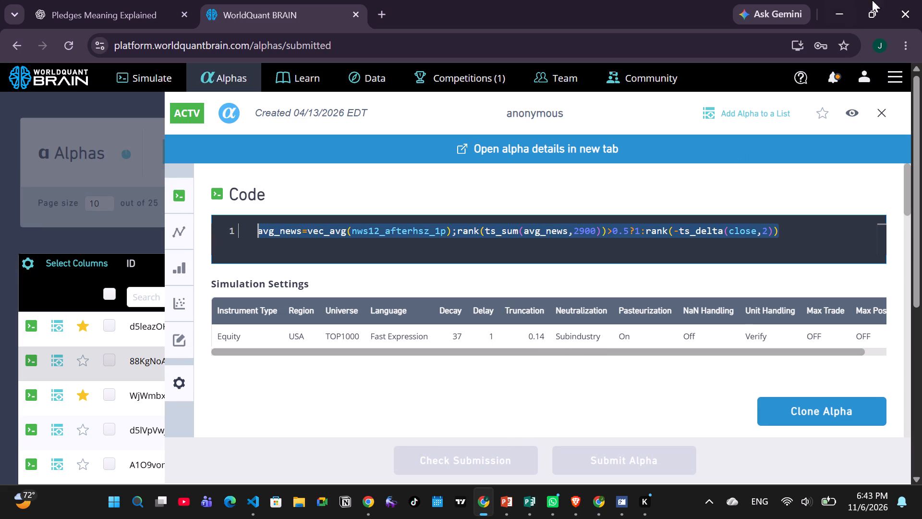
{"action": "left_click", "coordinate": [841, 11]}
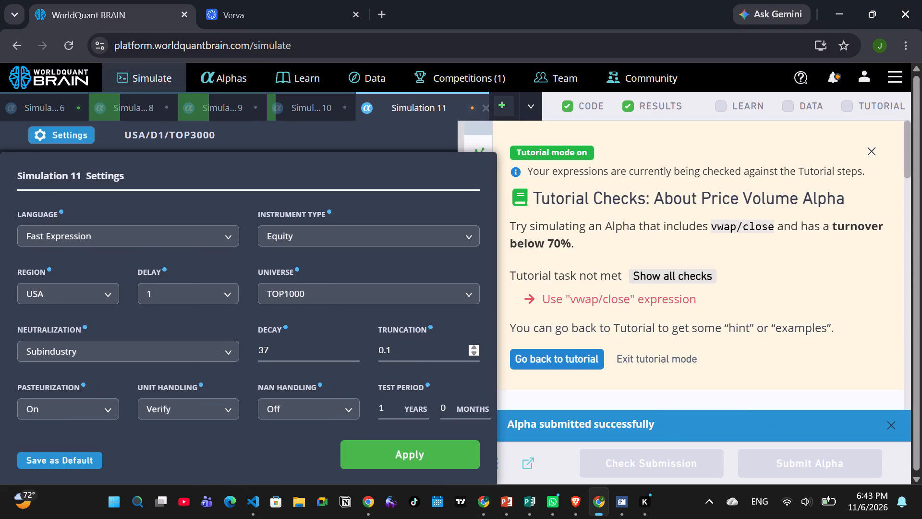
{"action": "triple_click", "coordinate": [471, 348]}
{"action": "left_click", "coordinate": [471, 348]}
{"action": "left_click", "coordinate": [412, 453]}
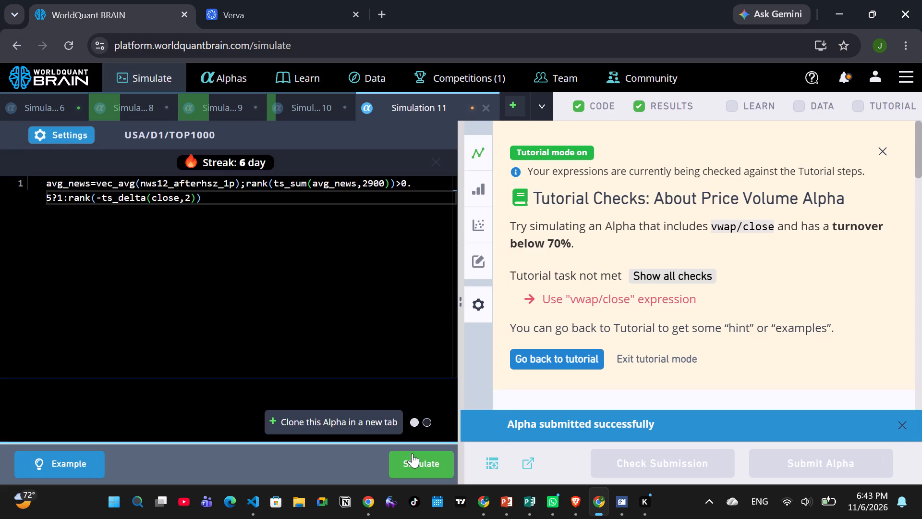
{"action": "left_click", "coordinate": [434, 475]}
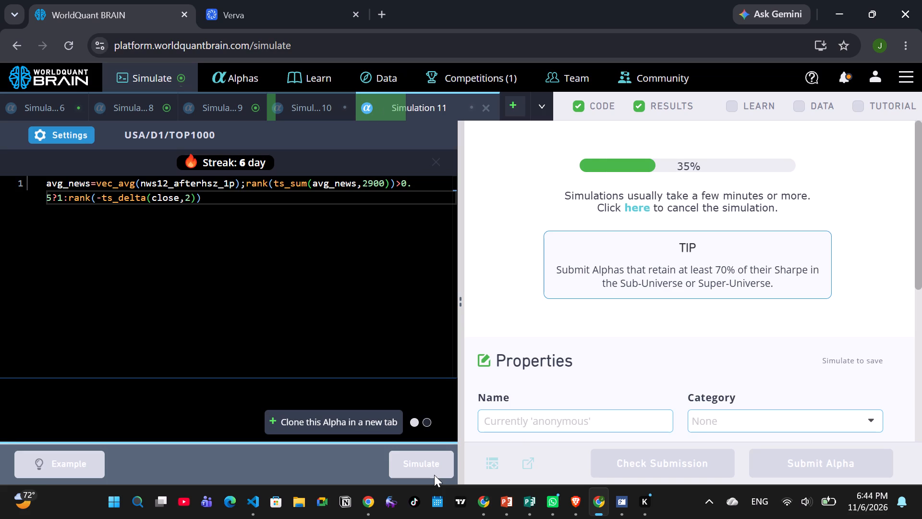
Close Simulation 10, the stalled anl4_adjusted_netincome_ft simulation.
{"action": "left_click", "coordinate": [309, 109]}
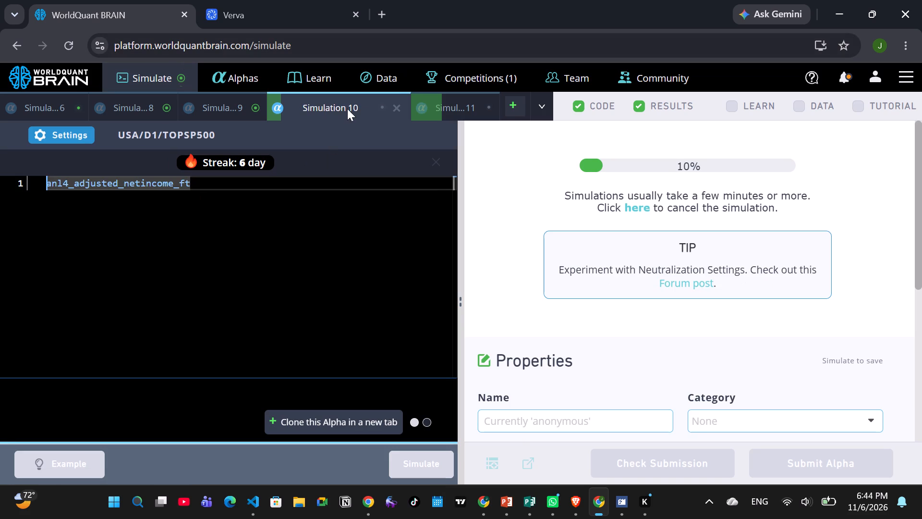
{"action": "left_click", "coordinate": [399, 107]}
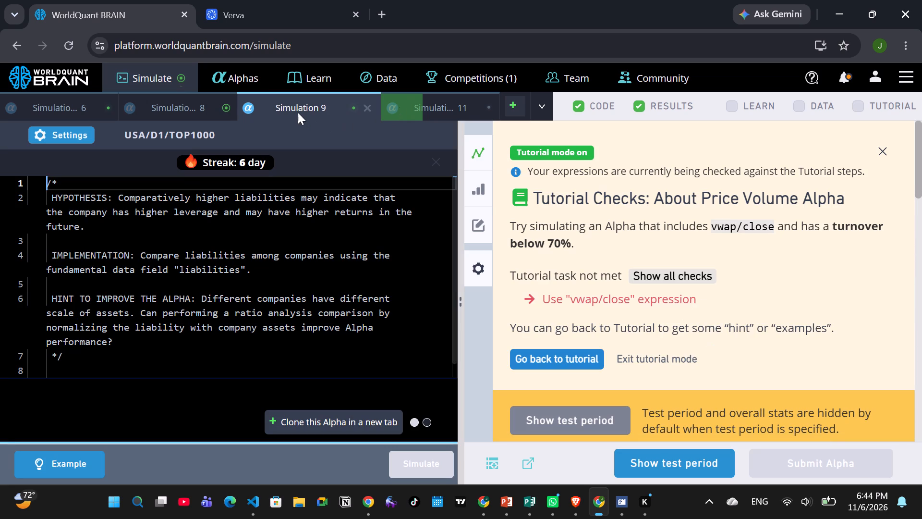
Check Simulation 9's results and the progress of Simulation 11.
{"action": "left_click", "coordinate": [299, 111]}
{"action": "left_click", "coordinate": [438, 104]}
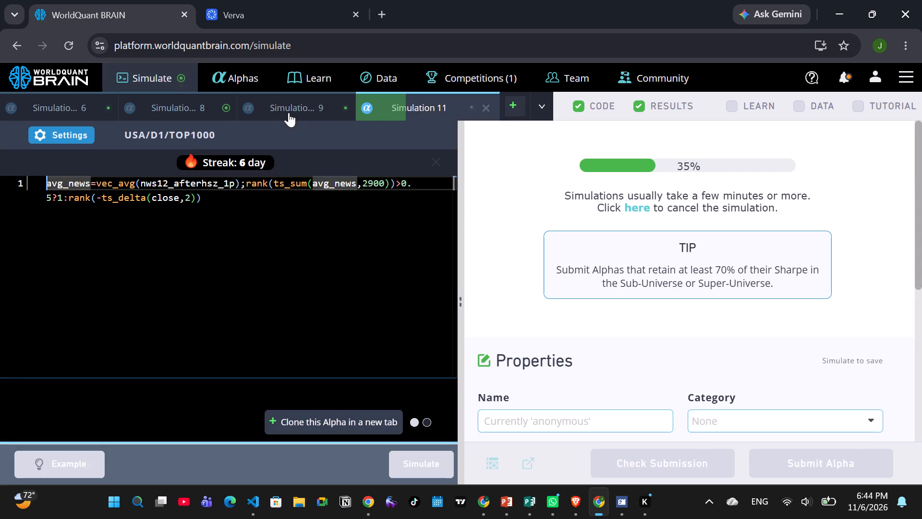
{"action": "left_click", "coordinate": [288, 112]}
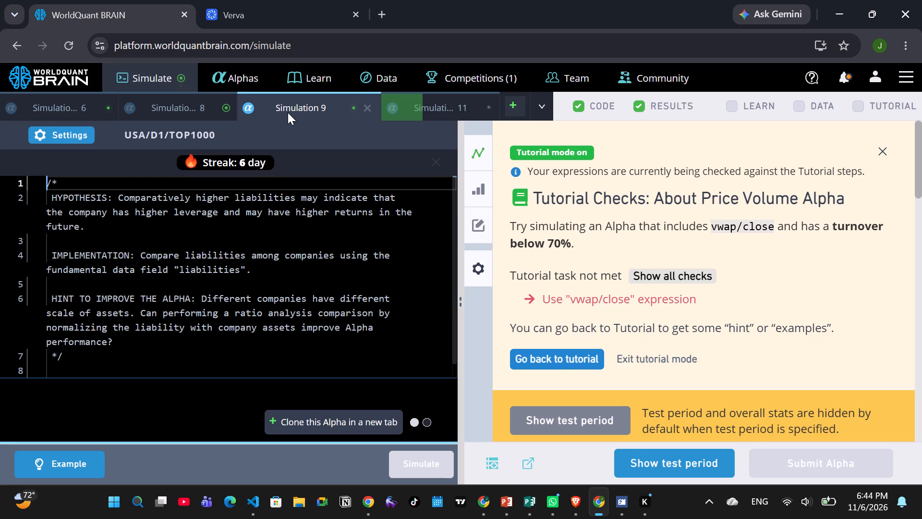
Set Simulation 9's decay to 29 and neutralization to Industry, and rerun the simulation.
{"action": "left_click", "coordinate": [291, 123]}
{"action": "left_click", "coordinate": [64, 147]}
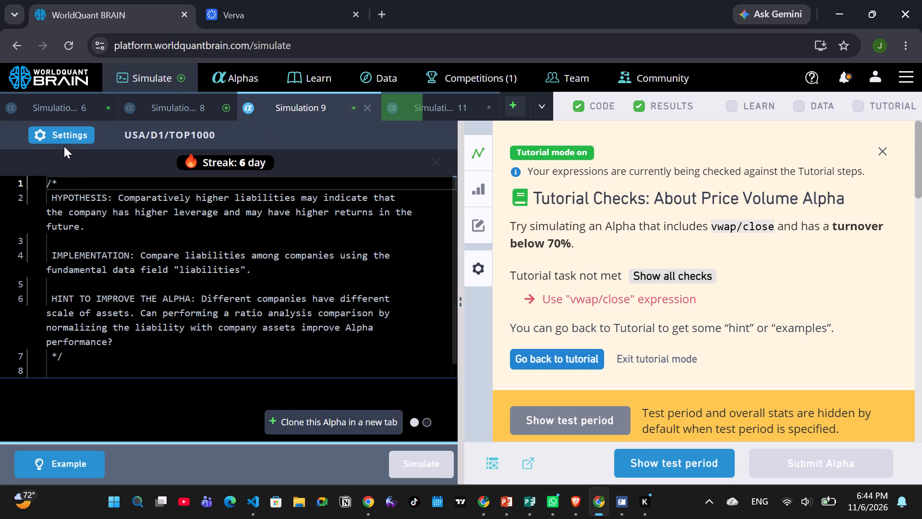
{"action": "left_click", "coordinate": [68, 135]}
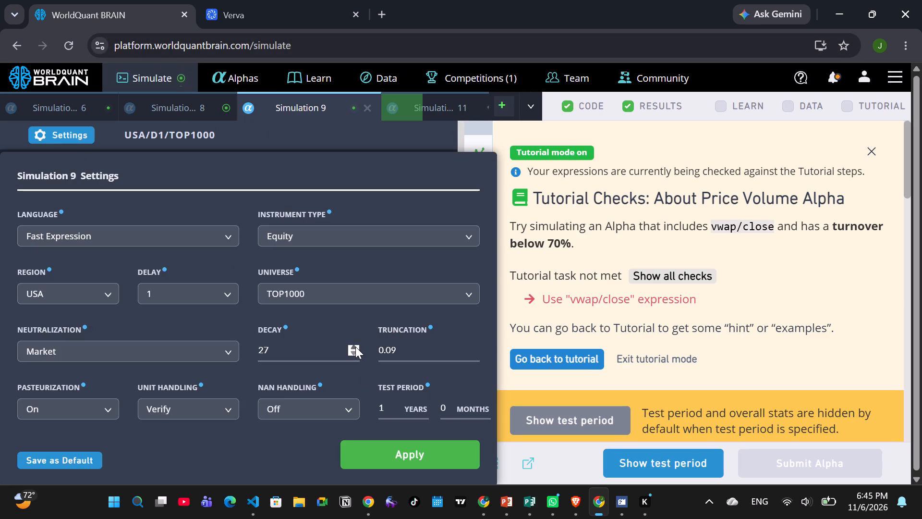
{"action": "double_click", "coordinate": [355, 346]}
{"action": "left_click", "coordinate": [228, 350]}
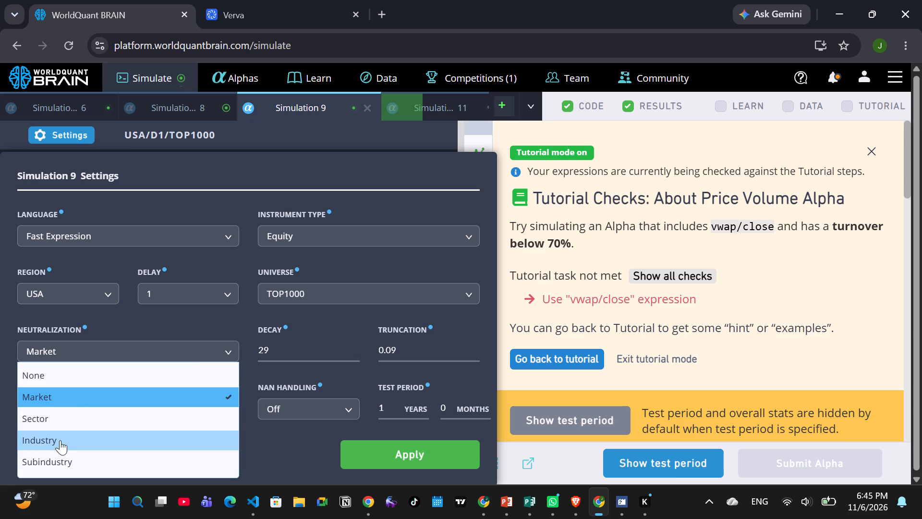
{"action": "left_click", "coordinate": [60, 440]}
{"action": "left_click", "coordinate": [367, 449]}
{"action": "left_click", "coordinate": [391, 465]}
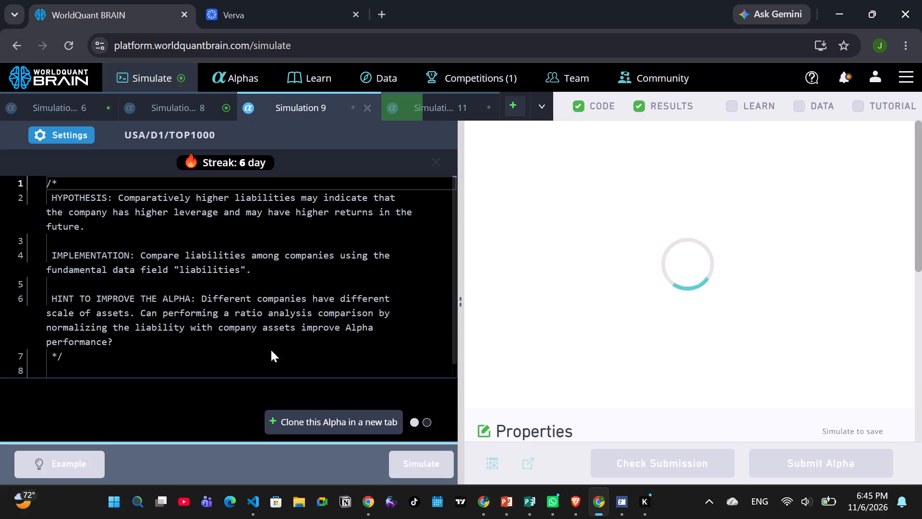
Change Simulation 8's settings to universe TOP200, decay 21 and Industry neutralization, and apply them.
{"action": "left_click", "coordinate": [179, 112]}
{"action": "left_click", "coordinate": [65, 139]}
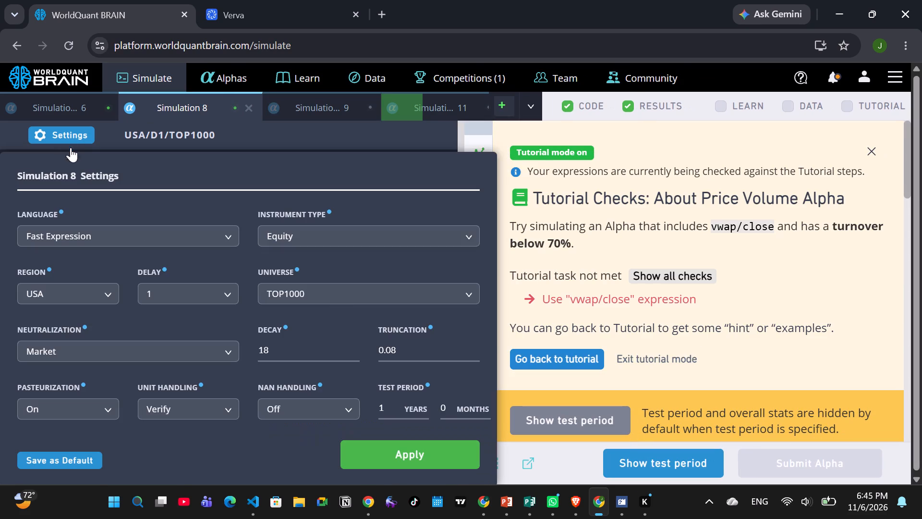
{"action": "left_click", "coordinate": [349, 285]}
{"action": "left_click", "coordinate": [315, 395]}
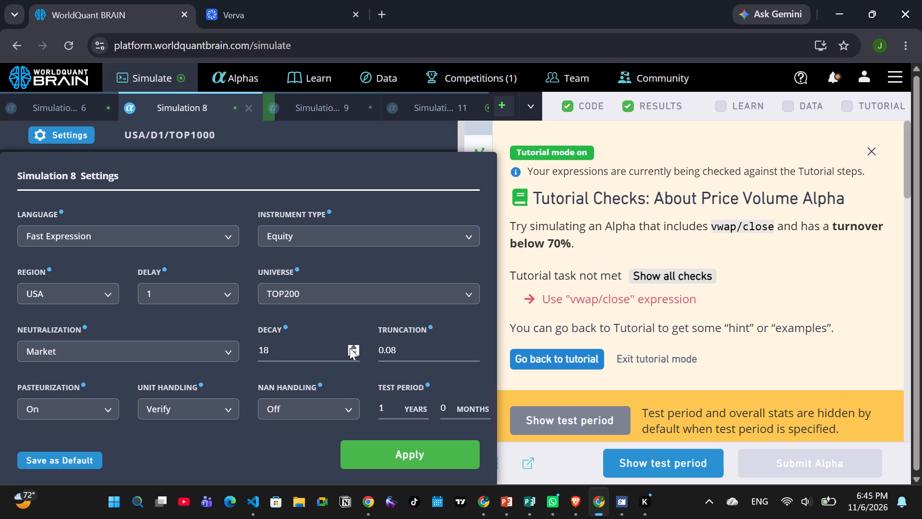
{"action": "triple_click", "coordinate": [350, 348]}
{"action": "left_click", "coordinate": [191, 358]}
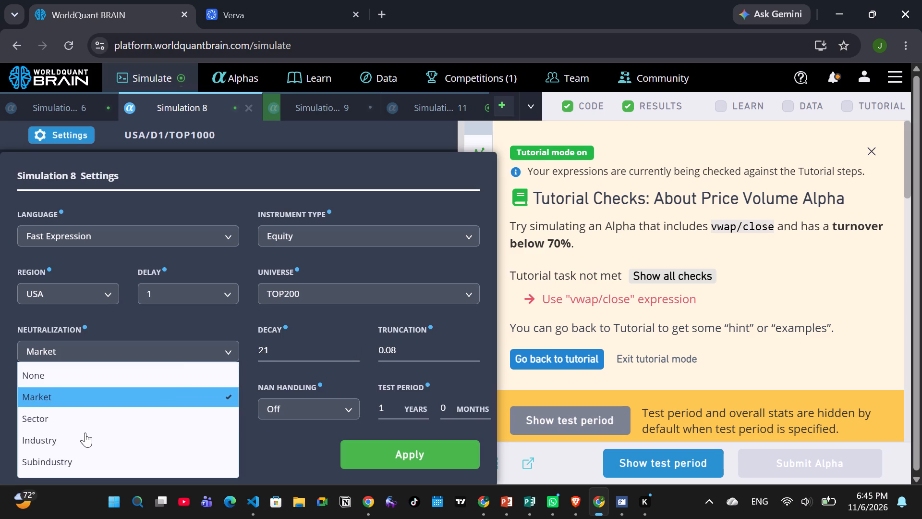
{"action": "left_click", "coordinate": [85, 432]}
{"action": "left_click", "coordinate": [415, 448]}
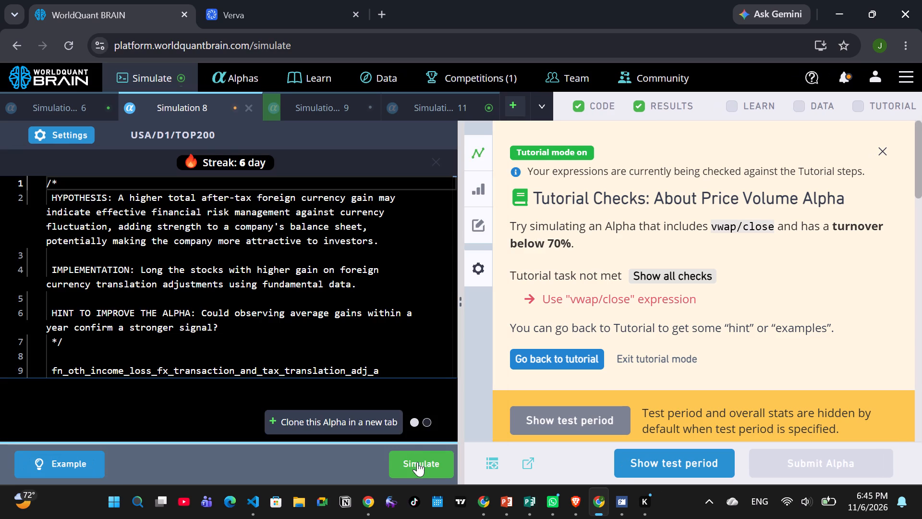
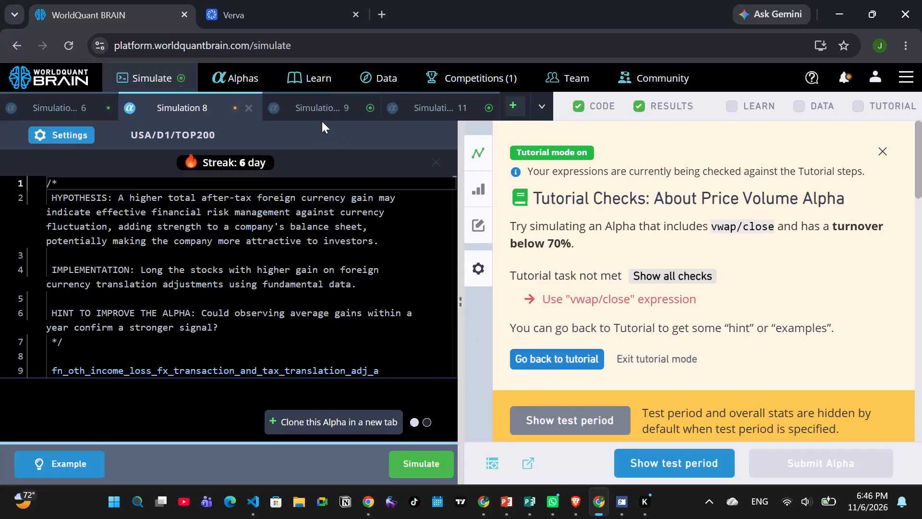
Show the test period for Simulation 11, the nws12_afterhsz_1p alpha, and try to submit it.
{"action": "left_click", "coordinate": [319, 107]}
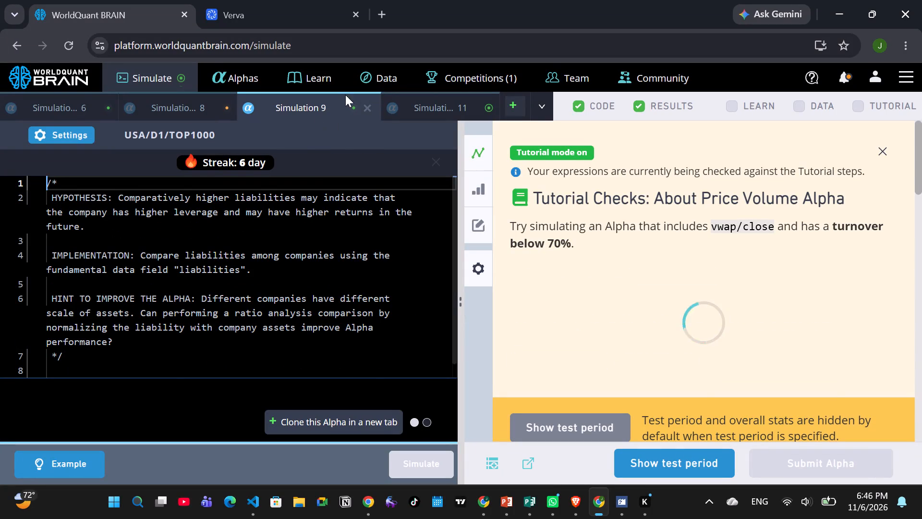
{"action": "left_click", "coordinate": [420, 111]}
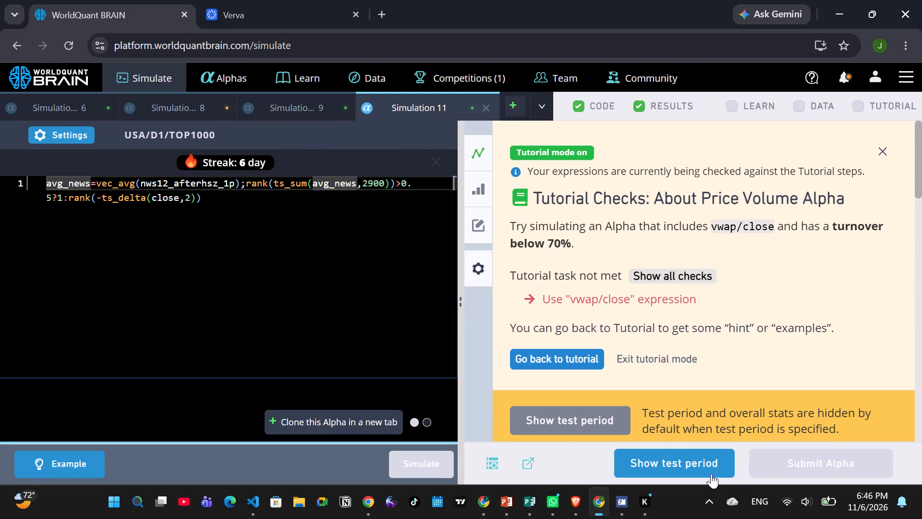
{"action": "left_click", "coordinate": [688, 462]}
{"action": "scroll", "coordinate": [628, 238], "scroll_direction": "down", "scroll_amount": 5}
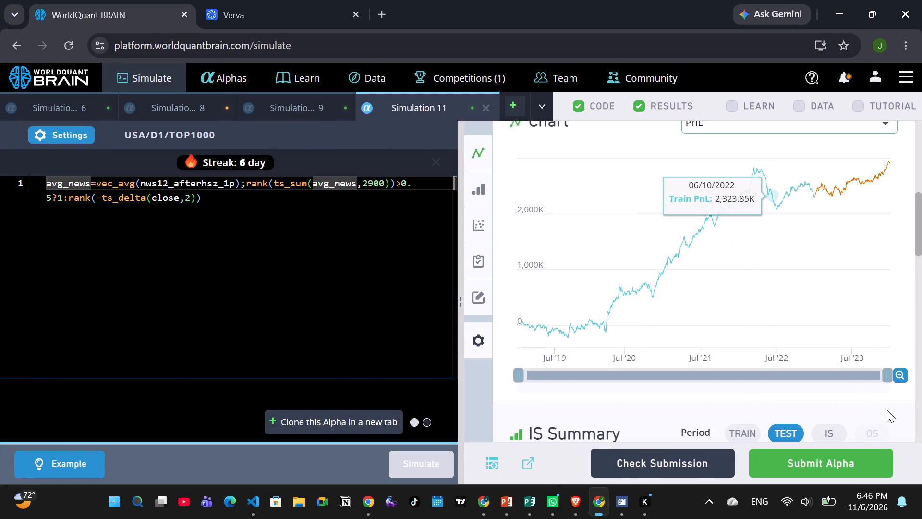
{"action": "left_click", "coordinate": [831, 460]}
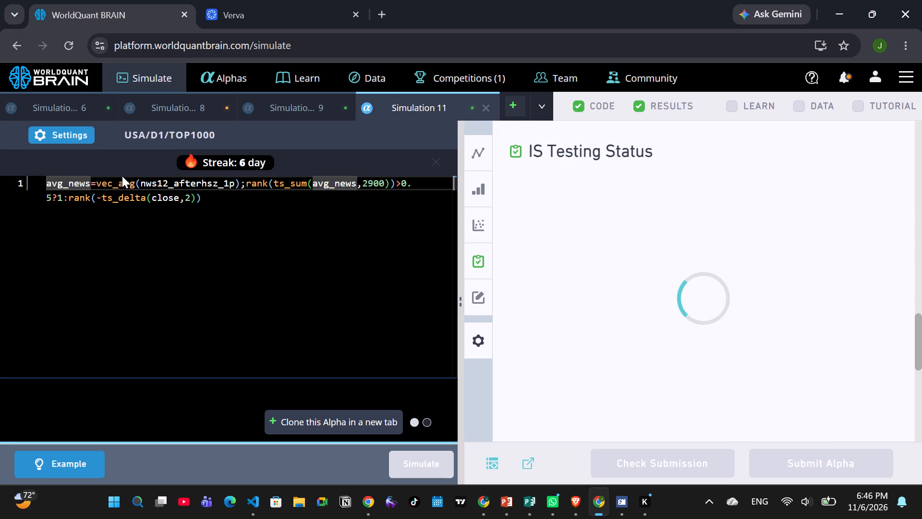
Set Simulation 11's truncation to 0.15 and neutralization to Industry, and rerun the simulation.
{"action": "left_click", "coordinate": [485, 515]}
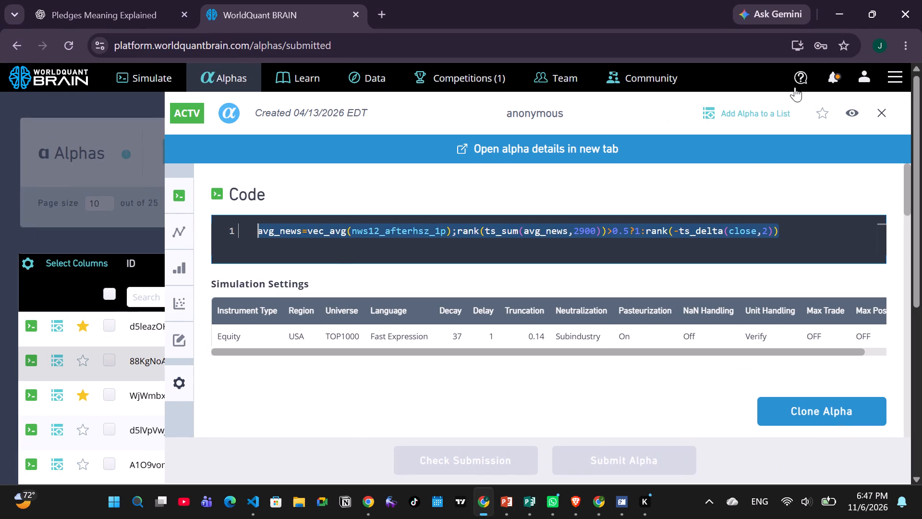
{"action": "left_click", "coordinate": [839, 12]}
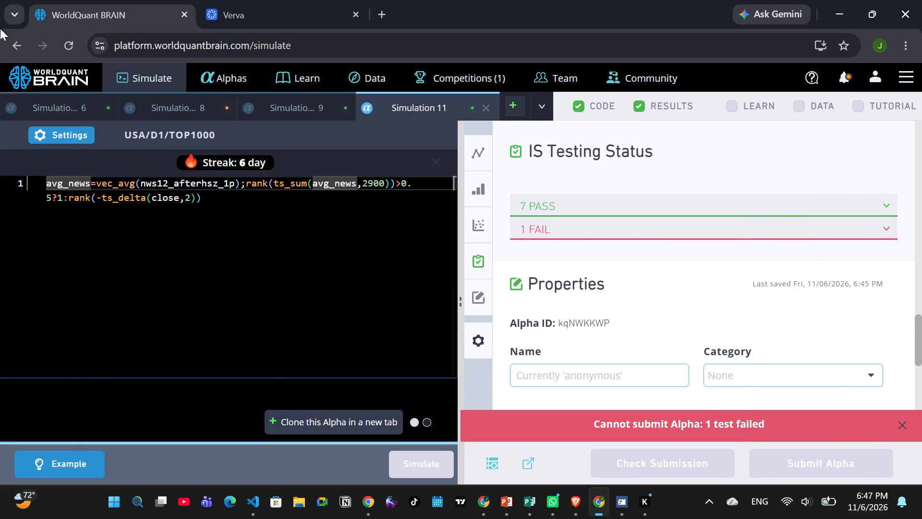
{"action": "left_click", "coordinate": [57, 140]}
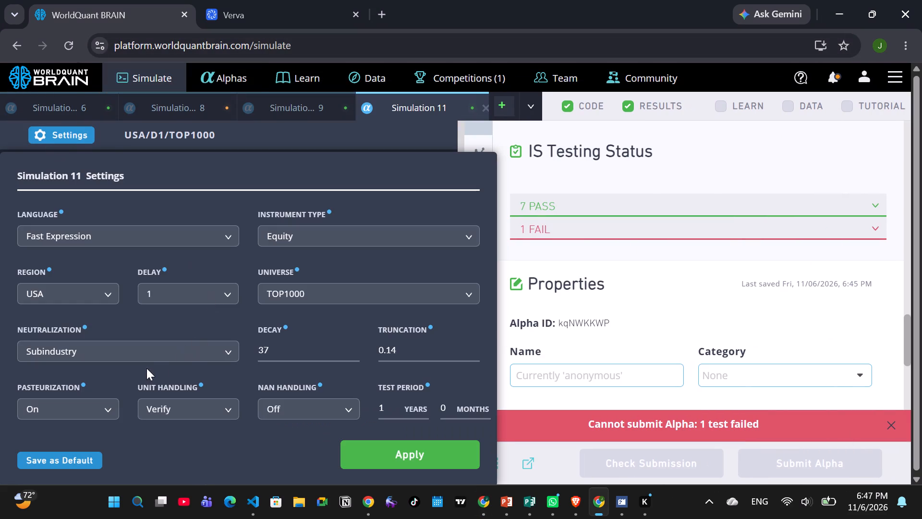
{"action": "left_click", "coordinate": [472, 346]}
{"action": "left_click", "coordinate": [220, 349]}
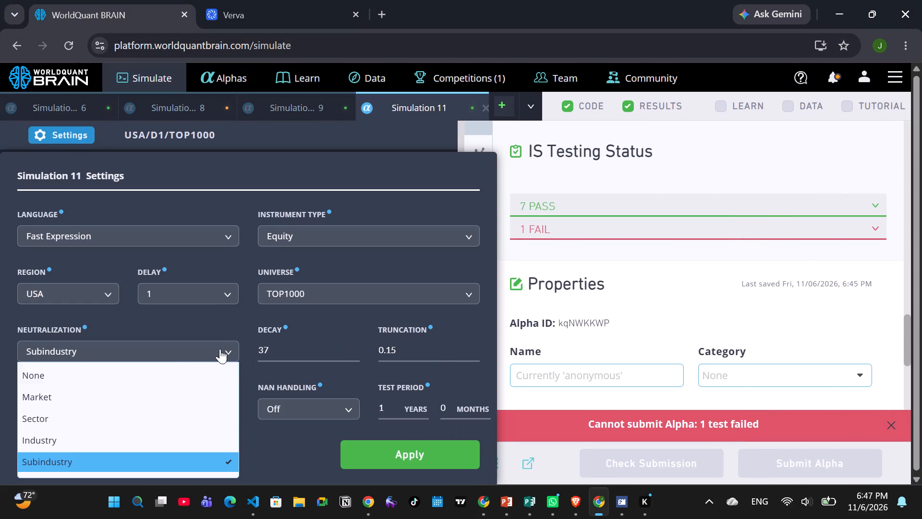
{"action": "left_click", "coordinate": [64, 435]}
{"action": "left_click", "coordinate": [387, 465]}
{"action": "left_click", "coordinate": [399, 469]}
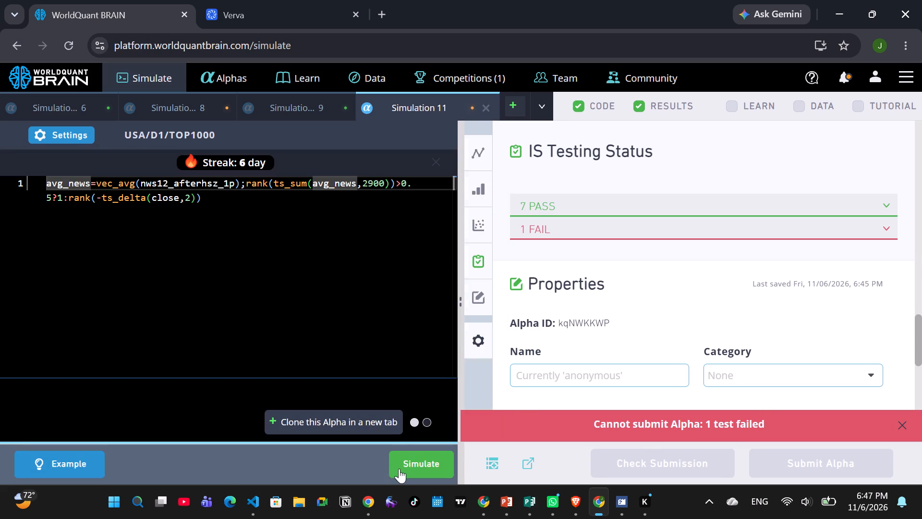
Set the decay of Simulation 9, the liabilities alpha, to 32 and rerun the simulation.
{"action": "left_click", "coordinate": [313, 118]}
{"action": "left_click", "coordinate": [70, 128]}
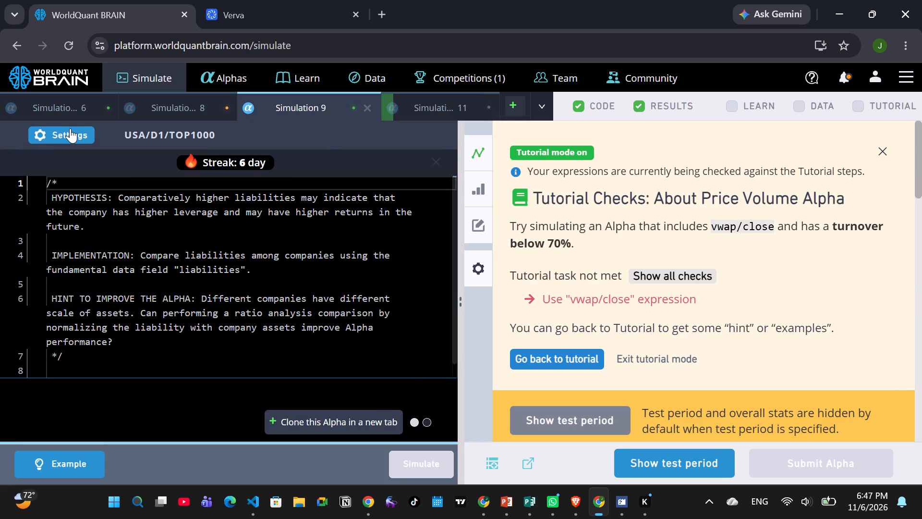
{"action": "triple_click", "coordinate": [356, 347]}
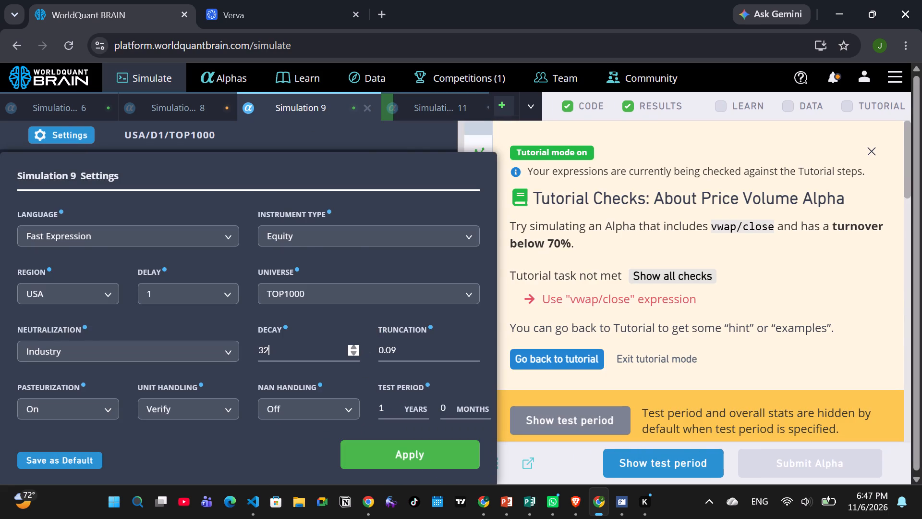
{"action": "left_click", "coordinate": [432, 469]}
{"action": "left_click", "coordinate": [432, 469]}
Set the neutralization of Simulation 8, the foreign currency gain alpha, to None and rerun the simulation.
{"action": "left_click", "coordinate": [181, 124]}
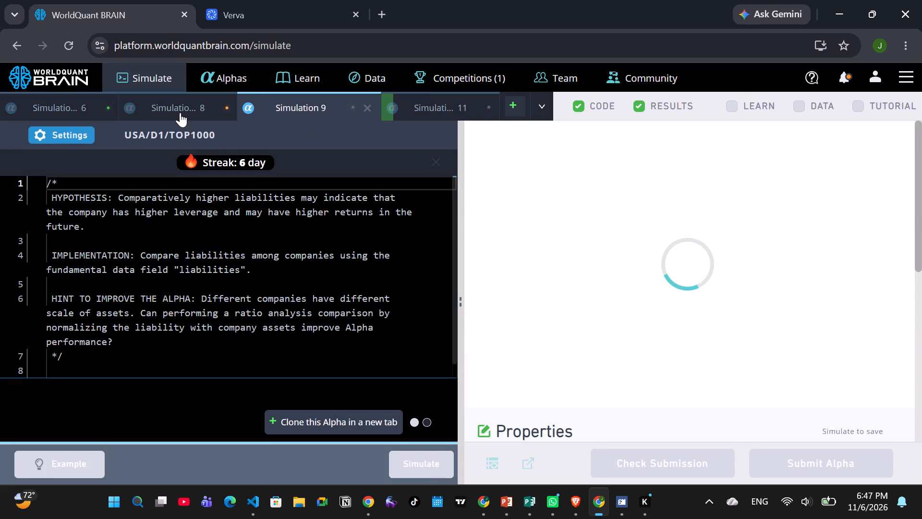
{"action": "left_click", "coordinate": [180, 112]}
{"action": "left_click", "coordinate": [84, 136]}
{"action": "left_click", "coordinate": [221, 348]}
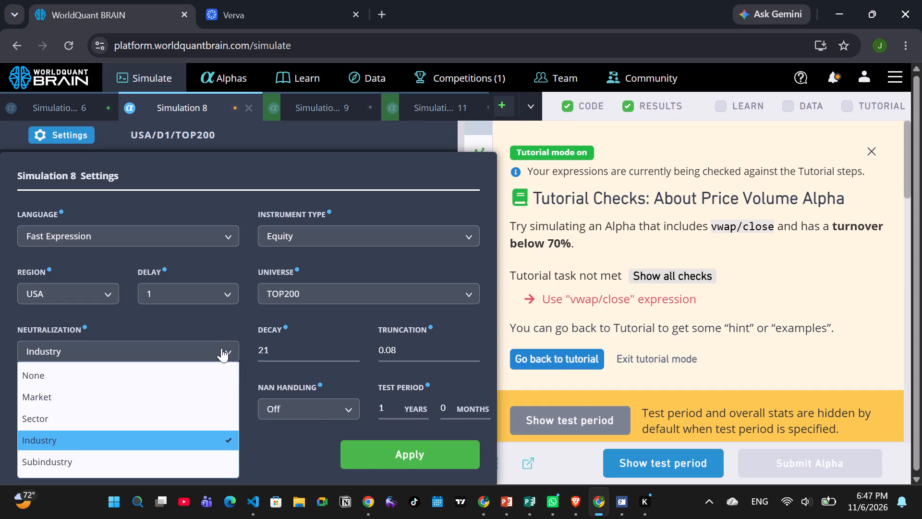
{"action": "left_click", "coordinate": [116, 373]}
{"action": "left_click", "coordinate": [437, 461]}
{"action": "left_click", "coordinate": [437, 461]}
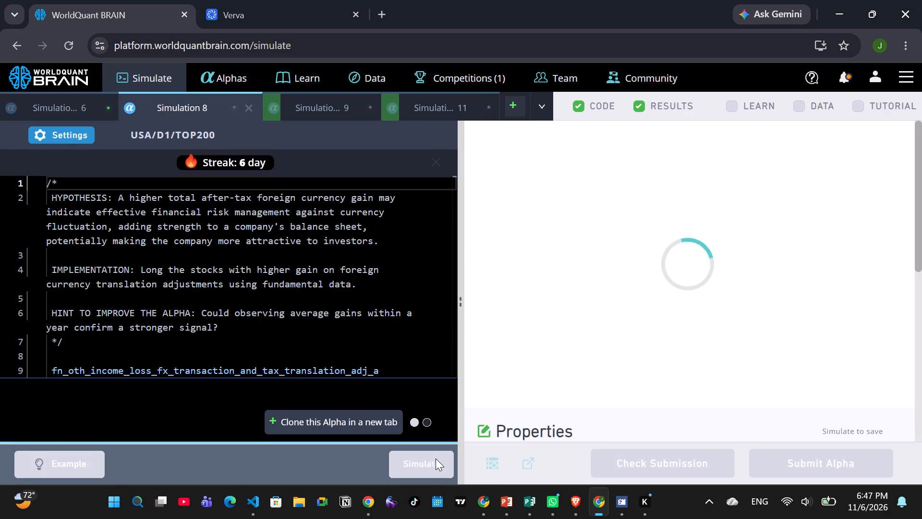
Change the settings of Simulation 6, the operating income alpha, to None neutralization and universe TOP1000.
{"action": "left_click", "coordinate": [64, 107]}
{"action": "left_click", "coordinate": [75, 137]}
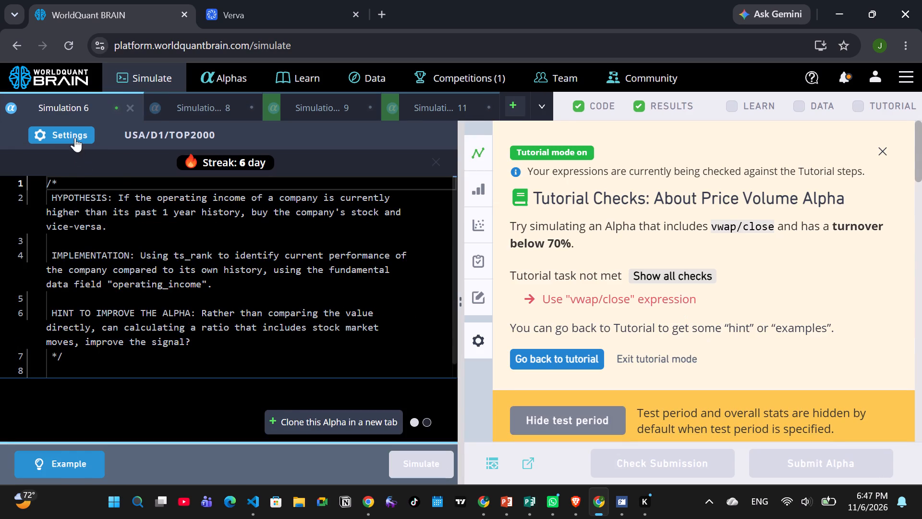
{"action": "left_click", "coordinate": [223, 346]}
{"action": "left_click", "coordinate": [143, 380]}
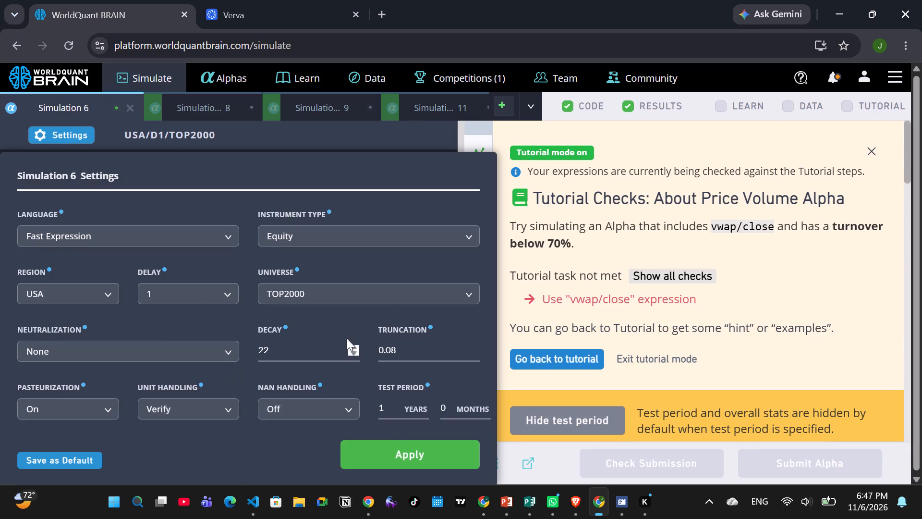
{"action": "left_click", "coordinate": [381, 297]}
{"action": "left_click", "coordinate": [352, 357]}
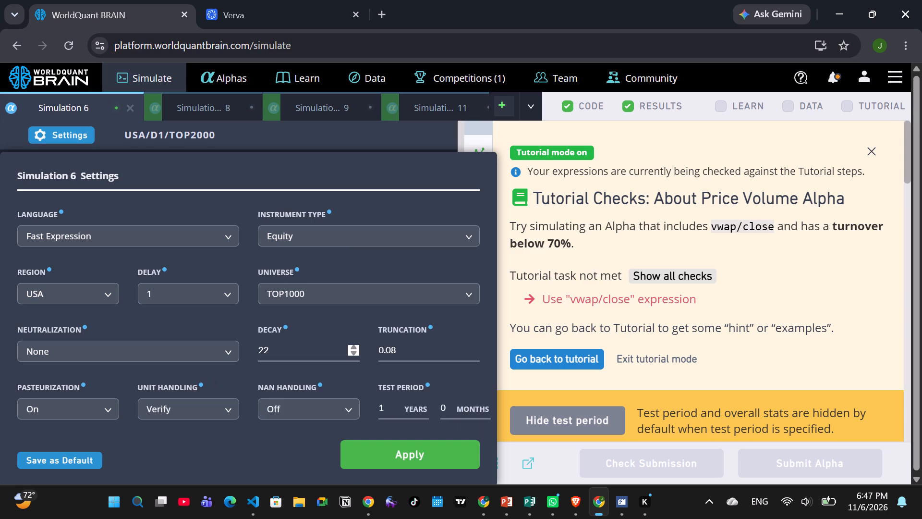
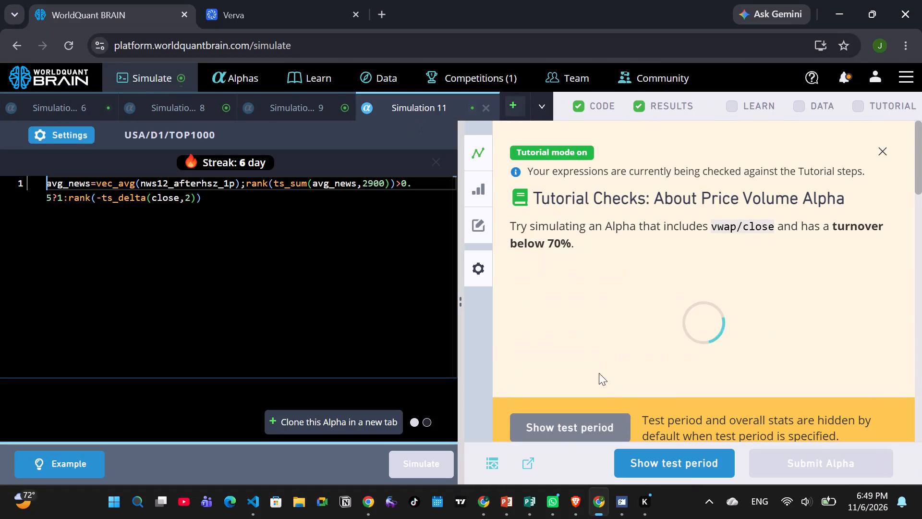
Reveal the test period results of Simulation 11, the average news alpha, and try to submit the alpha.
{"action": "left_click", "coordinate": [674, 465]}
{"action": "scroll", "coordinate": [688, 329], "scroll_direction": "down", "scroll_amount": 9}
{"action": "left_click", "coordinate": [820, 468]}
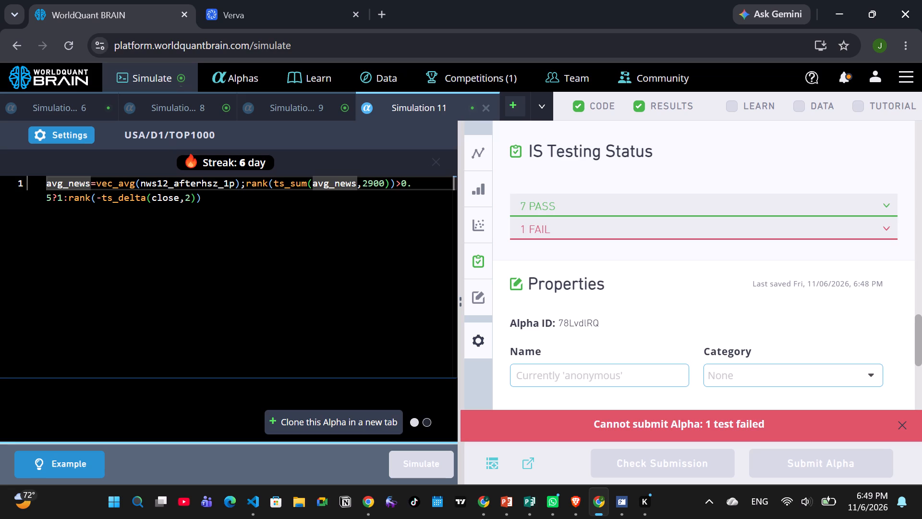
Set the decay of Simulation 9, the liabilities alpha, to 37 and rerun the simulation.
{"action": "left_click", "coordinate": [298, 115]}
{"action": "left_click", "coordinate": [50, 133]}
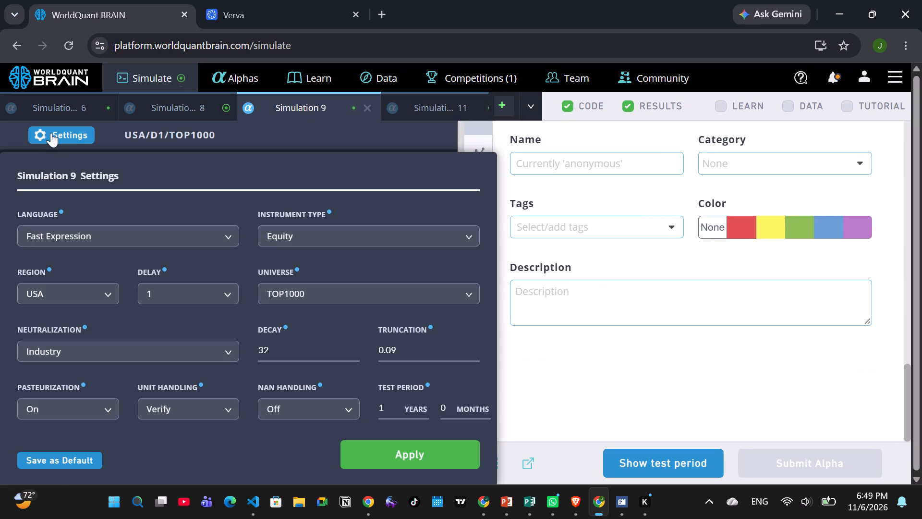
{"action": "double_click", "coordinate": [358, 345]}
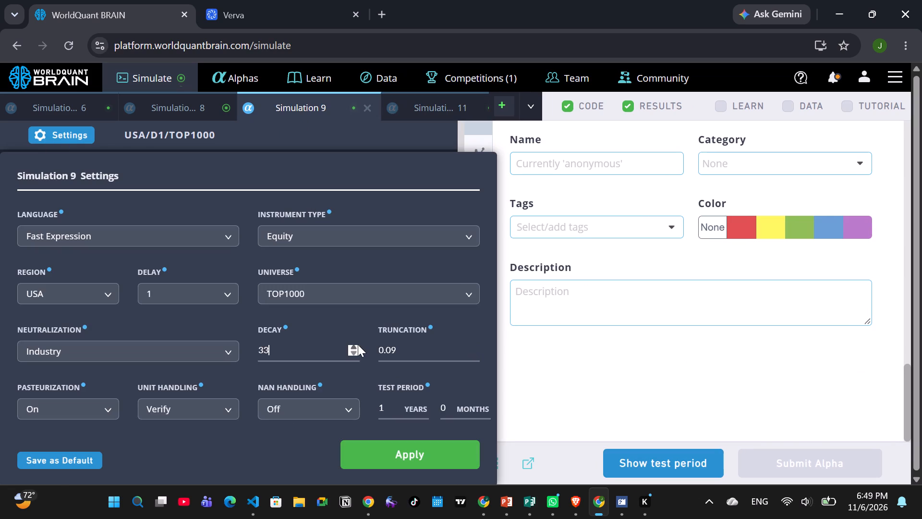
{"action": "triple_click", "coordinate": [351, 348]}
{"action": "left_click", "coordinate": [388, 452]}
{"action": "left_click", "coordinate": [403, 467]}
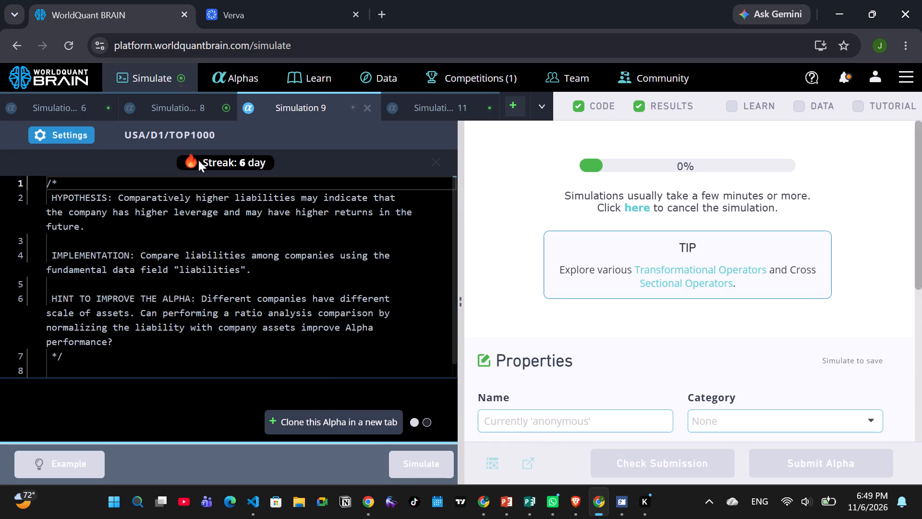
Set the universe of Simulation 6, the operating income alpha, to TOP1000 and rerun the simulation.
{"action": "left_click", "coordinate": [59, 117]}
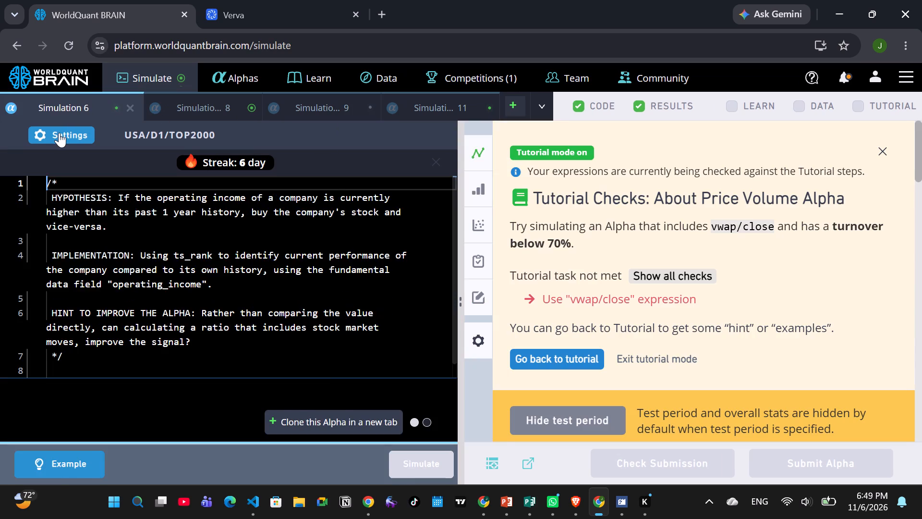
{"action": "left_click", "coordinate": [59, 133]}
{"action": "left_click", "coordinate": [407, 450]}
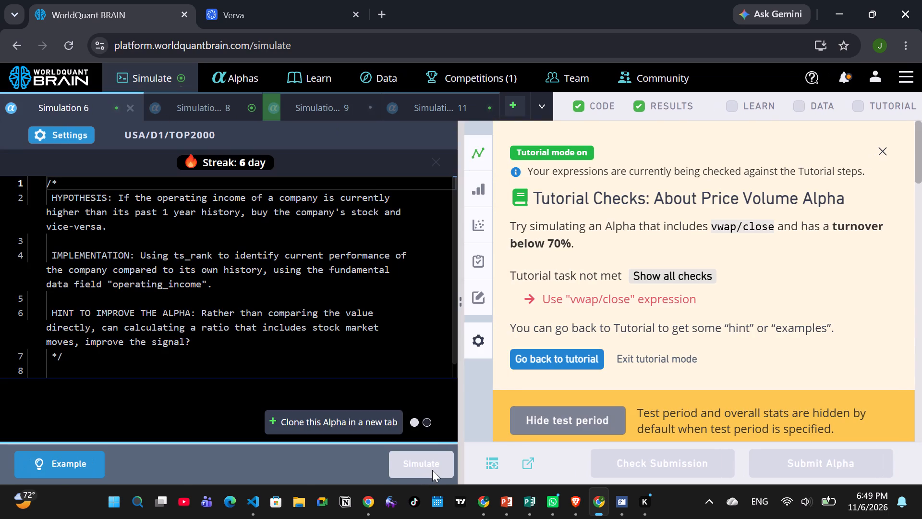
{"action": "left_click", "coordinate": [432, 470]}
{"action": "left_click", "coordinate": [61, 133]}
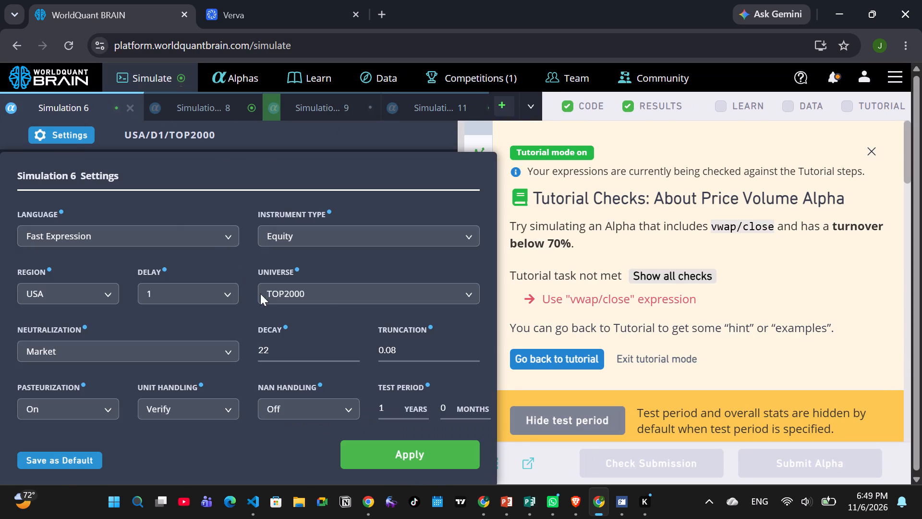
{"action": "left_click", "coordinate": [324, 295]}
{"action": "left_click", "coordinate": [318, 351]}
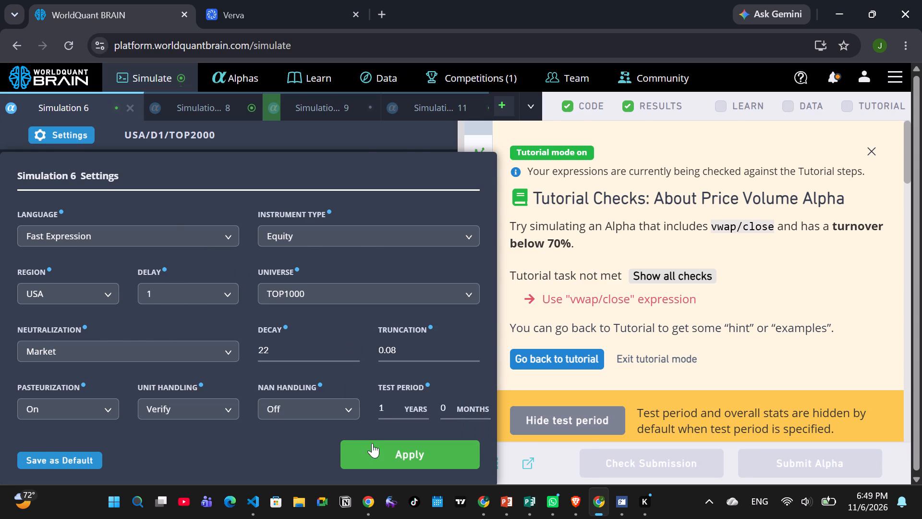
{"action": "left_click", "coordinate": [372, 443]}
{"action": "left_click", "coordinate": [387, 464]}
{"action": "left_click", "coordinate": [409, 469]}
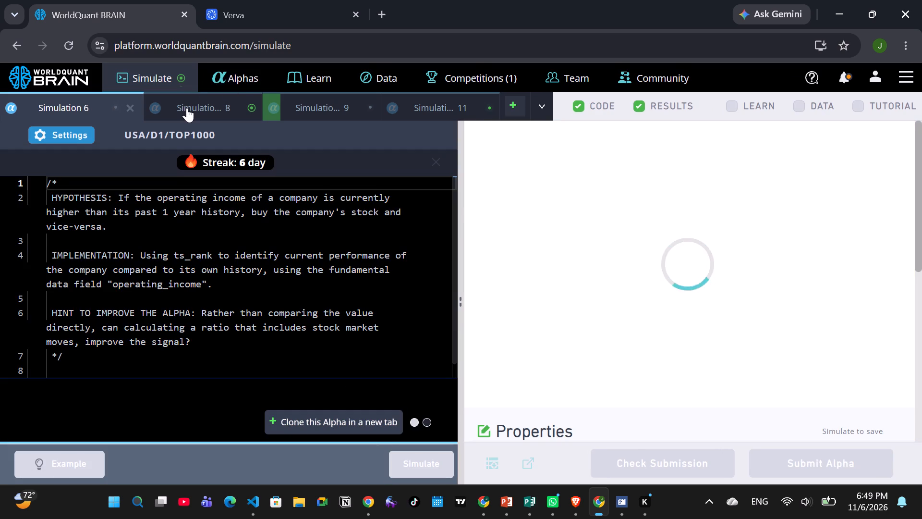
Set Simulation 8, the foreign currency gain alpha, to Subindustry neutralization and universe TOP500, and rerun the simulation.
{"action": "left_click", "coordinate": [187, 108]}
{"action": "left_click", "coordinate": [84, 136]}
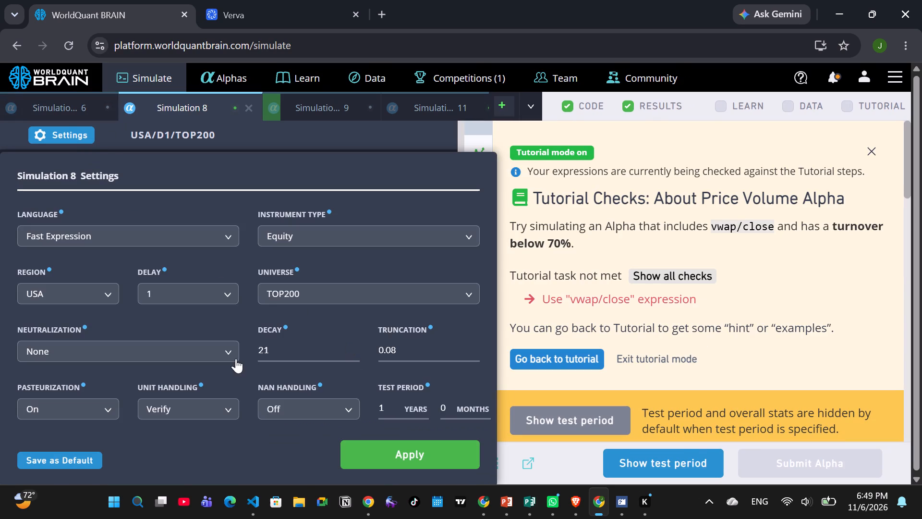
{"action": "left_click", "coordinate": [236, 358]}
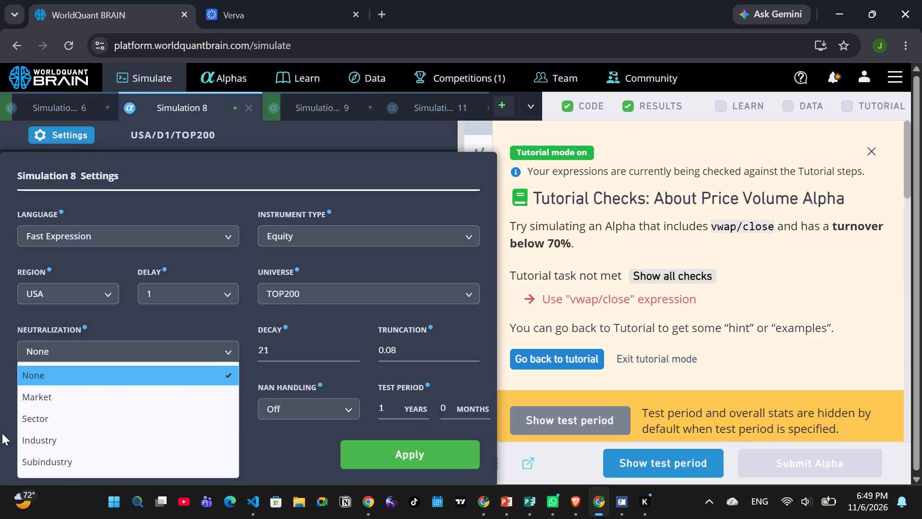
{"action": "left_click", "coordinate": [55, 456]}
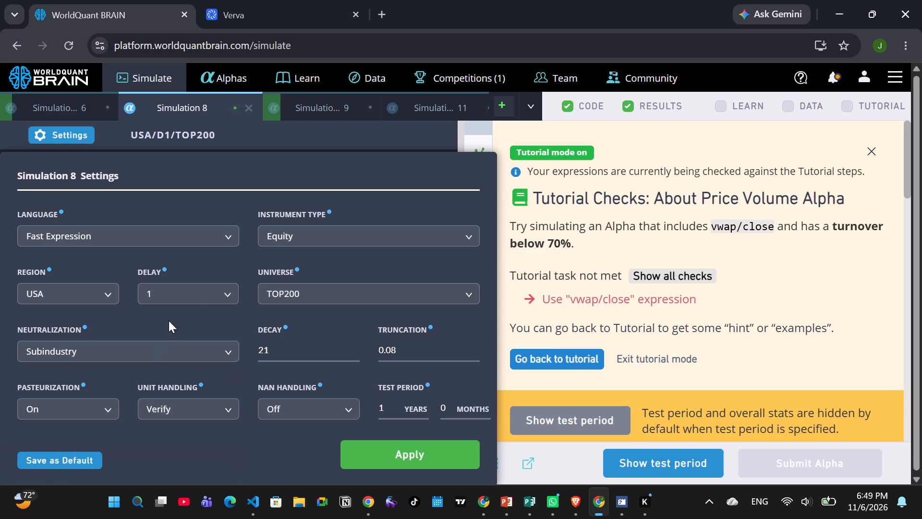
{"action": "left_click", "coordinate": [312, 301]}
{"action": "left_click", "coordinate": [318, 377]}
{"action": "left_click", "coordinate": [399, 468]}
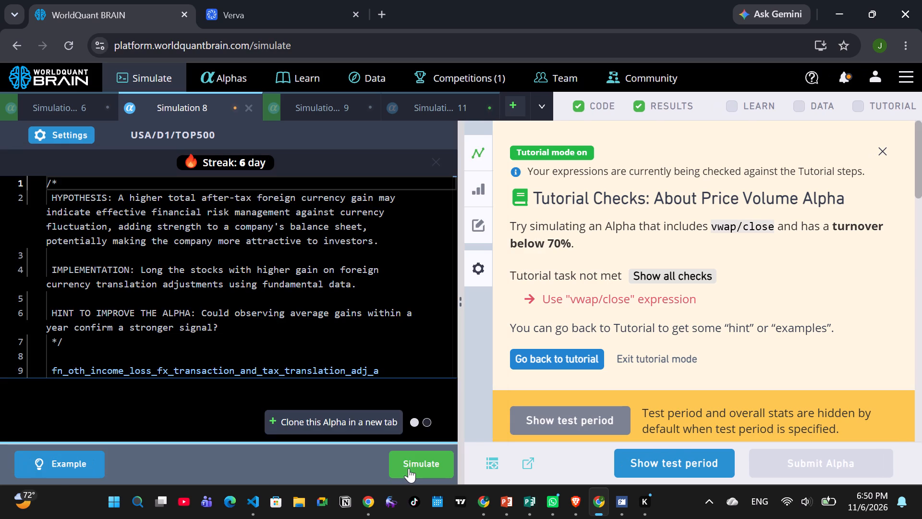
{"action": "left_click", "coordinate": [409, 468]}
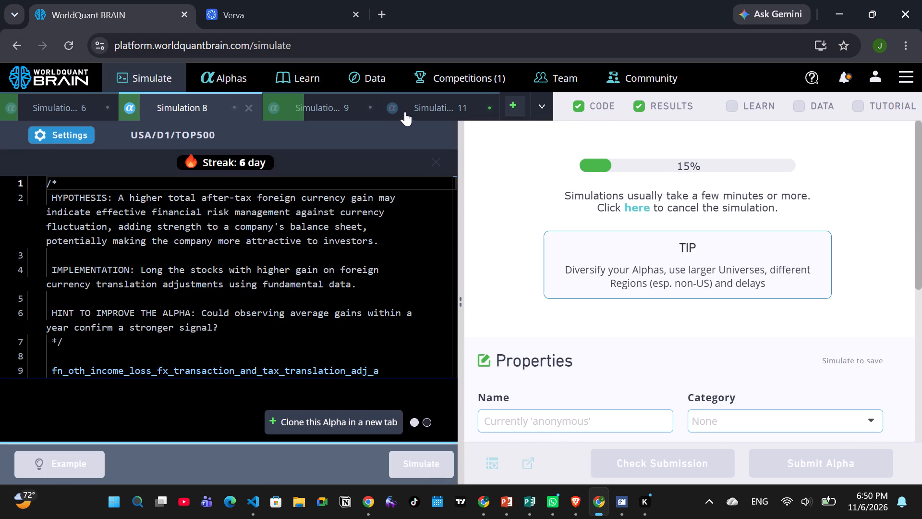
Change the neutralization of Simulation 11, the average news alpha, to Market and apply the settings.
{"action": "left_click", "coordinate": [405, 111]}
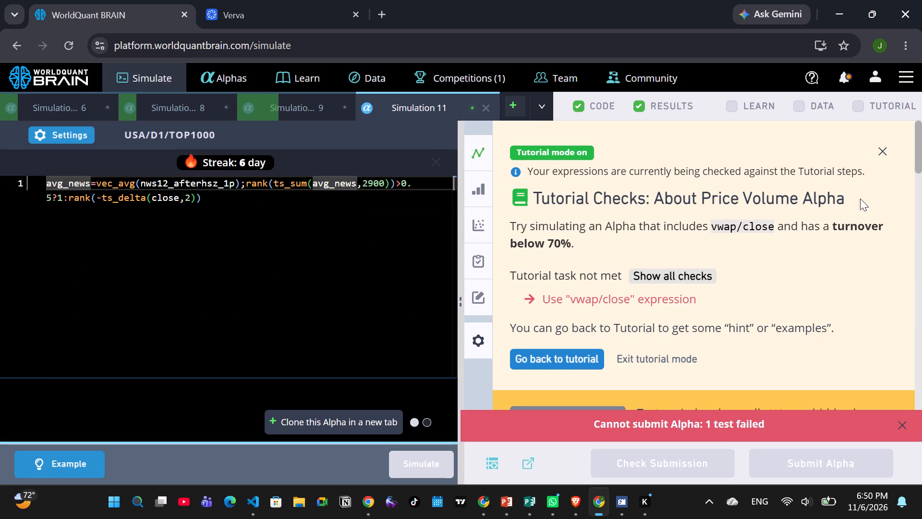
{"action": "left_click", "coordinate": [901, 424]}
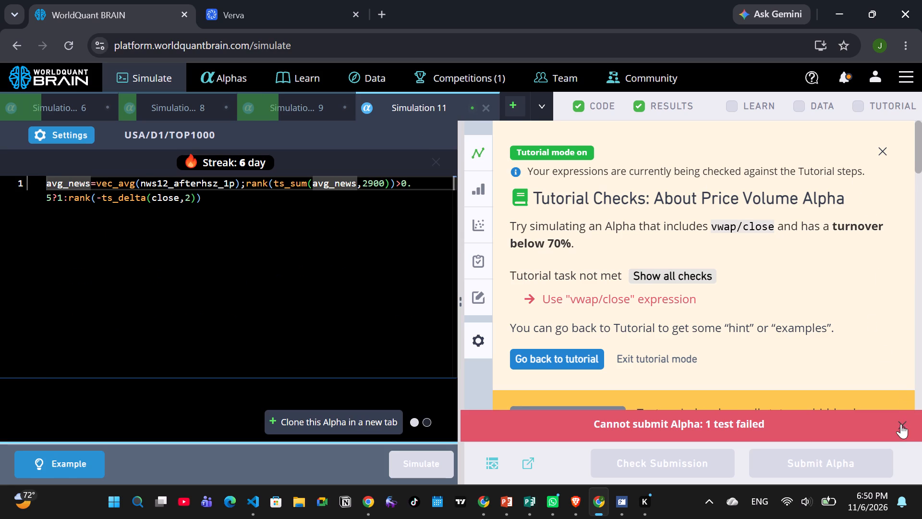
{"action": "left_click", "coordinate": [75, 139]}
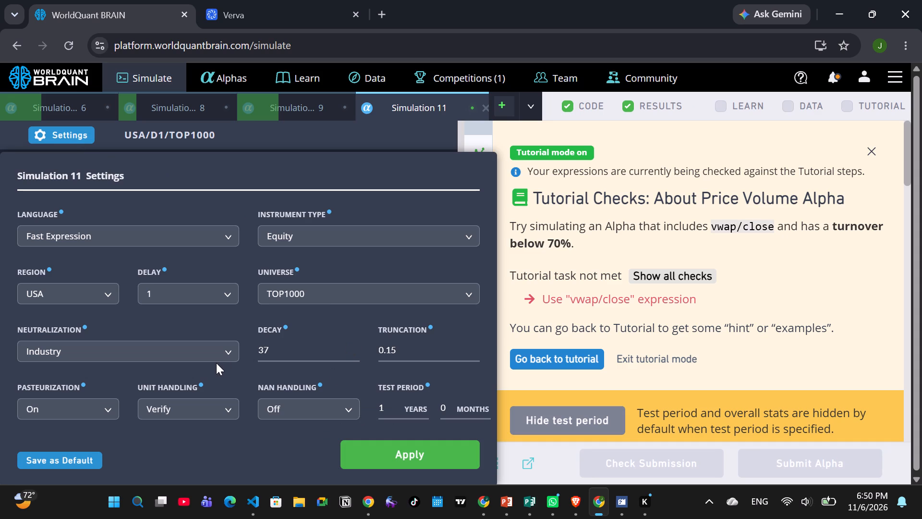
{"action": "left_click", "coordinate": [216, 357]}
{"action": "left_click", "coordinate": [78, 393]}
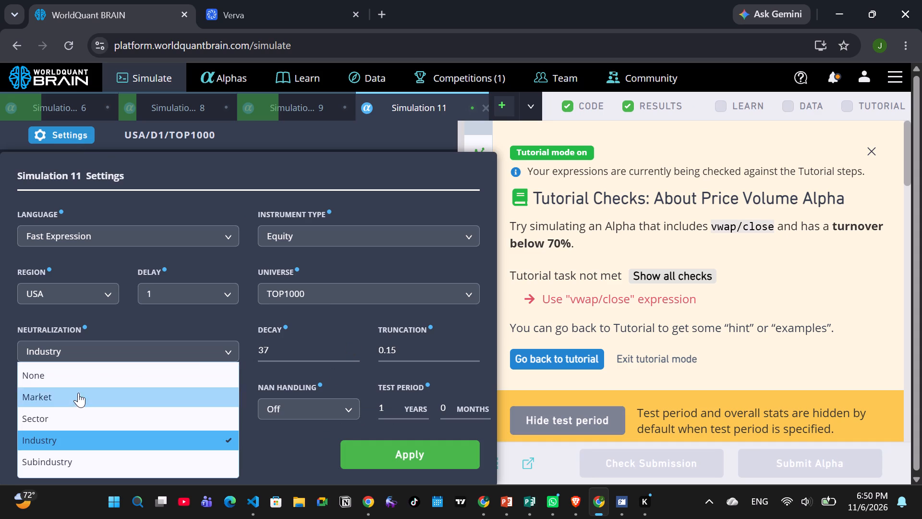
{"action": "left_click", "coordinate": [375, 451]}
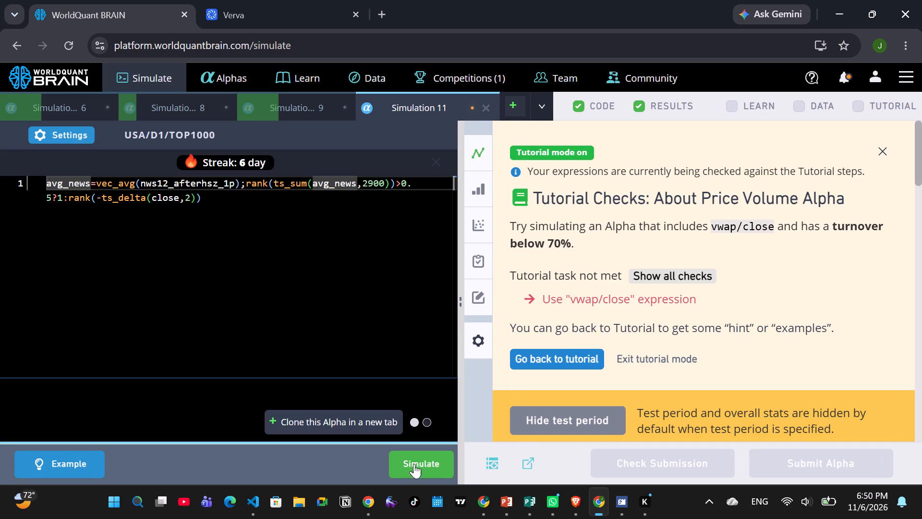
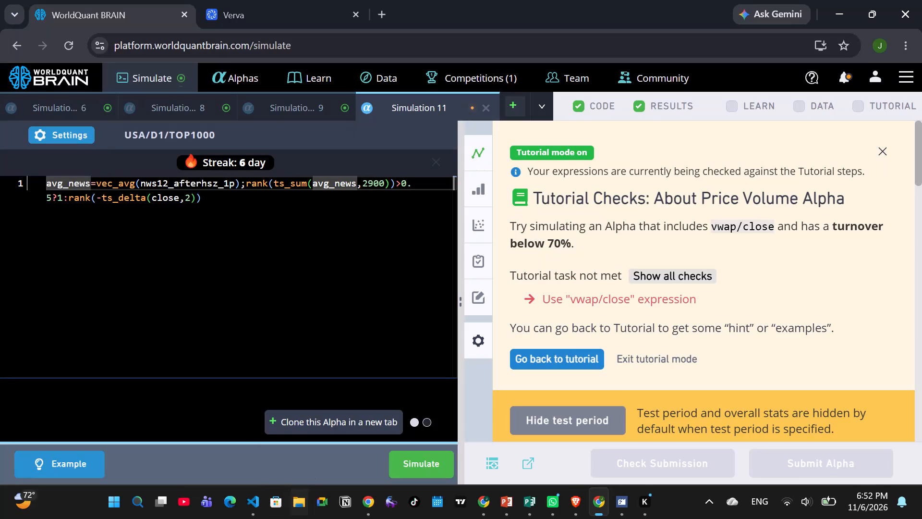
Set Simulation 6, the operating income alpha, to Industry neutralization and universe TOP3000, and rerun the simulation.
{"action": "left_click", "coordinate": [70, 106]}
{"action": "left_click", "coordinate": [63, 138]}
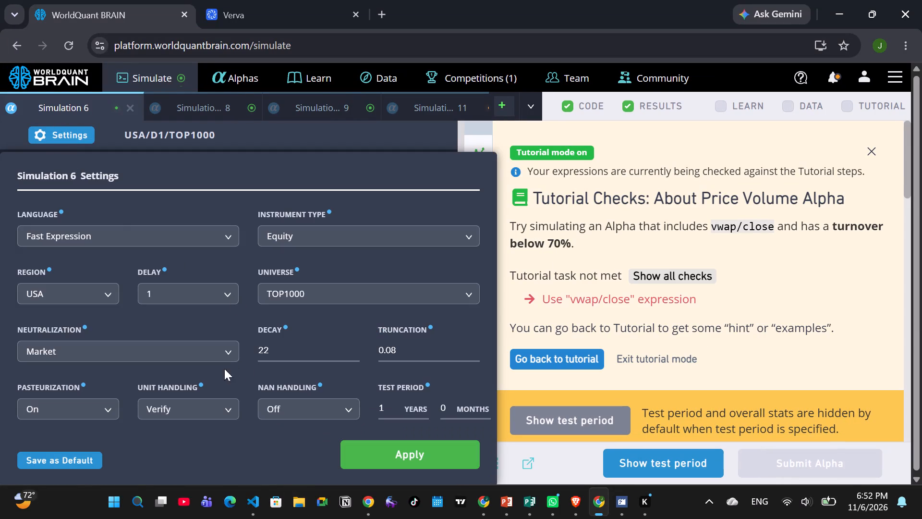
{"action": "left_click", "coordinate": [217, 352]}
{"action": "left_click", "coordinate": [55, 437]}
{"action": "left_click", "coordinate": [385, 285]}
{"action": "left_click", "coordinate": [313, 319]}
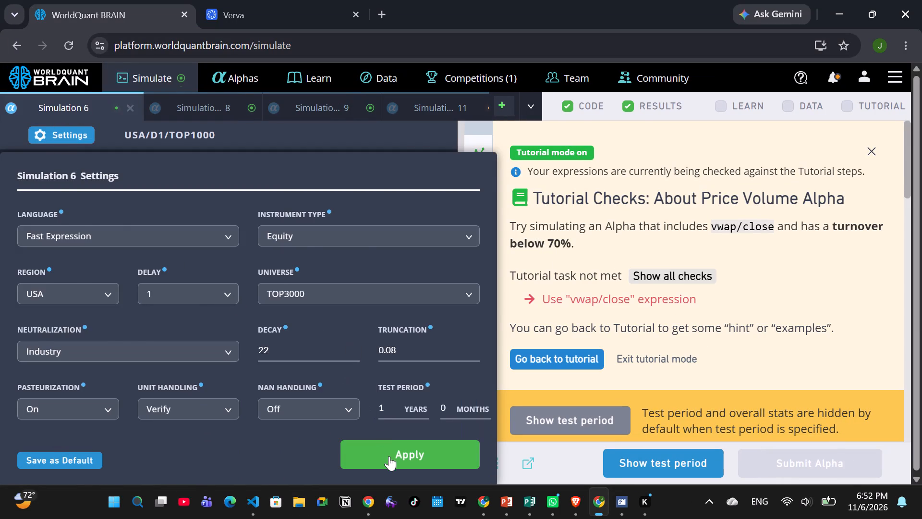
{"action": "left_click", "coordinate": [389, 456]}
{"action": "left_click", "coordinate": [394, 464]}
Set Simulation 8, the foreign currency gain alpha, to universe TOP2000, neutralization None and decay 24, and rerun the simulation.
{"action": "left_click", "coordinate": [179, 109]}
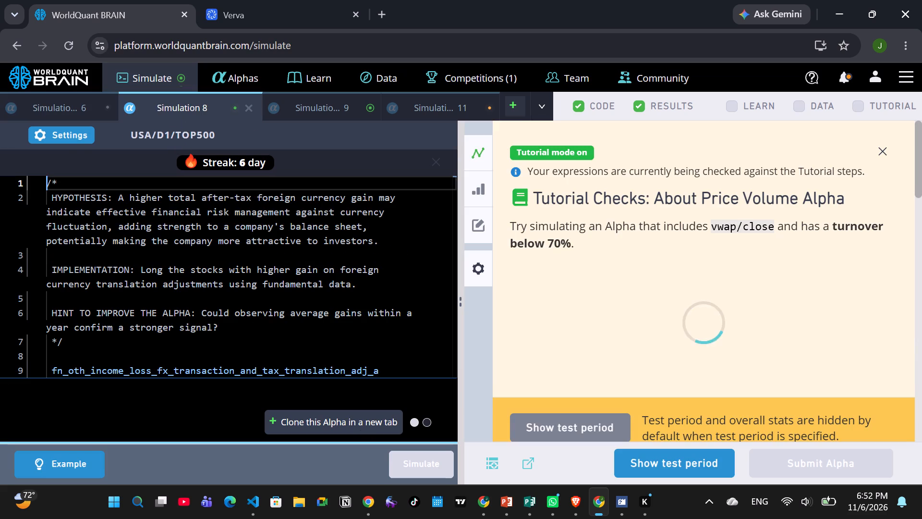
{"action": "left_click", "coordinate": [52, 141]}
{"action": "left_click", "coordinate": [327, 297]}
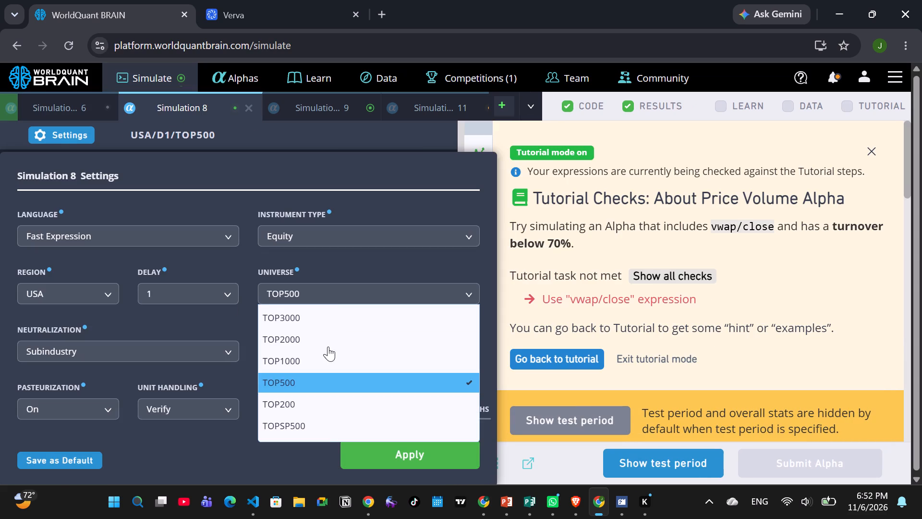
{"action": "left_click", "coordinate": [328, 346]}
{"action": "left_click", "coordinate": [166, 343]}
{"action": "left_click", "coordinate": [77, 374]}
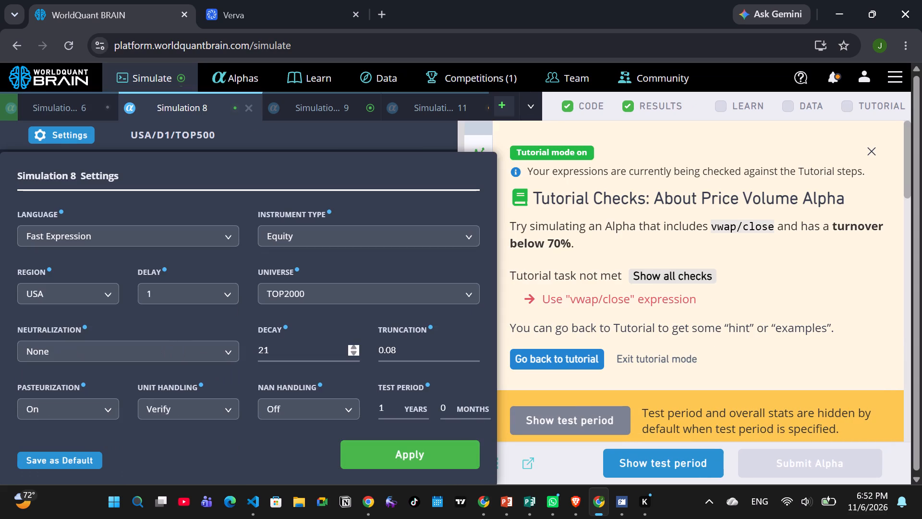
{"action": "triple_click", "coordinate": [356, 348]}
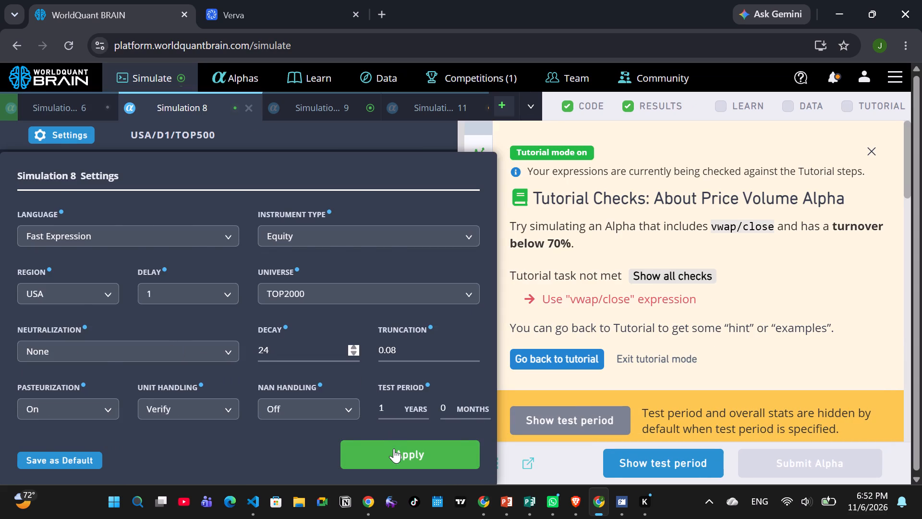
{"action": "left_click", "coordinate": [393, 451]}
{"action": "left_click", "coordinate": [394, 456]}
Raise the decay of Simulation 9, the liabilities alpha, by a few steps, set its universe to TOP2000, and rerun the simulation.
{"action": "left_click", "coordinate": [310, 106]}
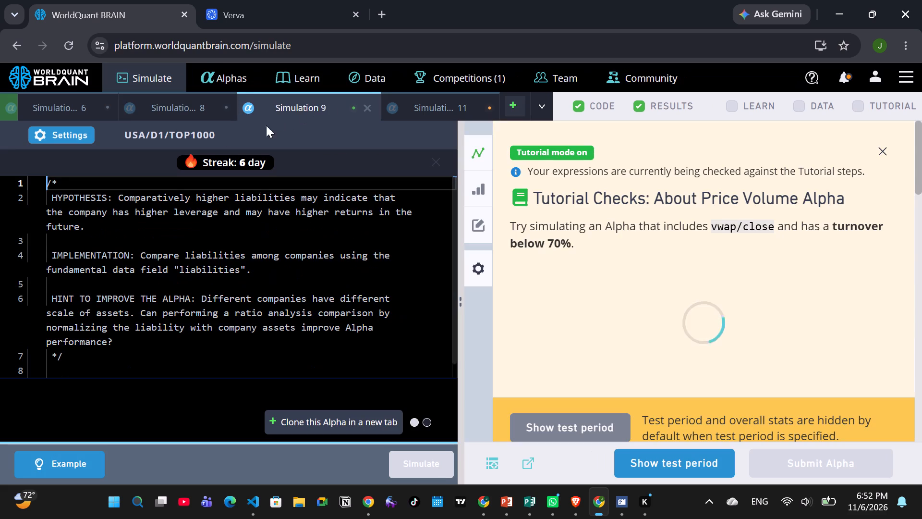
{"action": "left_click", "coordinate": [54, 137]}
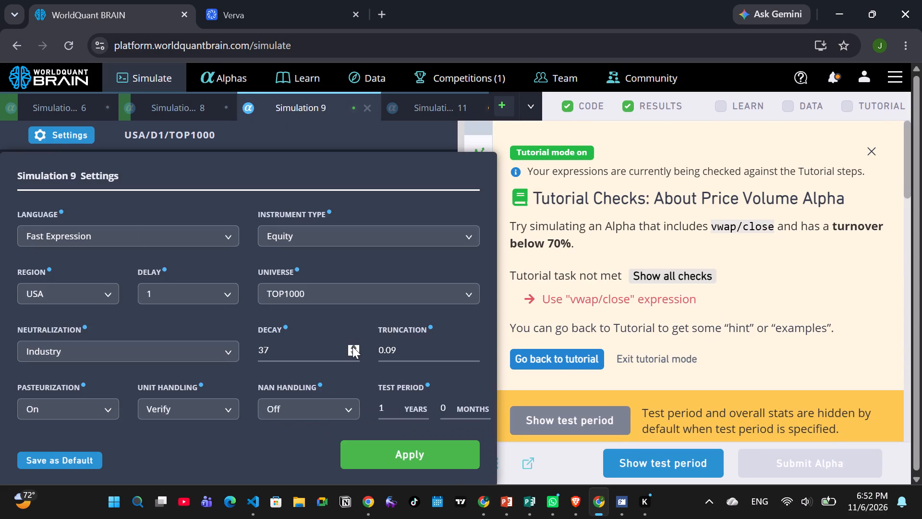
{"action": "triple_click", "coordinate": [353, 347]}
{"action": "double_click", "coordinate": [353, 347]}
{"action": "left_click", "coordinate": [367, 291]}
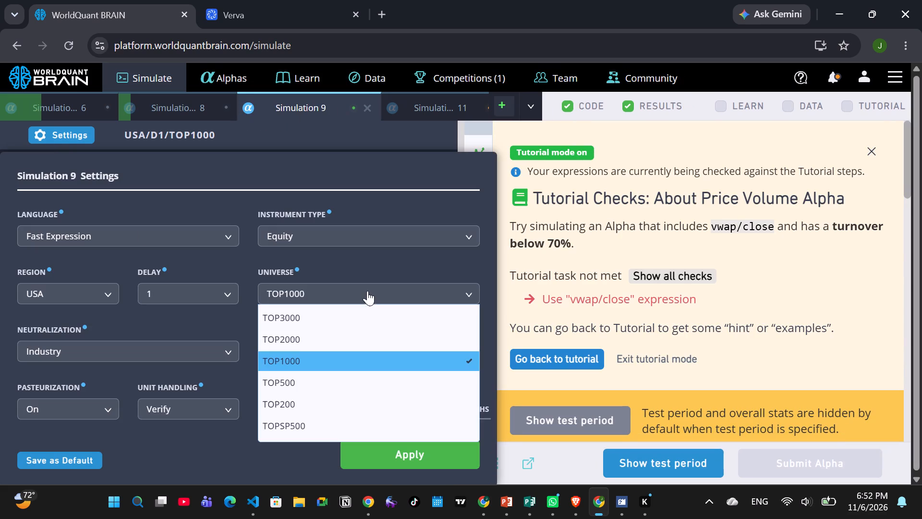
{"action": "left_click", "coordinate": [300, 338]}
{"action": "left_click", "coordinate": [379, 460]}
{"action": "left_click", "coordinate": [399, 461]}
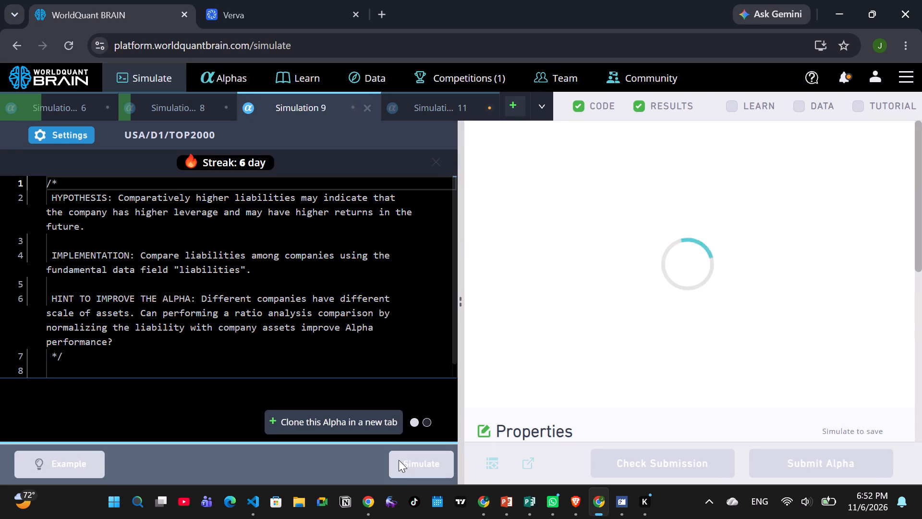
Rerun Simulation 11, the average news alpha, with its current settings.
{"action": "left_click", "coordinate": [470, 130]}
{"action": "left_click", "coordinate": [419, 114]}
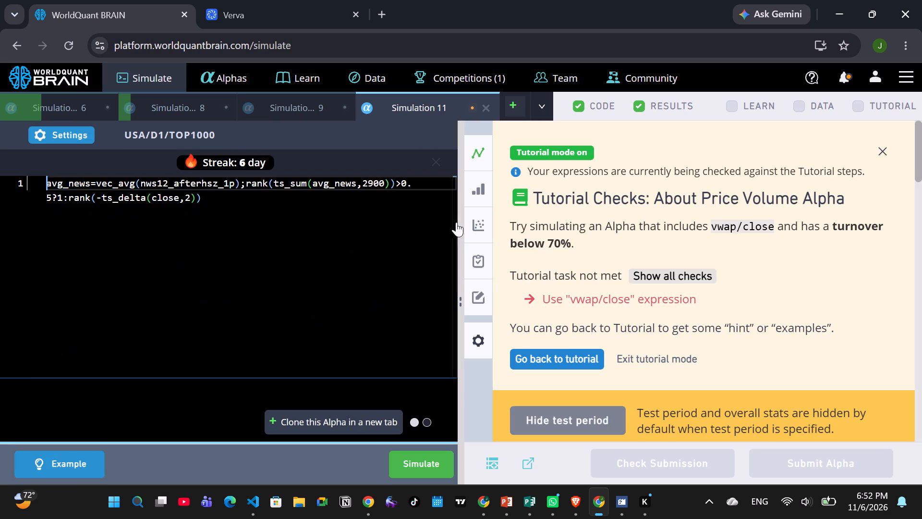
{"action": "left_click", "coordinate": [412, 458]}
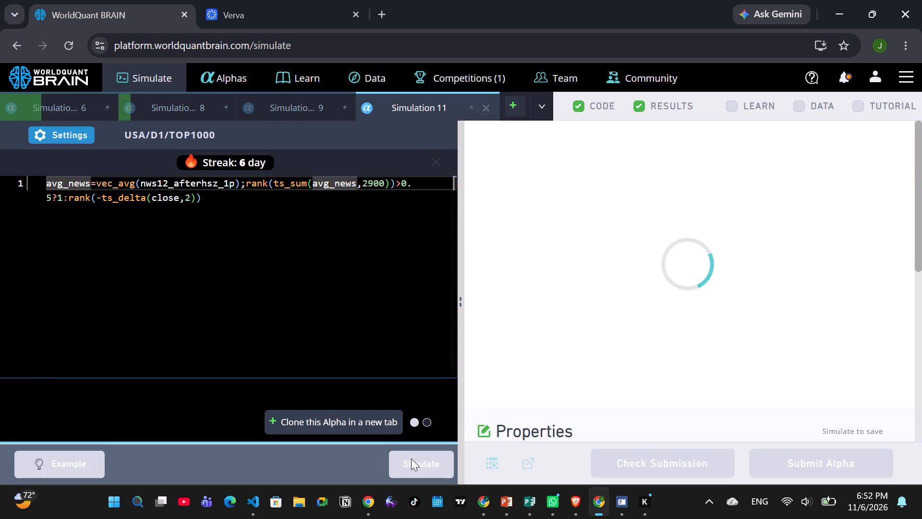
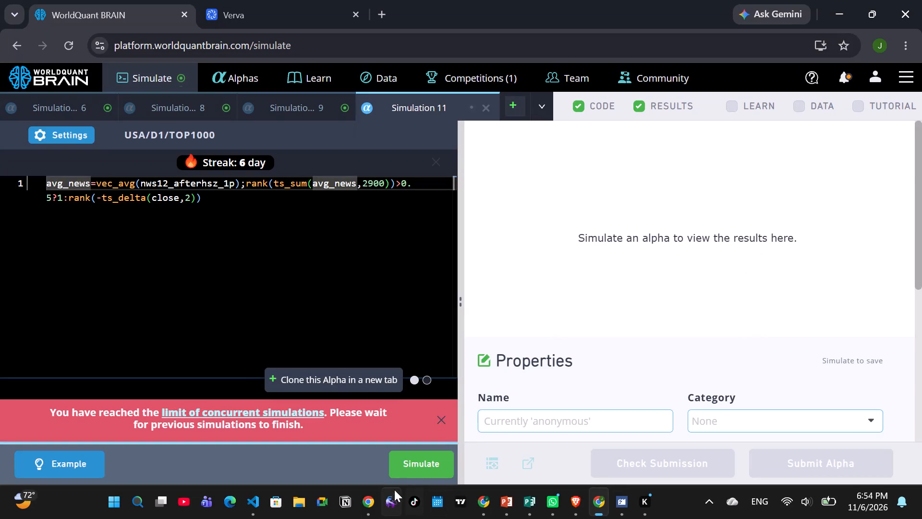
Retry running Simulation 11, the average news alpha.
{"action": "left_click", "coordinate": [424, 467]}
Set Simulation 9, the liabilities alpha, to neutralization None and universe TOP1000, and rerun the simulation.
{"action": "left_click", "coordinate": [272, 101]}
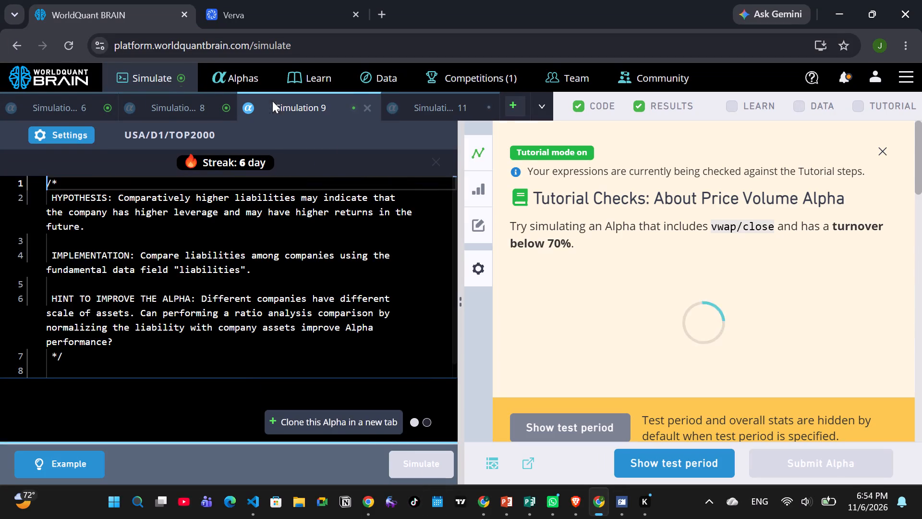
{"action": "left_click", "coordinate": [89, 139]}
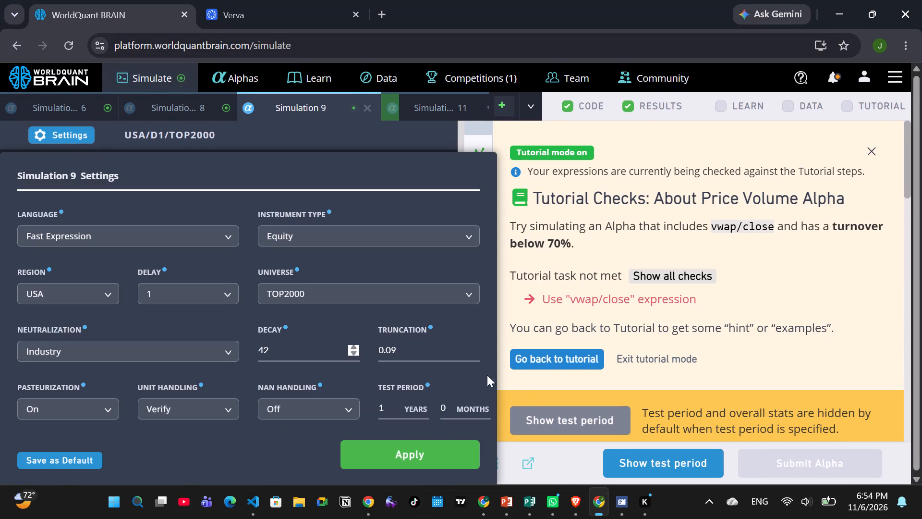
{"action": "left_click", "coordinate": [190, 349]}
{"action": "left_click", "coordinate": [97, 378]}
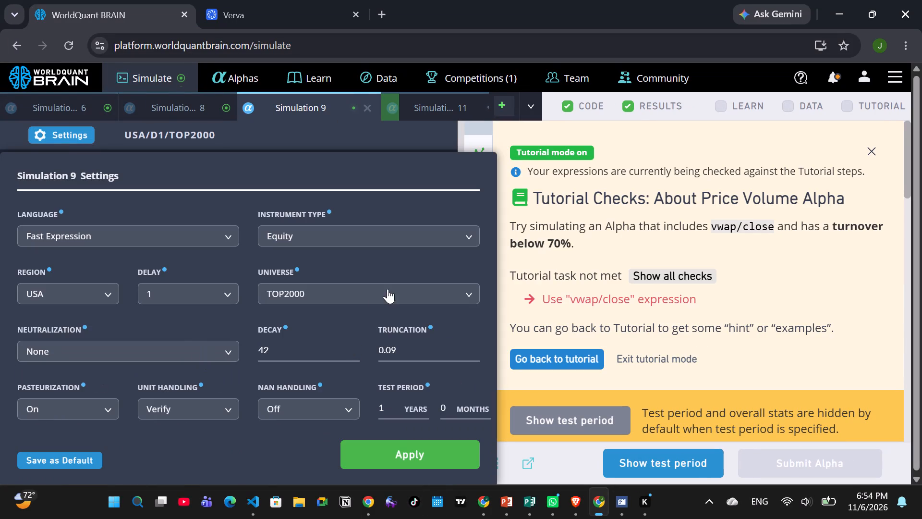
{"action": "left_click", "coordinate": [388, 289]}
{"action": "left_click", "coordinate": [318, 372]}
{"action": "left_click", "coordinate": [316, 367]}
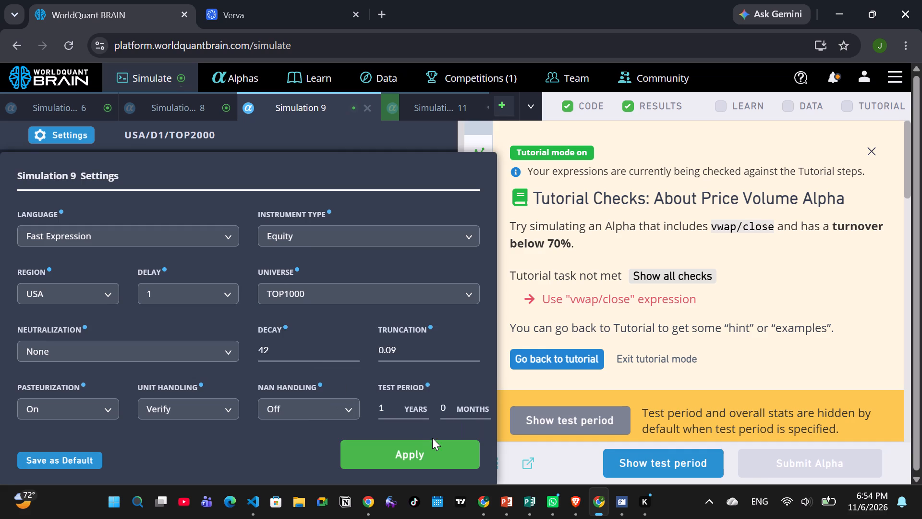
{"action": "left_click", "coordinate": [437, 455]}
{"action": "left_click", "coordinate": [435, 464]}
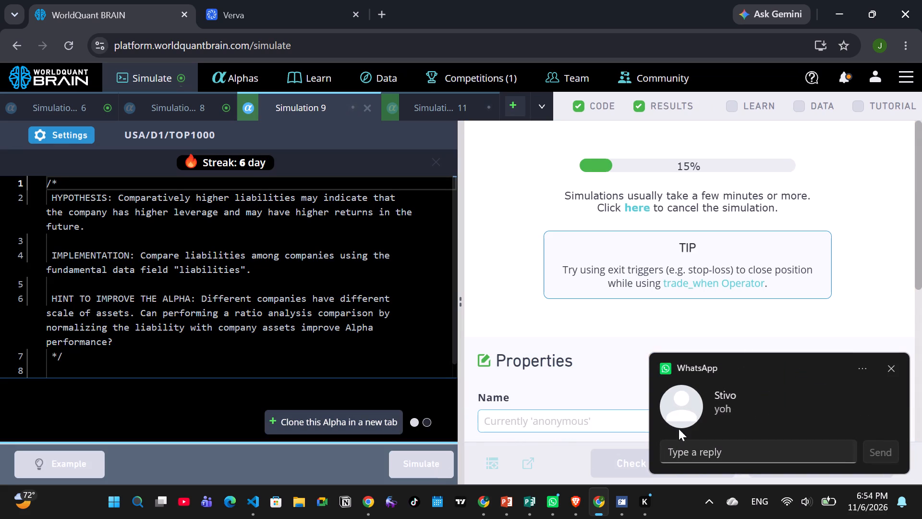
Set Simulation 8, the foreign currency gain alpha, to universe TOPSP500 and Sector neutralization, and rerun the simulation.
{"action": "left_click", "coordinate": [144, 114]}
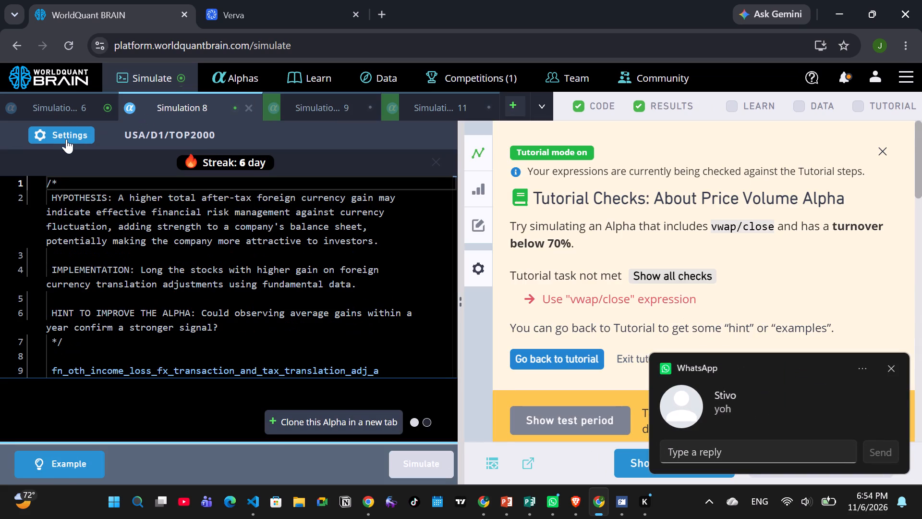
{"action": "left_click", "coordinate": [66, 139]}
{"action": "left_click", "coordinate": [343, 295]}
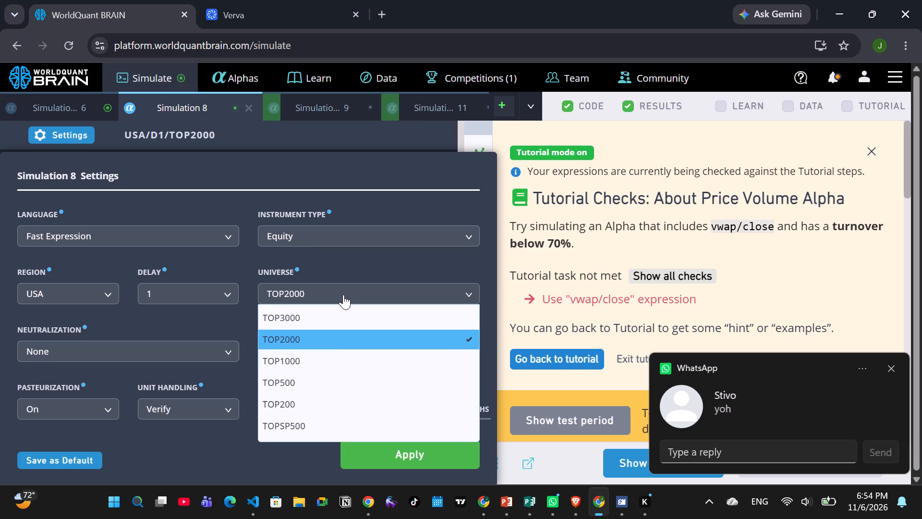
{"action": "left_click", "coordinate": [308, 425]}
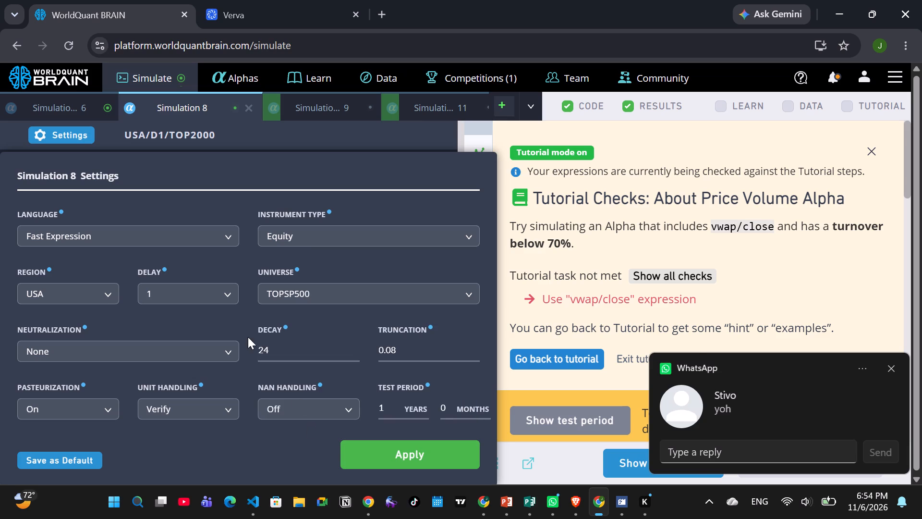
{"action": "left_click", "coordinate": [226, 359]}
{"action": "left_click", "coordinate": [162, 428]}
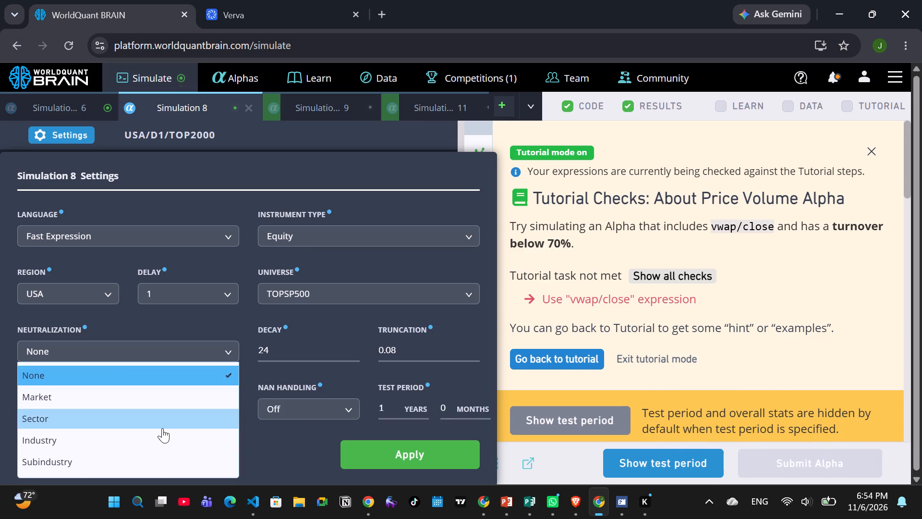
{"action": "left_click", "coordinate": [423, 449]}
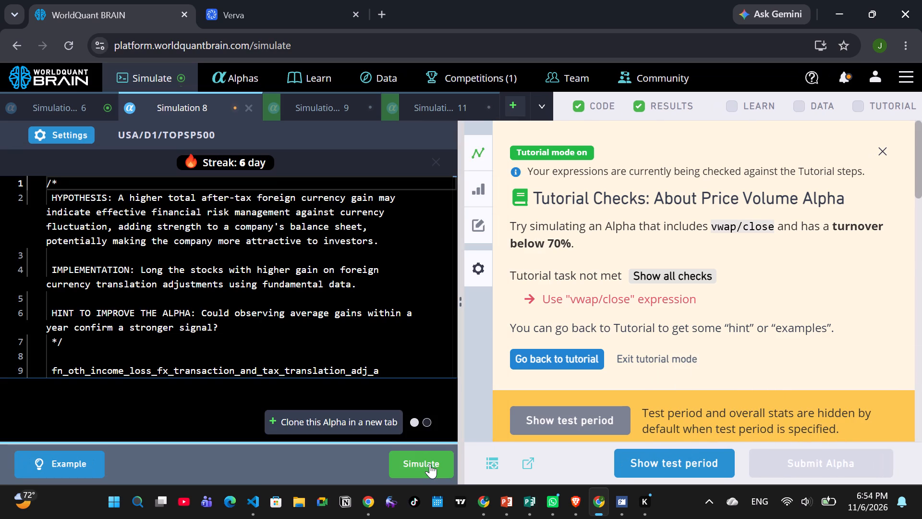
{"action": "left_click", "coordinate": [430, 464]}
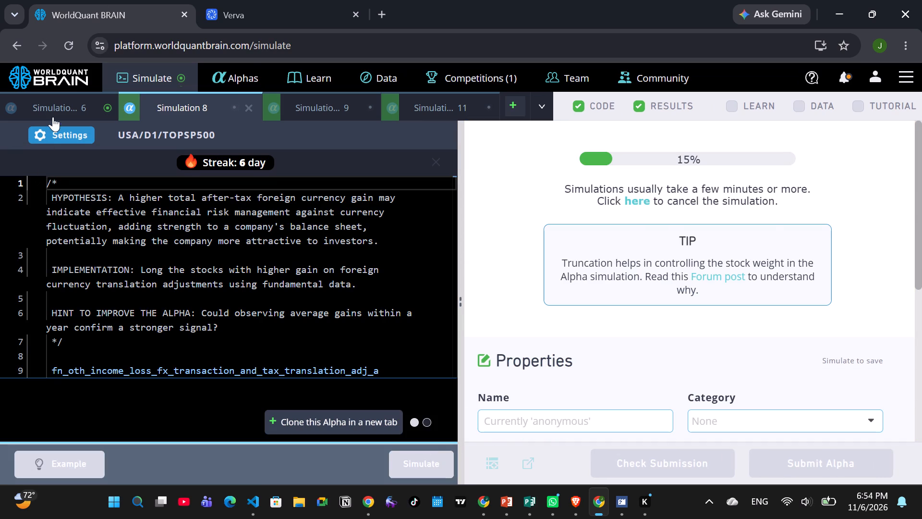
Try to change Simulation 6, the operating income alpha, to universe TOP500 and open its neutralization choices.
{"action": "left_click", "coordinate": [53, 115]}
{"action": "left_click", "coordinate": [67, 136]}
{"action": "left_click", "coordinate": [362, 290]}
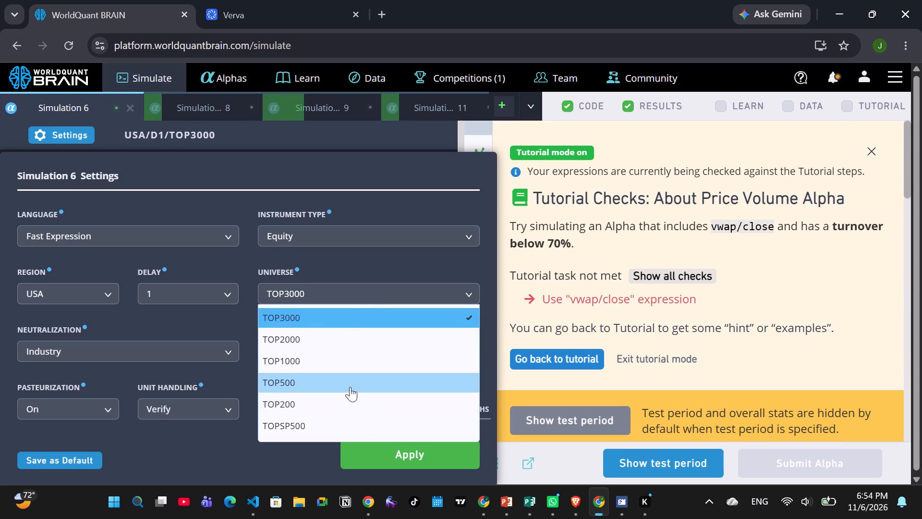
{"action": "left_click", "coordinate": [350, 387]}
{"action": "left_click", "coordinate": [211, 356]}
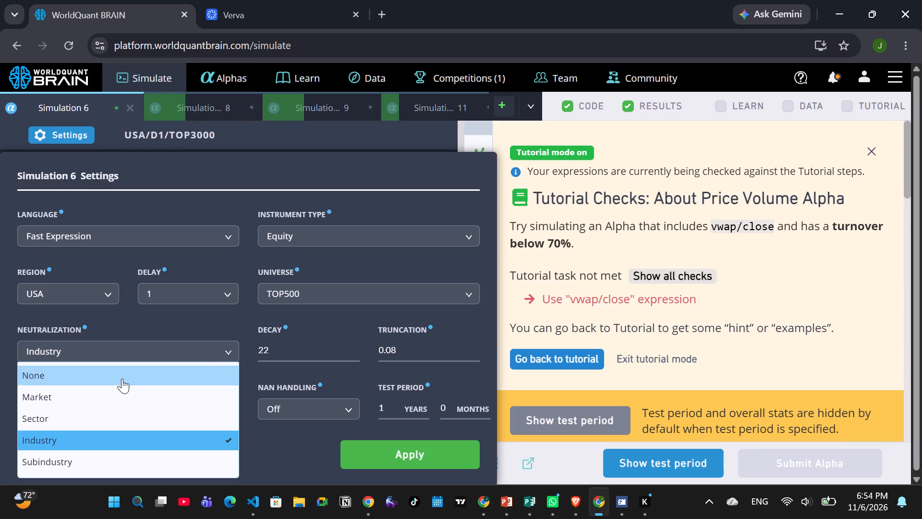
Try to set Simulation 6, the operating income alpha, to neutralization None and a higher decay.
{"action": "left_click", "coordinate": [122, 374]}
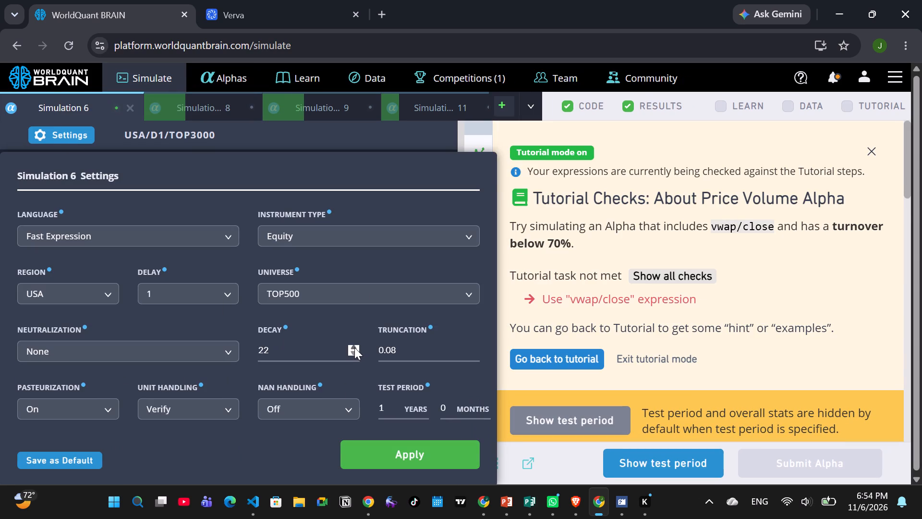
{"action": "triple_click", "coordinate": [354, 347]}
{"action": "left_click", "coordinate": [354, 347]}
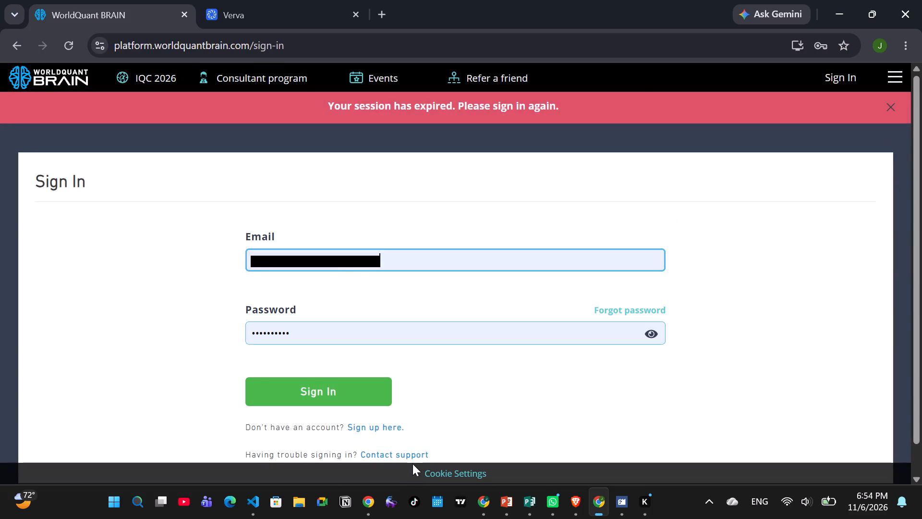
Sign back in to the WorldQuant BRAIN account with the saved credentials.
{"action": "left_click", "coordinate": [332, 390]}
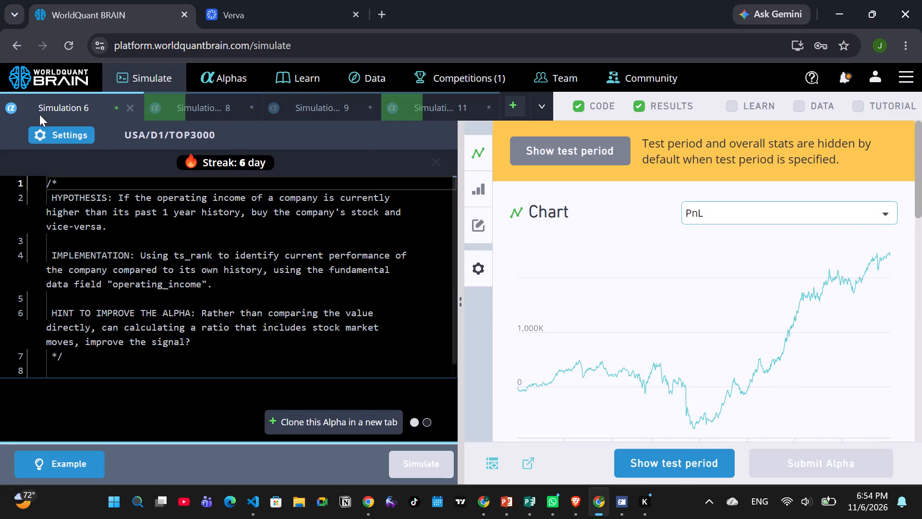
Set Simulation 6, the operating income alpha, to Market neutralization and try to rerun the simulation.
{"action": "left_click", "coordinate": [39, 114]}
{"action": "left_click", "coordinate": [75, 104]}
{"action": "left_click", "coordinate": [66, 137]}
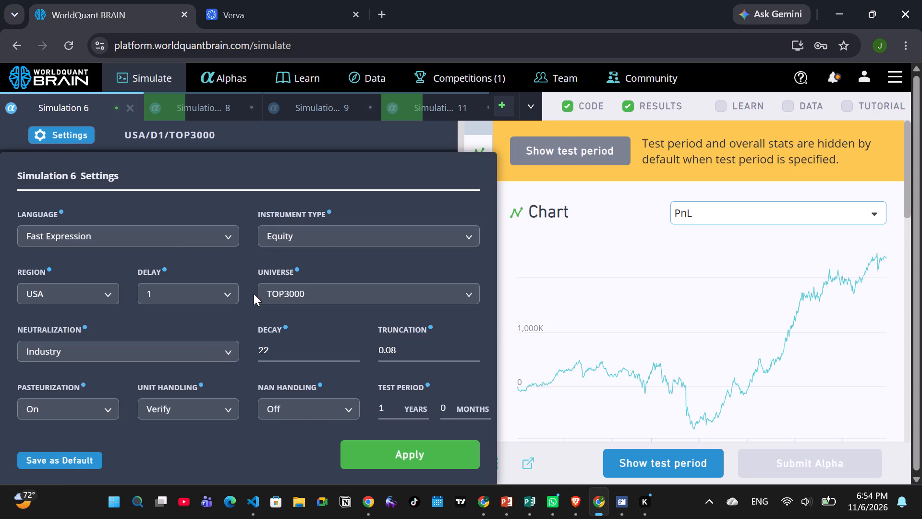
{"action": "left_click", "coordinate": [215, 360]}
{"action": "left_click", "coordinate": [85, 400]}
{"action": "left_click", "coordinate": [386, 458]}
{"action": "left_click", "coordinate": [419, 463]}
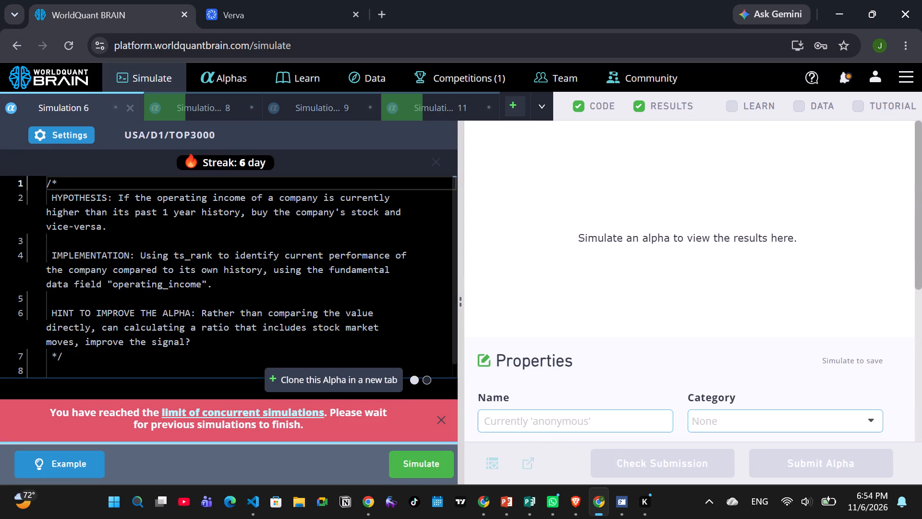
{"action": "left_click", "coordinate": [442, 422]}
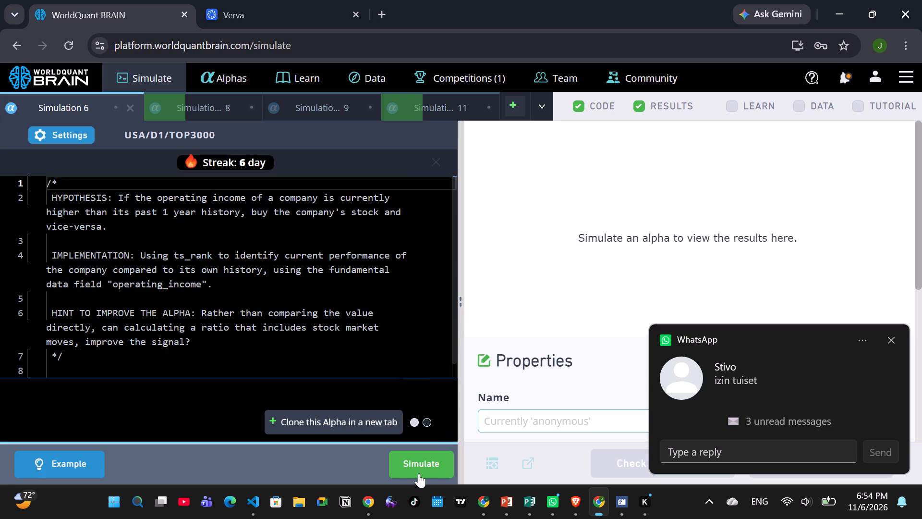
{"action": "left_click", "coordinate": [419, 473]}
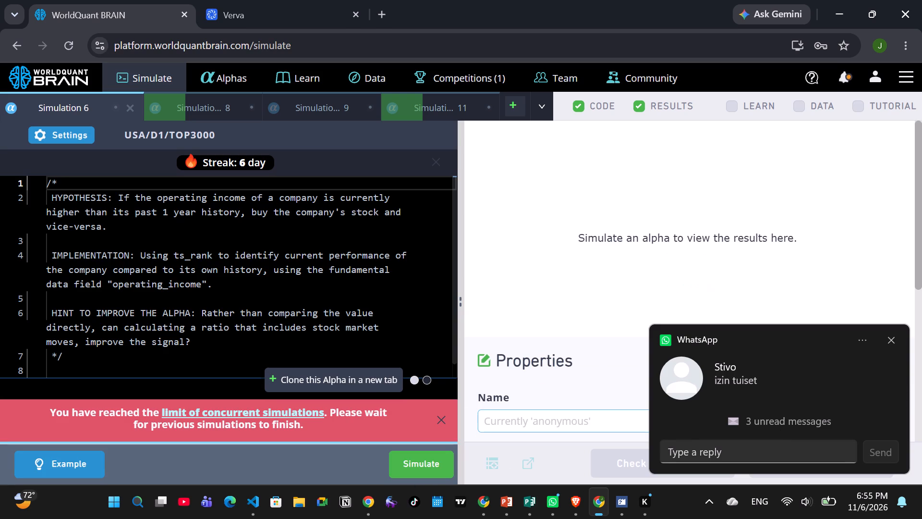
{"action": "left_click", "coordinate": [723, 457]}
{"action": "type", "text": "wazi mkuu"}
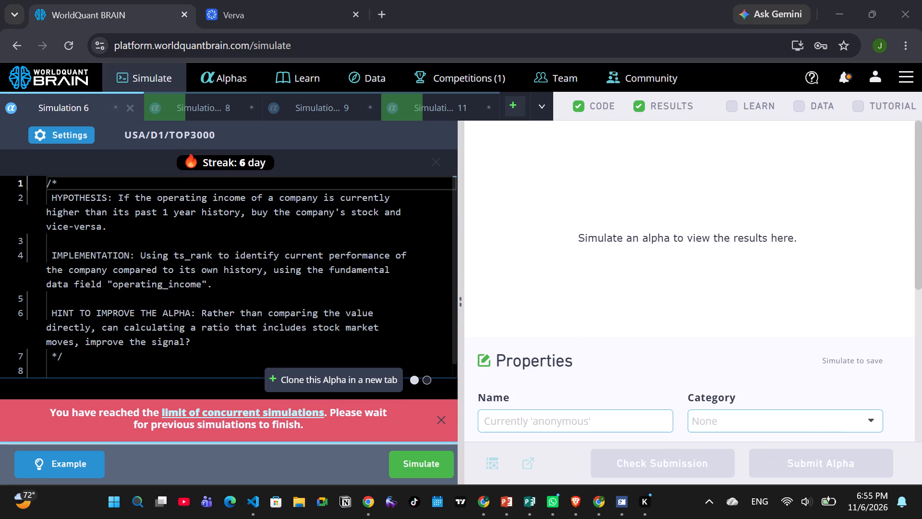
Set Simulation 9, the liabilities alpha, to Sector neutralization and try to rerun the simulation.
{"action": "left_click", "coordinate": [327, 119]}
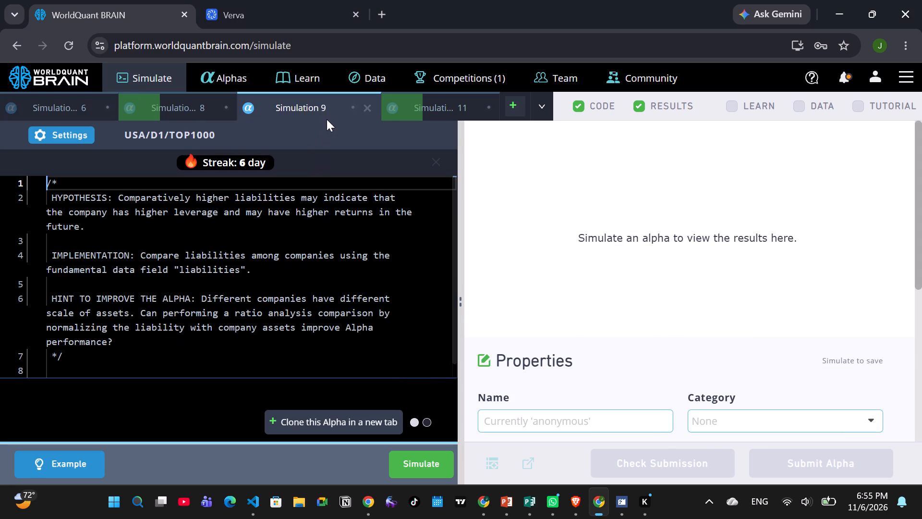
{"action": "left_click", "coordinate": [77, 133]}
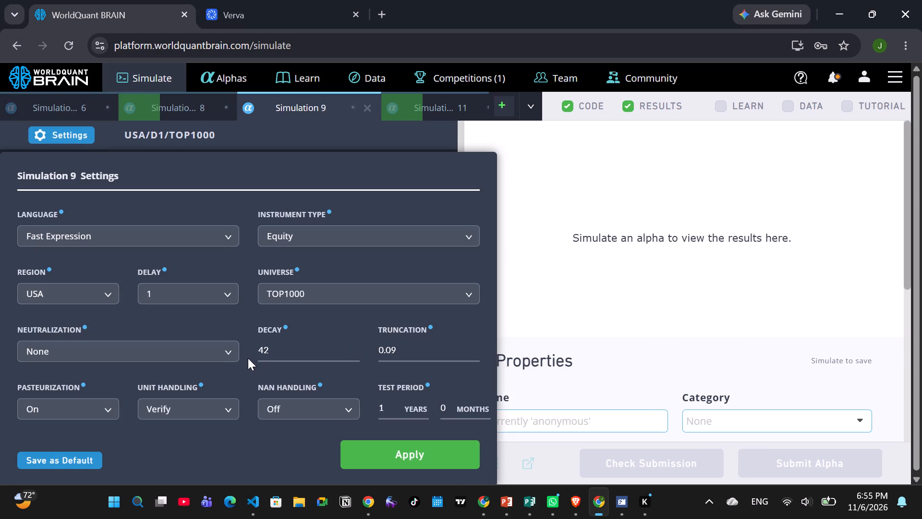
{"action": "left_click", "coordinate": [229, 355]}
{"action": "left_click", "coordinate": [49, 419]}
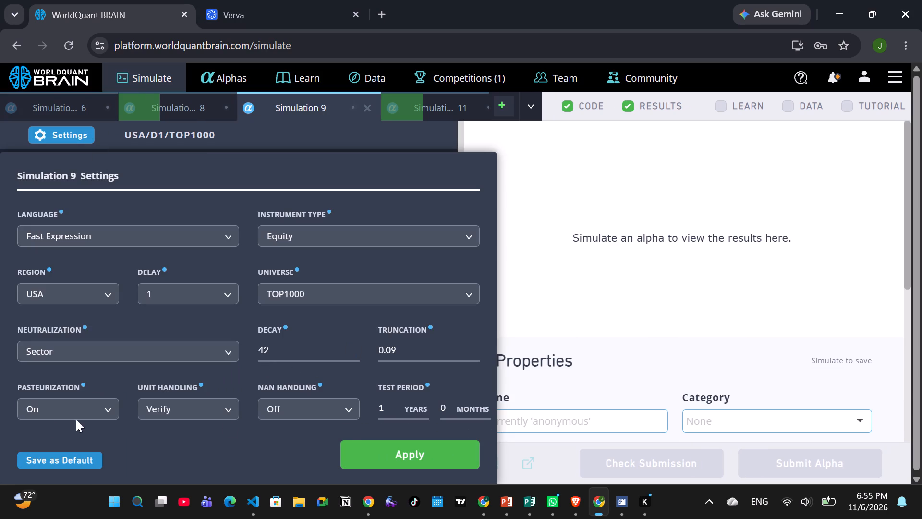
{"action": "left_click", "coordinate": [369, 447]}
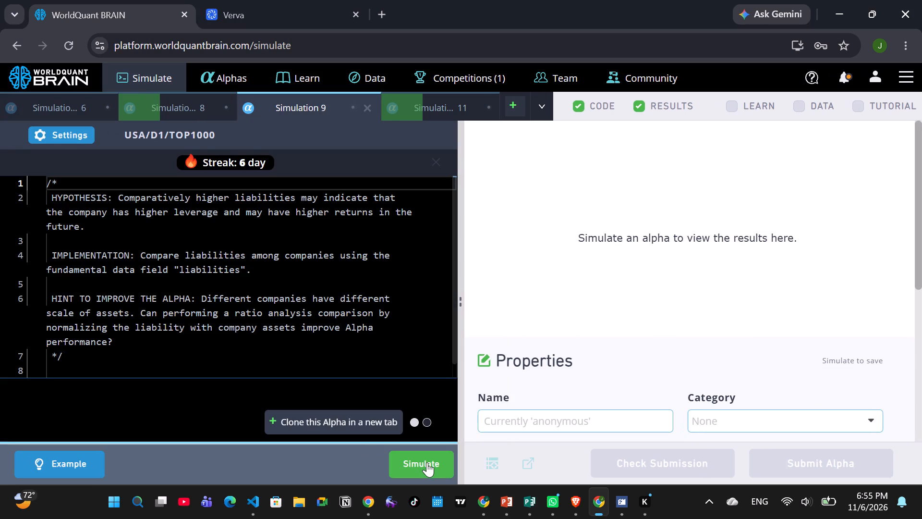
{"action": "left_click", "coordinate": [427, 462]}
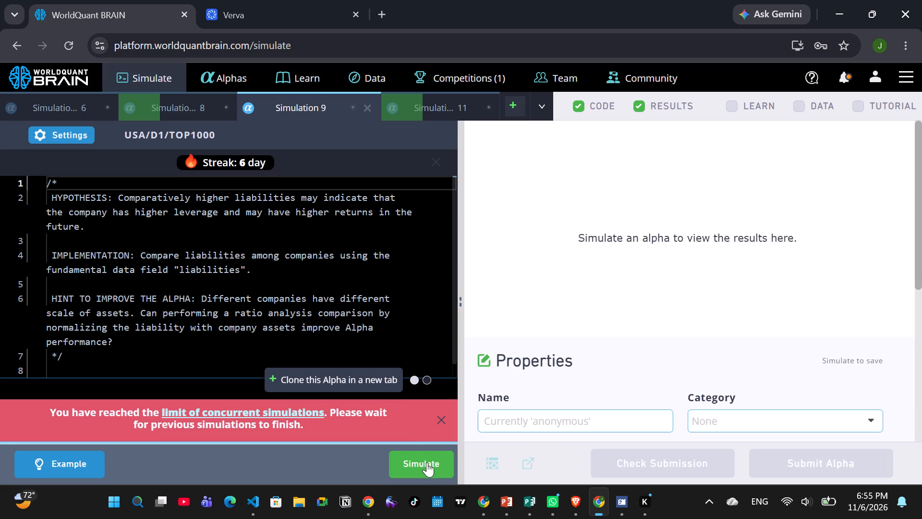
Dismiss the concurrent-simulation limit notices in Simulation 9 and Simulation 6.
{"action": "left_click", "coordinate": [441, 418]}
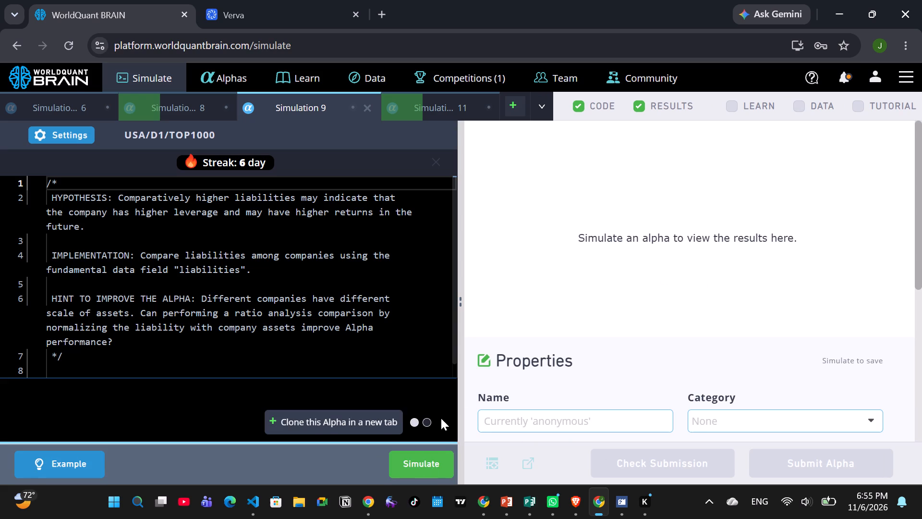
{"action": "left_click", "coordinate": [72, 100]}
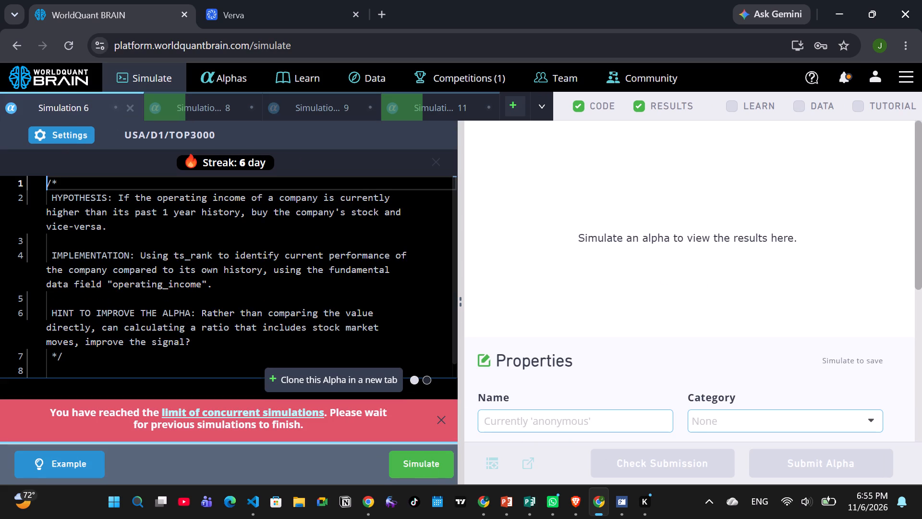
{"action": "left_click", "coordinate": [438, 420]}
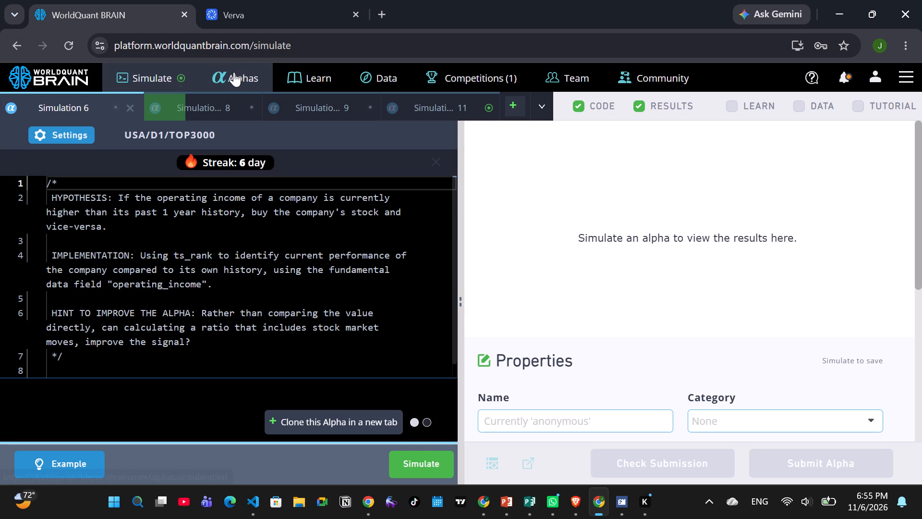
Review this account's unsubmitted and submitted alphas, and return to the simulation editor.
{"action": "left_click", "coordinate": [234, 72]}
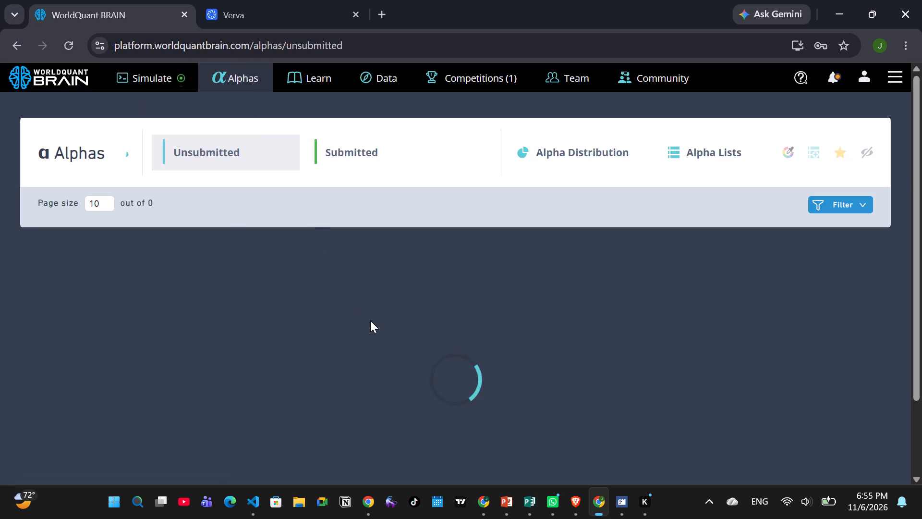
{"action": "scroll", "coordinate": [370, 321], "scroll_direction": "down", "scroll_amount": 4}
{"action": "scroll", "coordinate": [370, 321], "scroll_direction": "up", "scroll_amount": 7}
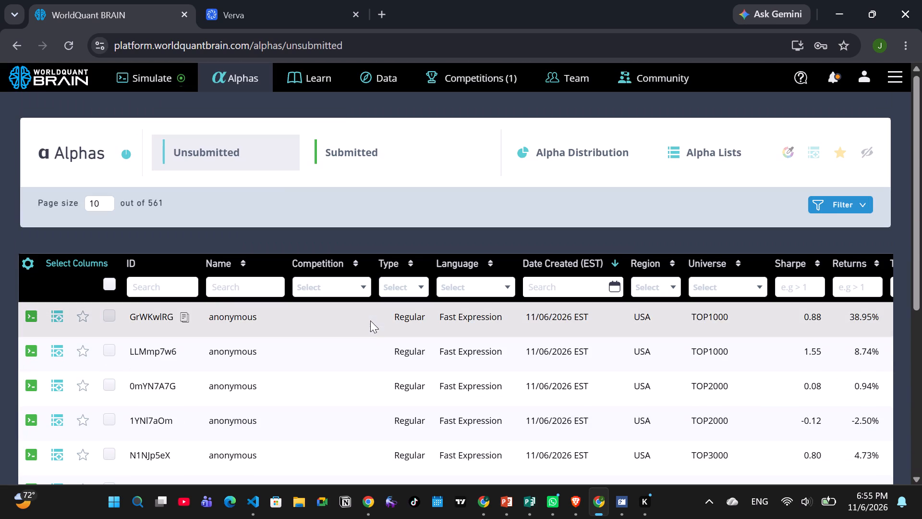
{"action": "left_click", "coordinate": [341, 149]}
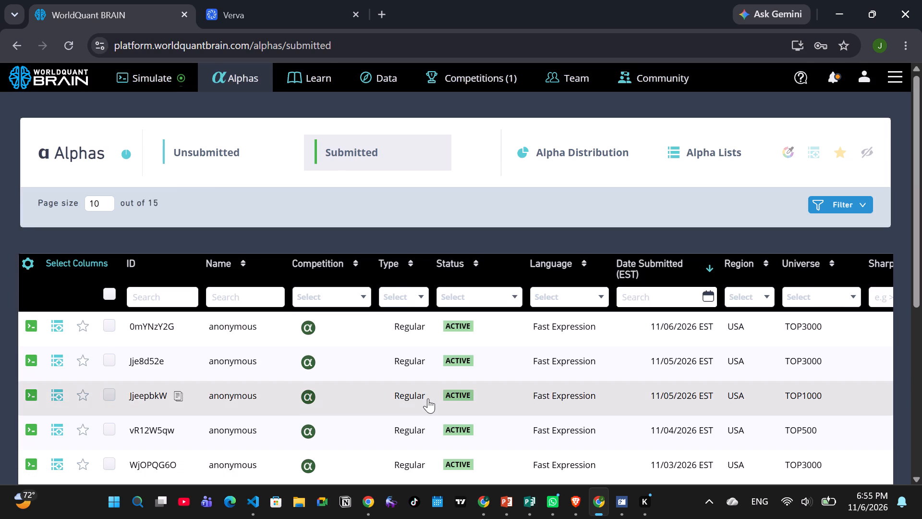
{"action": "scroll", "coordinate": [428, 398], "scroll_direction": "down", "scroll_amount": 2}
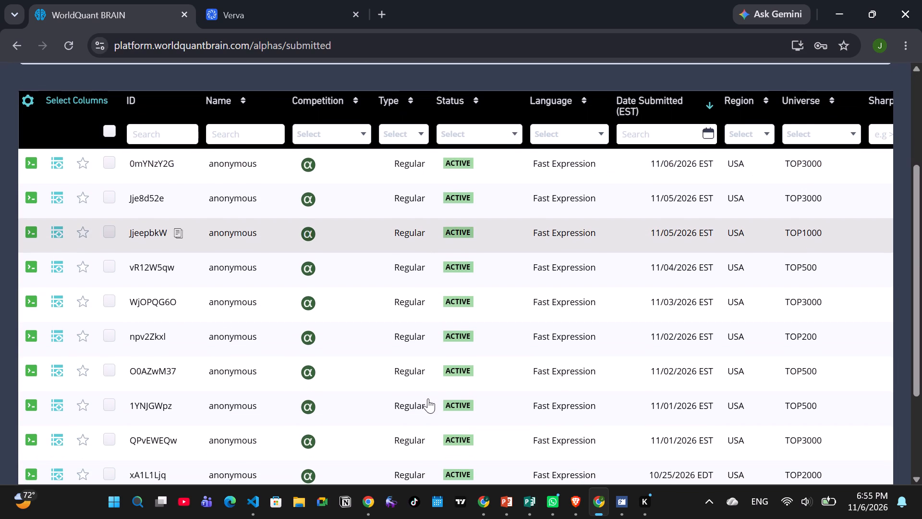
{"action": "scroll", "coordinate": [428, 398], "scroll_direction": "up", "scroll_amount": 2}
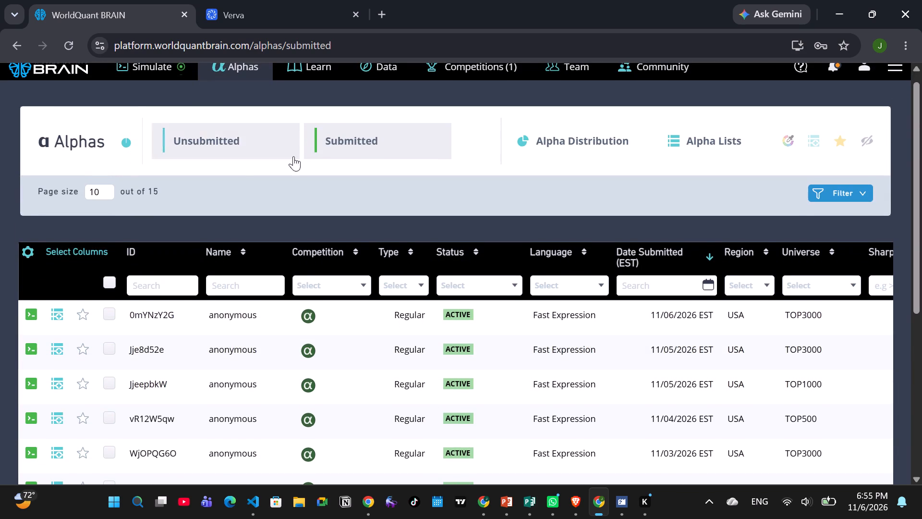
{"action": "scroll", "coordinate": [381, 250], "scroll_direction": "up", "scroll_amount": 4}
{"action": "left_click", "coordinate": [157, 77]}
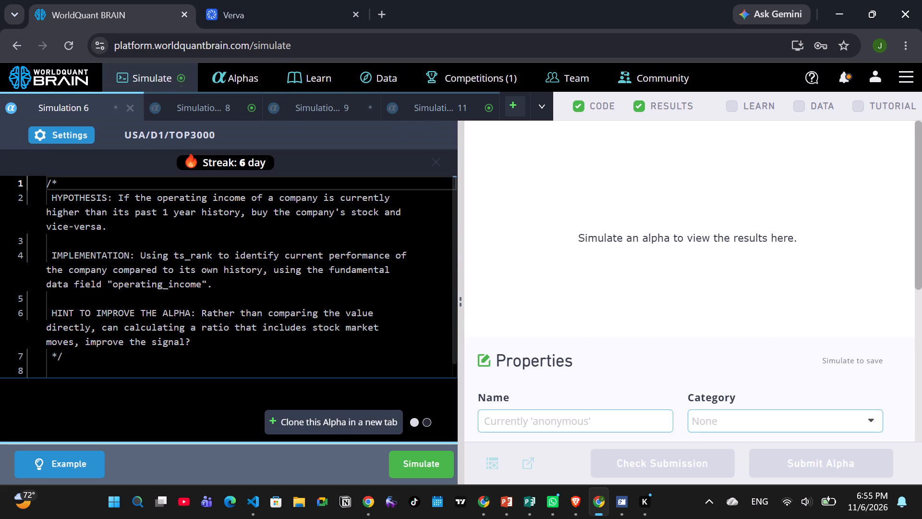
Switch to the other account's browser window and copy the est_ebit/cap code of its submitted TOP200 alpha d5lVpVwj.
{"action": "left_click", "coordinate": [486, 499]}
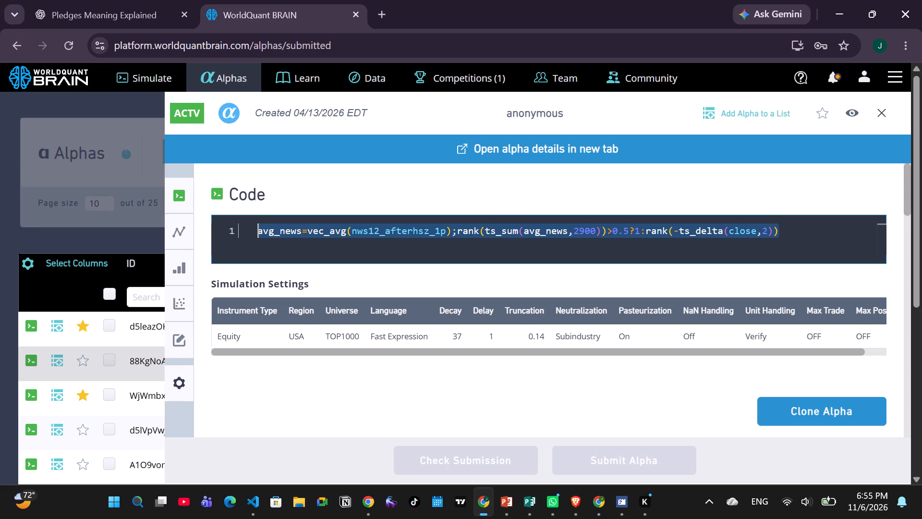
{"action": "left_click", "coordinate": [880, 109]}
{"action": "scroll", "coordinate": [299, 429], "scroll_direction": "down", "scroll_amount": 1}
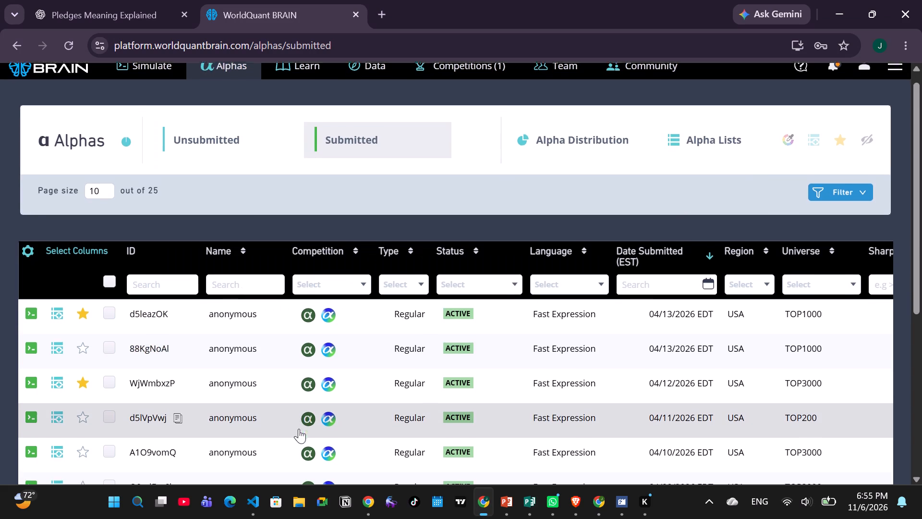
{"action": "scroll", "coordinate": [299, 429], "scroll_direction": "down", "scroll_amount": 1}
{"action": "double_click", "coordinate": [403, 366]}
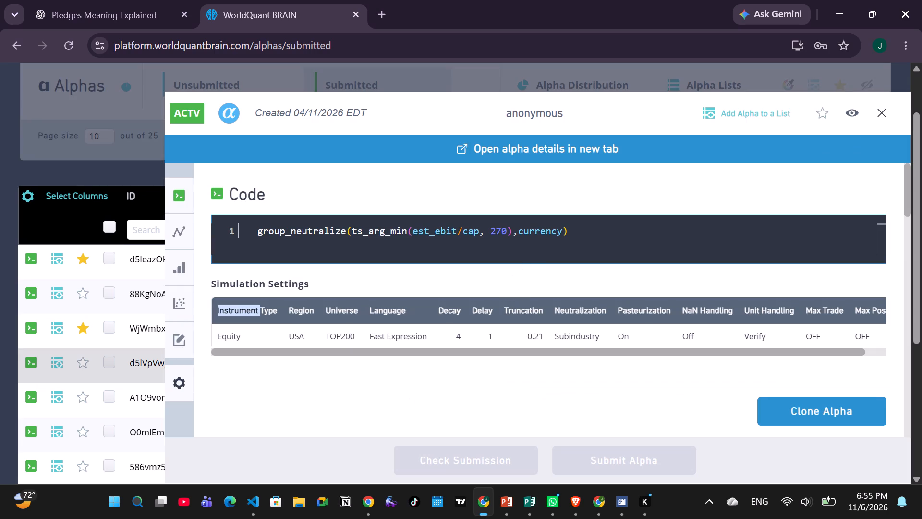
{"action": "left_click_drag", "start_coordinate": [572, 232], "coordinate": [257, 226]}
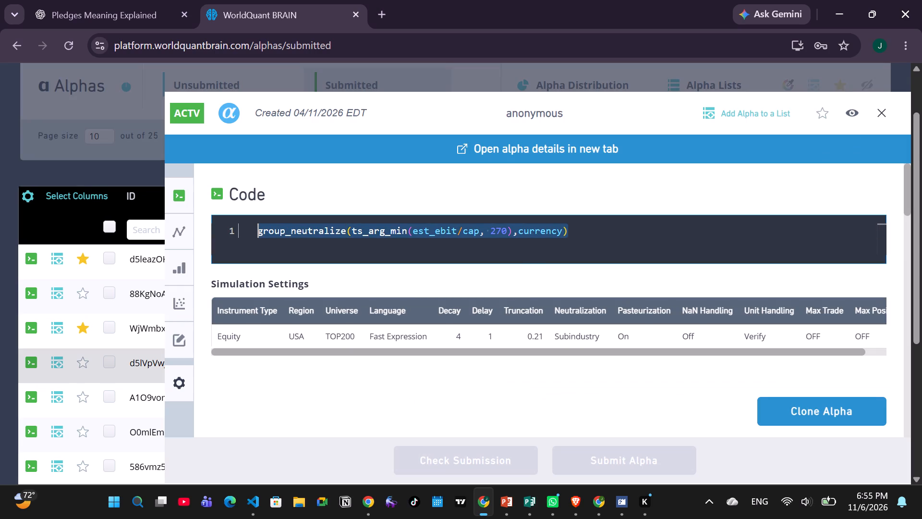
{"action": "left_click_drag", "start_coordinate": [257, 226], "coordinate": [256, 226]}
{"action": "key", "text": "ctrl+c"}
{"action": "scroll", "coordinate": [389, 350], "scroll_direction": "down", "scroll_amount": 1}
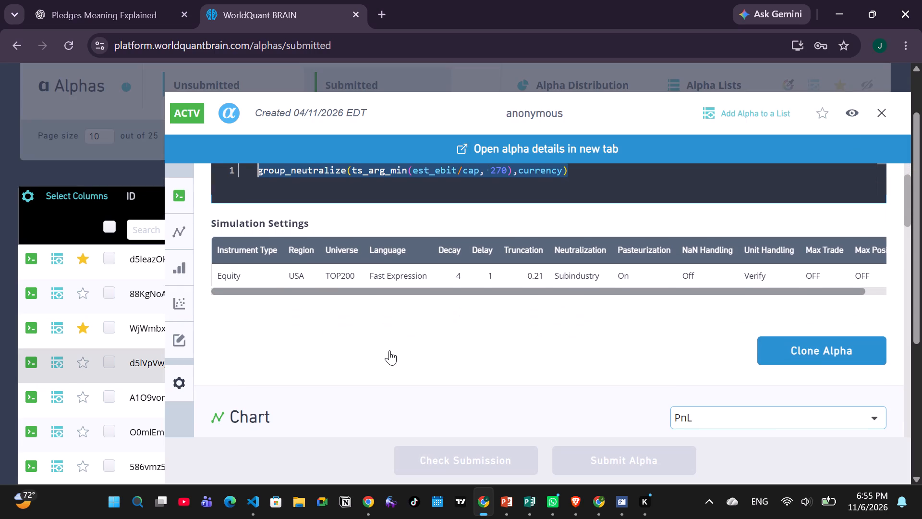
{"action": "scroll", "coordinate": [389, 350], "scroll_direction": "down", "scroll_amount": 1}
{"action": "left_click", "coordinate": [835, 18]}
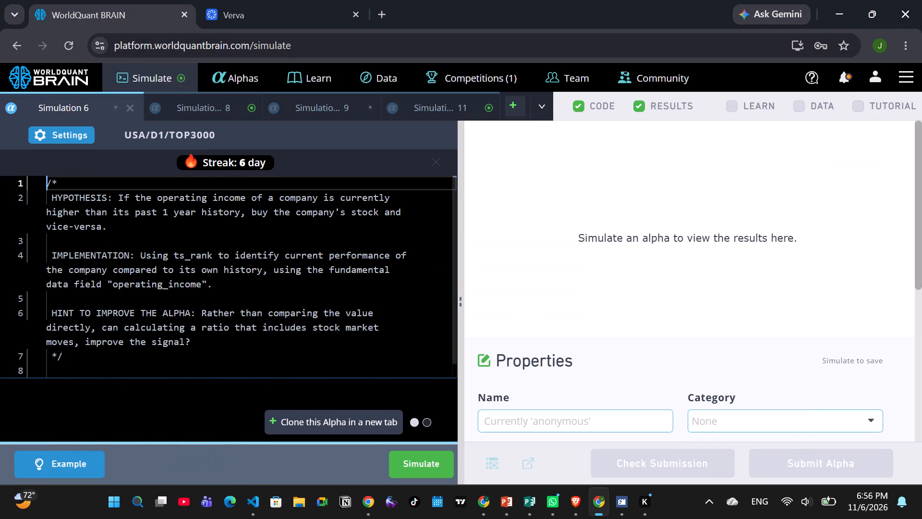
Replace all of Simulation 9's liabilities code with the copied expression group_neutralize(ts_arg_min(est_ebit/cap, 270),currency).
{"action": "scroll", "coordinate": [407, 313], "scroll_direction": "down", "scroll_amount": 6}
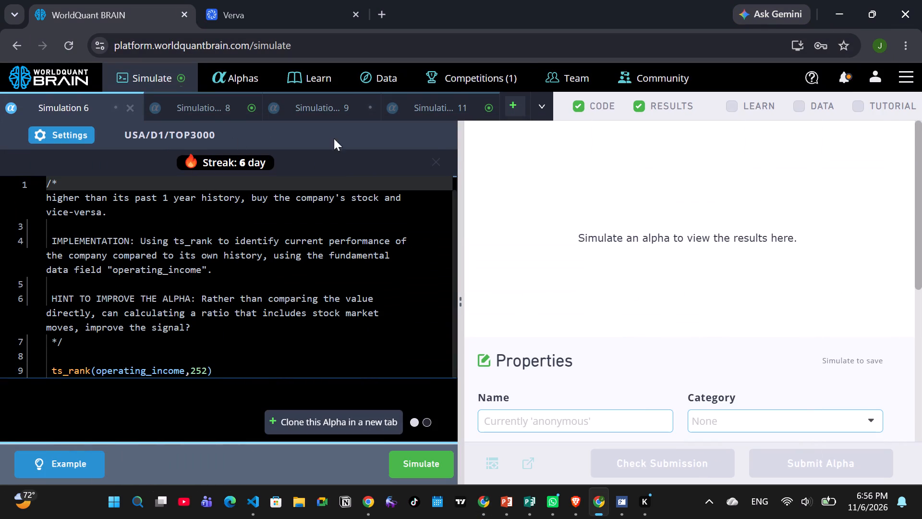
{"action": "left_click", "coordinate": [343, 96]}
{"action": "scroll", "coordinate": [275, 301], "scroll_direction": "down", "scroll_amount": 1}
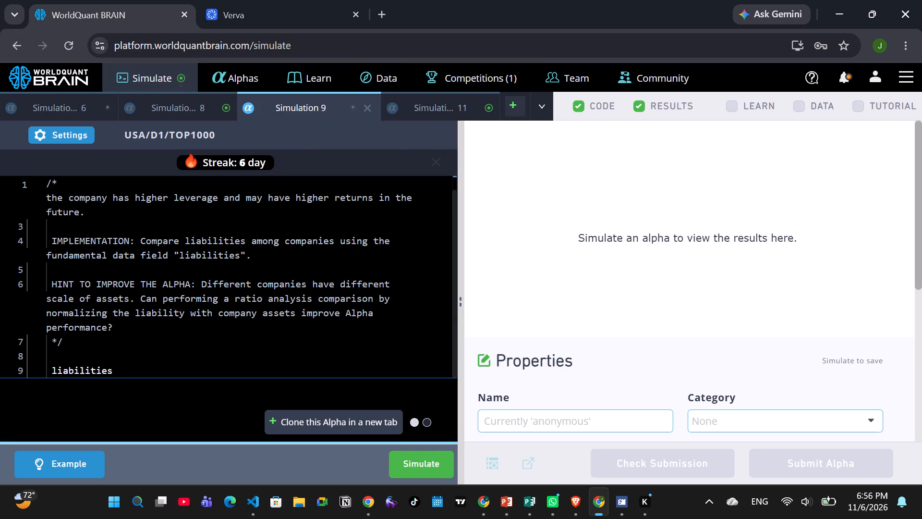
{"action": "scroll", "coordinate": [275, 301], "scroll_direction": "down", "scroll_amount": 5}
{"action": "left_click_drag", "start_coordinate": [119, 371], "coordinate": [32, 174]}
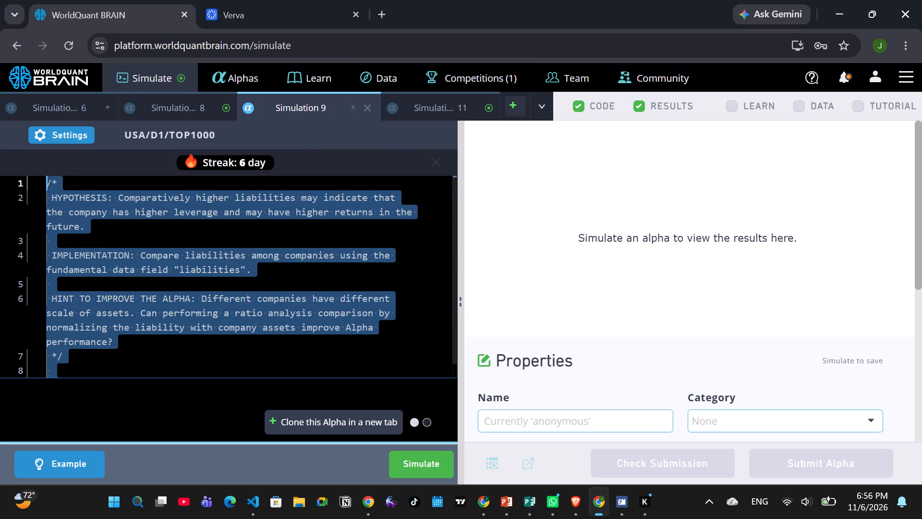
{"action": "left_click_drag", "start_coordinate": [32, 174], "coordinate": [24, 167]}
{"action": "key", "text": "ctrl+v"}
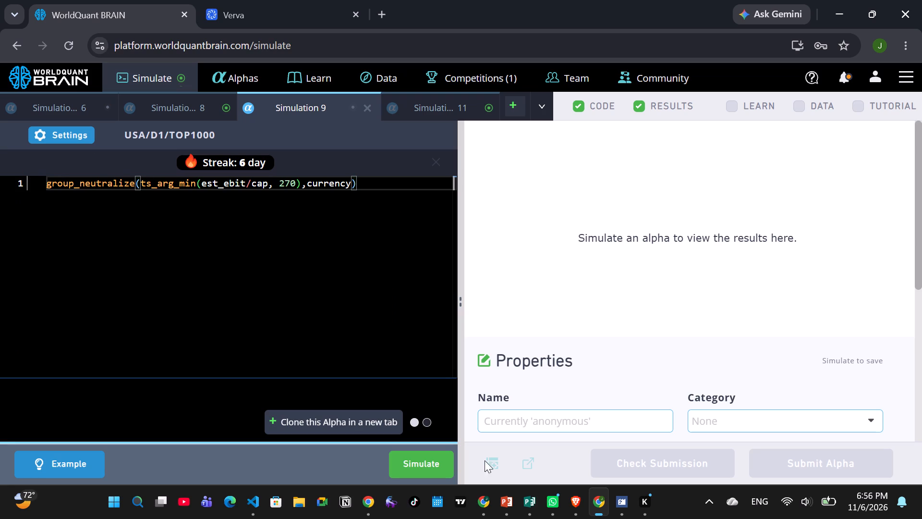
Consult the source alpha's settings and give Simulation 9 universe TOP200, decay 4 and Subindustry neutralization.
{"action": "left_click", "coordinate": [481, 502]}
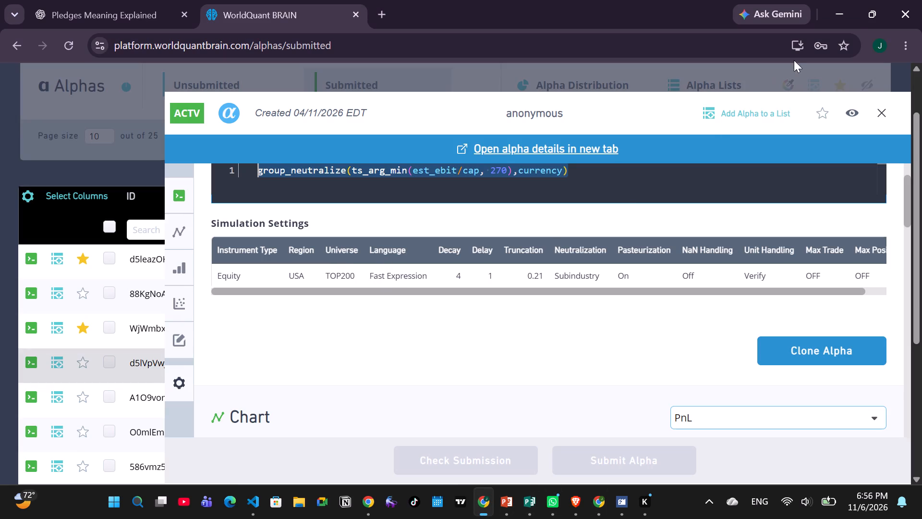
{"action": "left_click", "coordinate": [847, 16]}
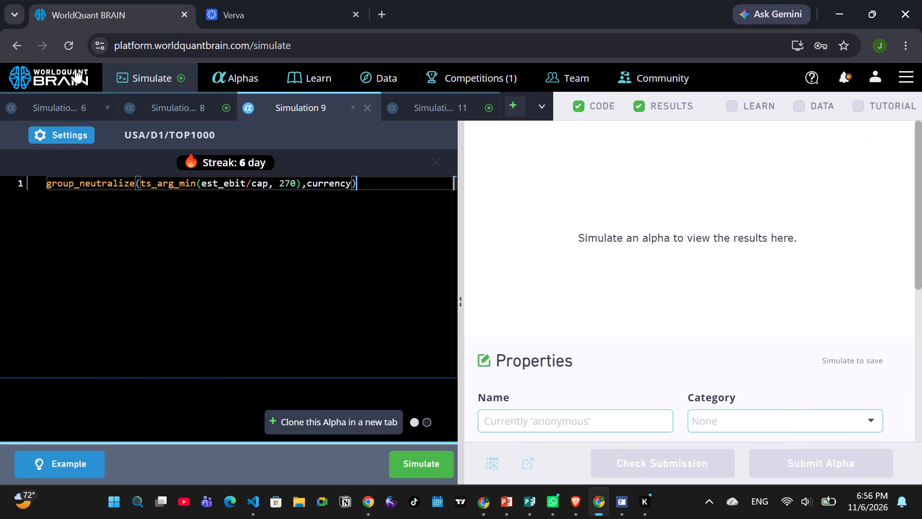
{"action": "left_click", "coordinate": [58, 136]}
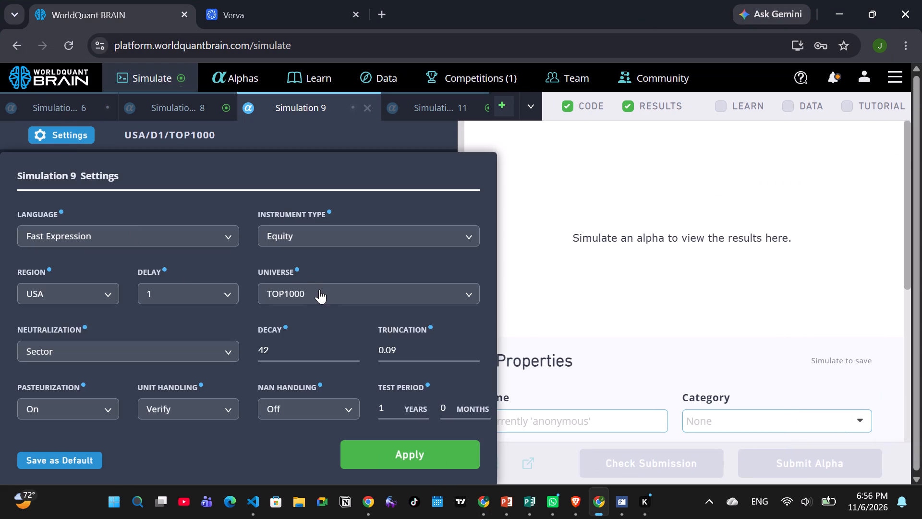
{"action": "left_click", "coordinate": [319, 289]}
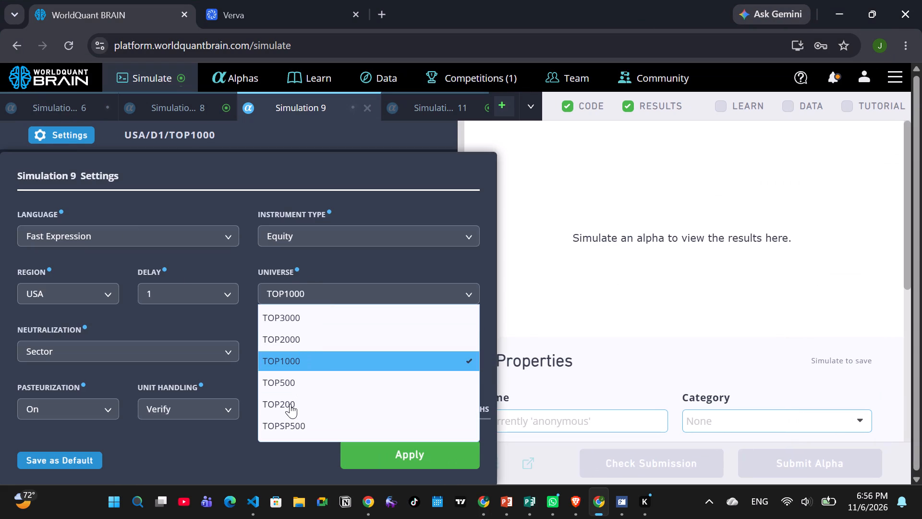
{"action": "left_click", "coordinate": [290, 404]}
{"action": "left_click", "coordinate": [280, 352]}
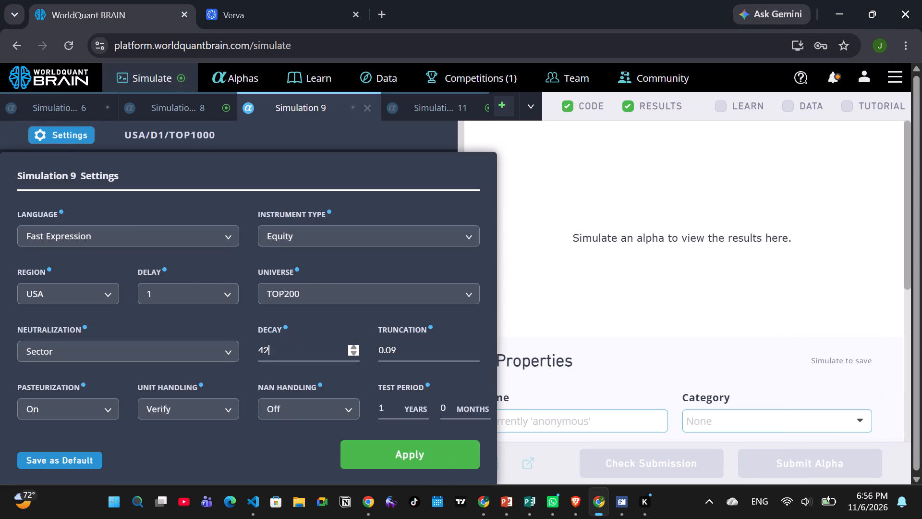
{"action": "key", "text": "BackSpace"}
{"action": "left_click", "coordinate": [133, 352]}
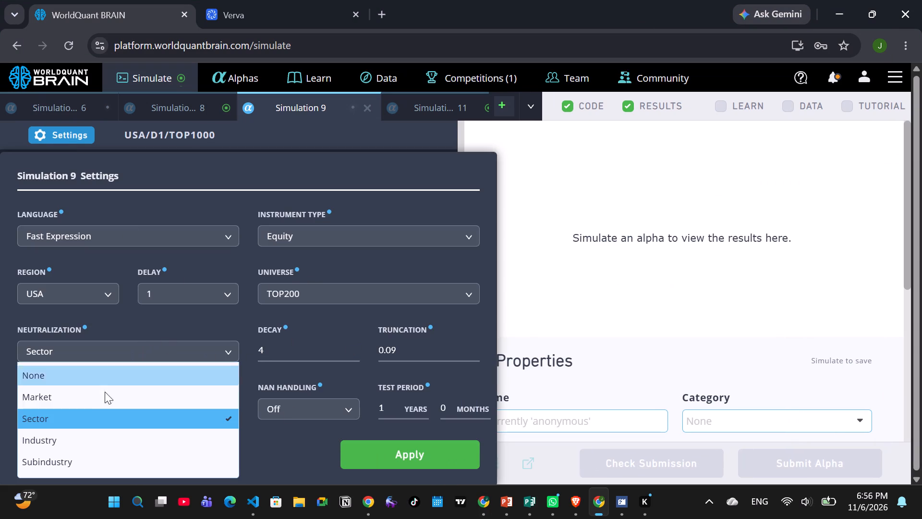
{"action": "left_click", "coordinate": [53, 459]}
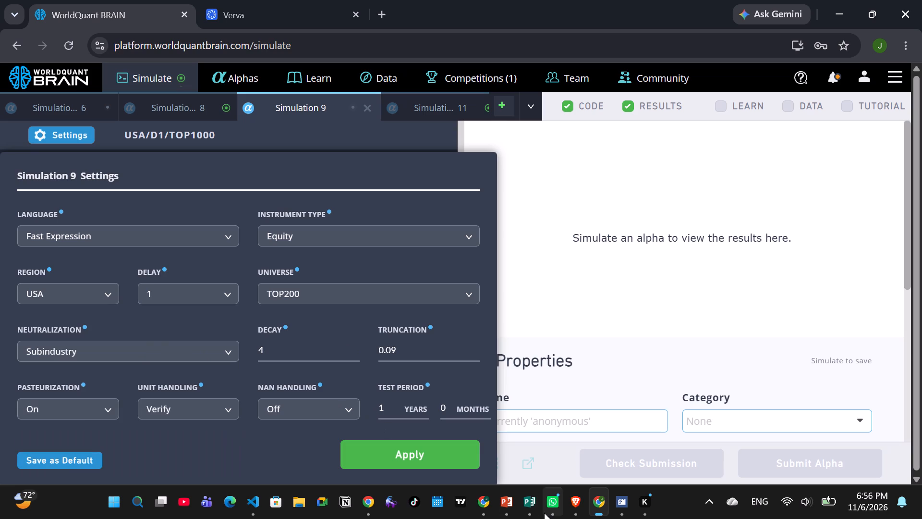
Recheck the source alpha's settings, set Simulation 9's truncation to 0.21, apply the settings and run the simulation.
{"action": "left_click", "coordinate": [486, 500]}
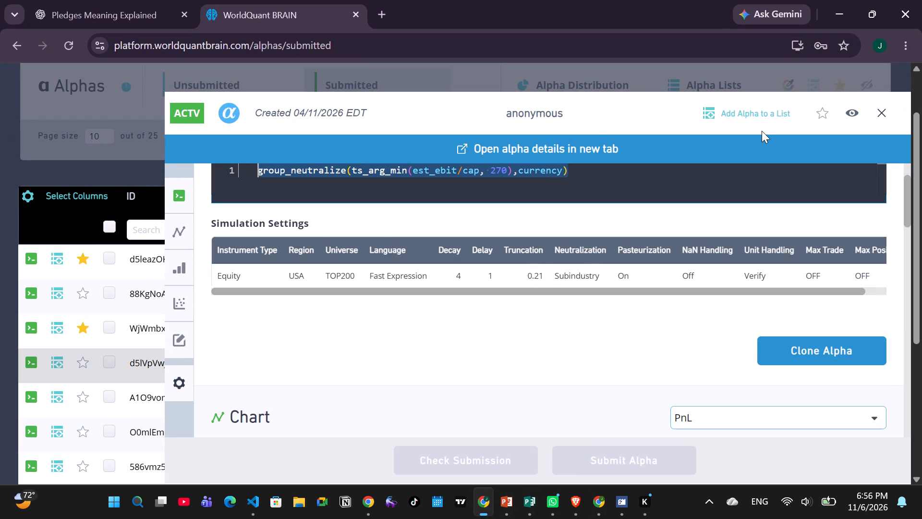
{"action": "left_click", "coordinate": [838, 9]}
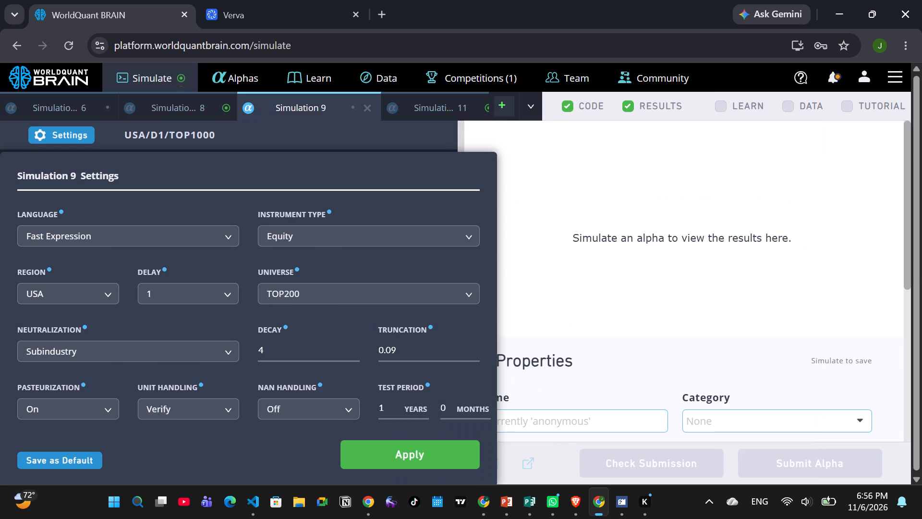
{"action": "left_click", "coordinate": [405, 347]}
{"action": "key", "text": "BackSpace"}
{"action": "key", "text": "BackSpace"}
{"action": "type", "text": "21"}
{"action": "double_click", "coordinate": [310, 360]}
{"action": "left_click", "coordinate": [483, 504]}
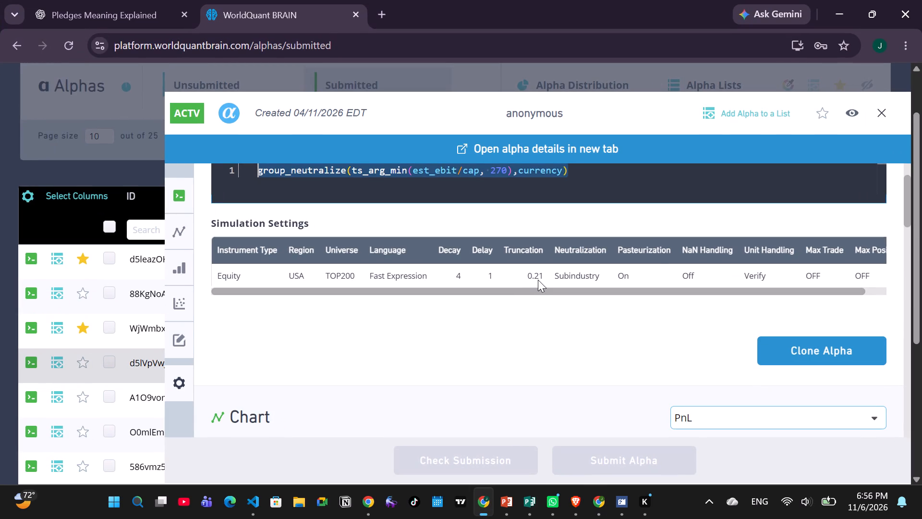
{"action": "left_click", "coordinate": [837, 9]}
{"action": "left_click", "coordinate": [412, 456]}
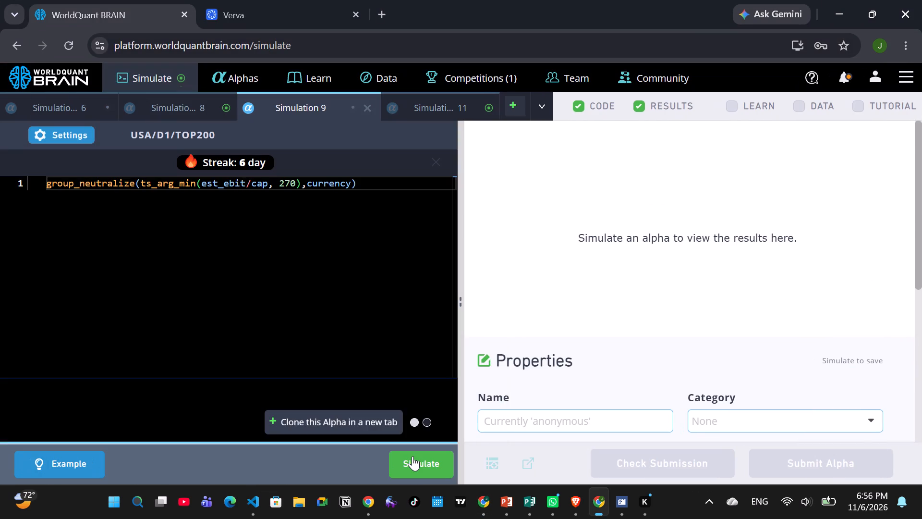
{"action": "left_click", "coordinate": [412, 462]}
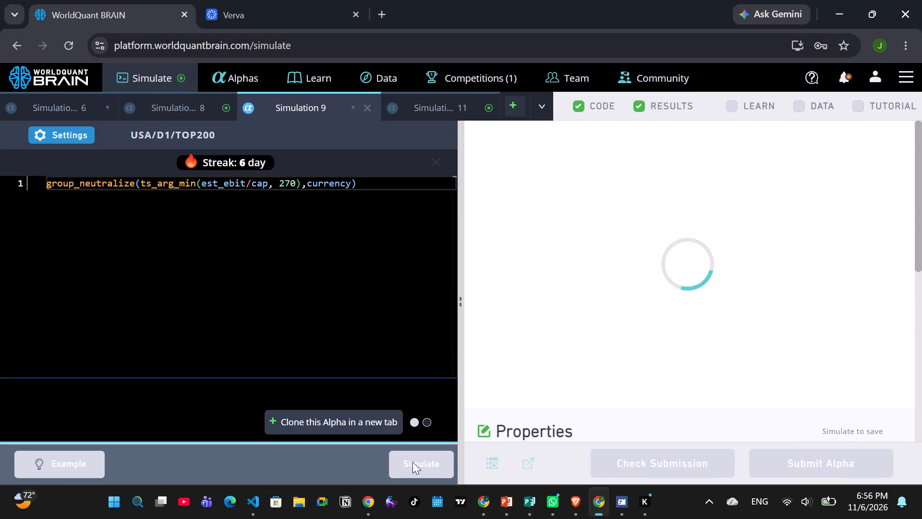
Show Simulation 11's test period, review its summary and IS testing status, and submit the alpha.
{"action": "left_click", "coordinate": [419, 111]}
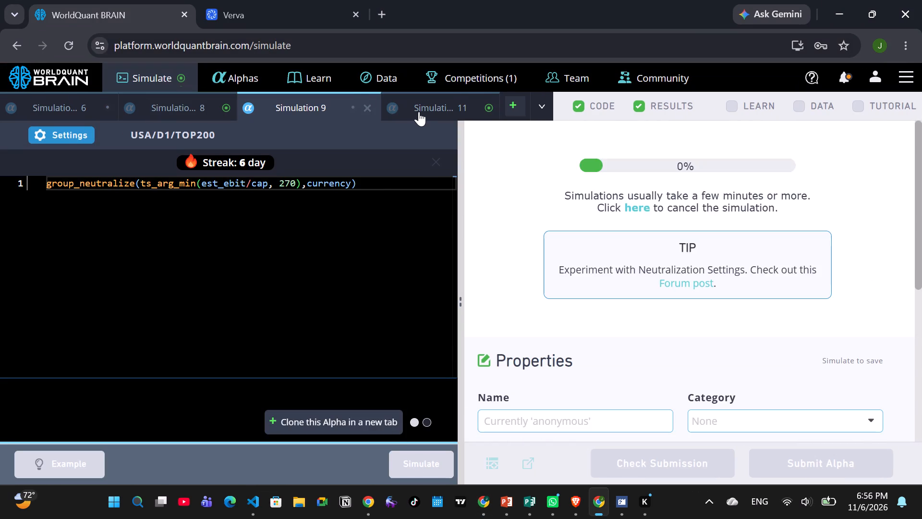
{"action": "left_click", "coordinate": [625, 459]}
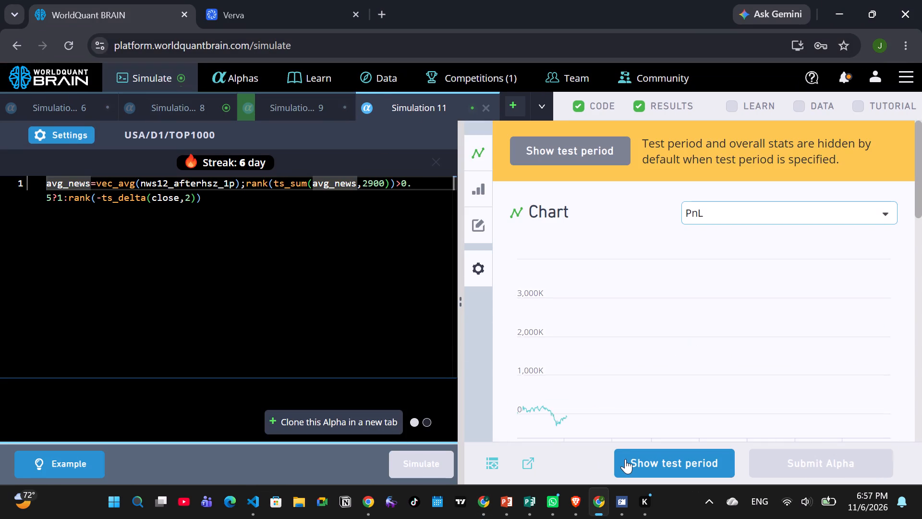
{"action": "scroll", "coordinate": [735, 348], "scroll_direction": "down", "scroll_amount": 4}
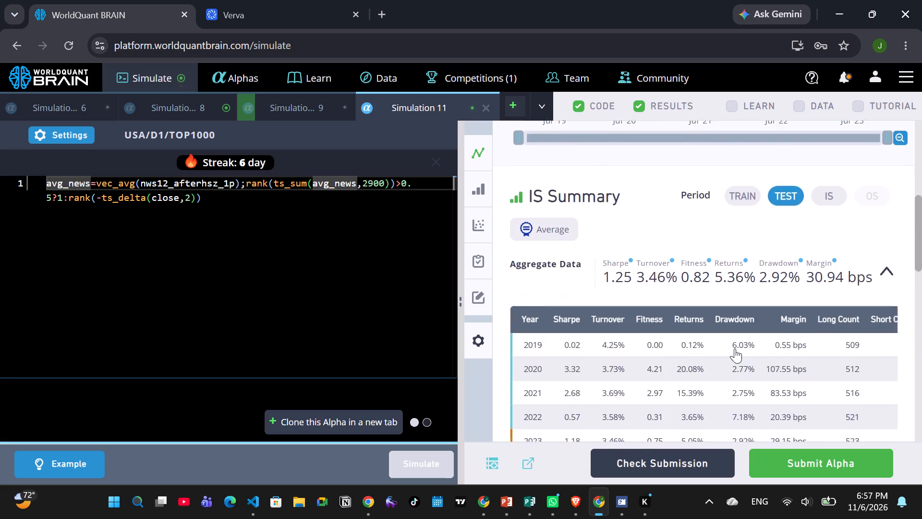
{"action": "scroll", "coordinate": [735, 348], "scroll_direction": "down", "scroll_amount": 5}
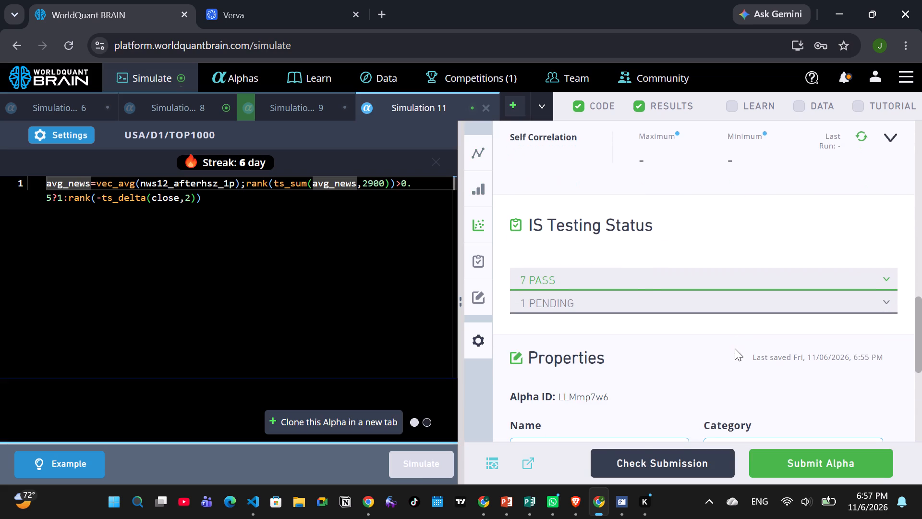
{"action": "left_click", "coordinate": [800, 468]}
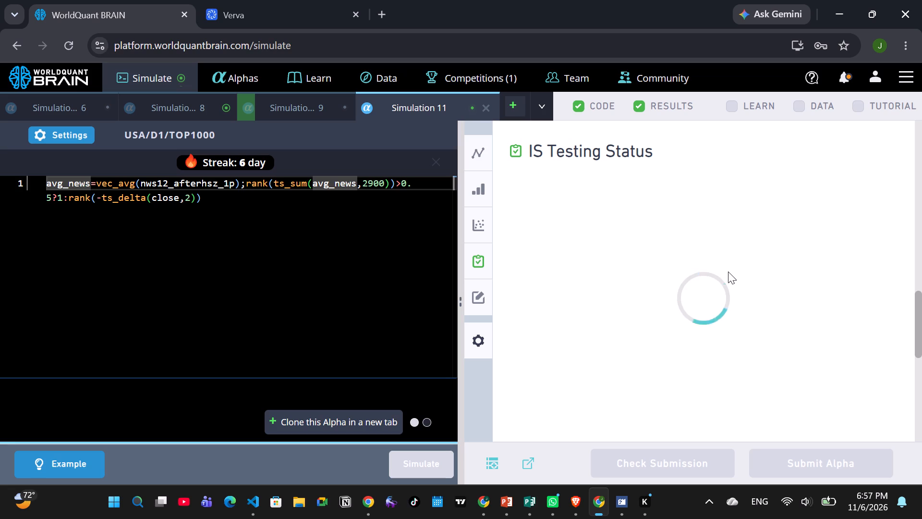
Examine Simulation 11's properties, PnL chart, IS summary and settings, and check Simulation 9's progress.
{"action": "scroll", "coordinate": [728, 272], "scroll_direction": "down", "scroll_amount": 3}
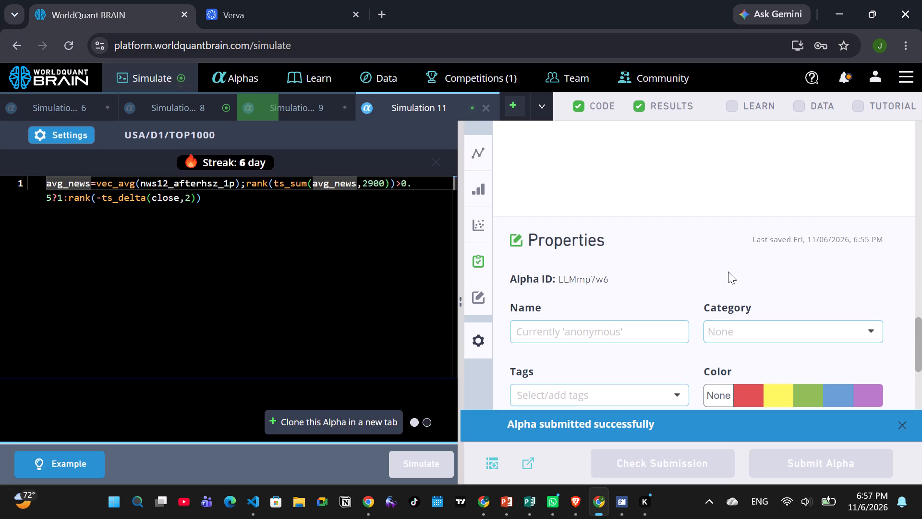
{"action": "scroll", "coordinate": [728, 272], "scroll_direction": "up", "scroll_amount": 10}
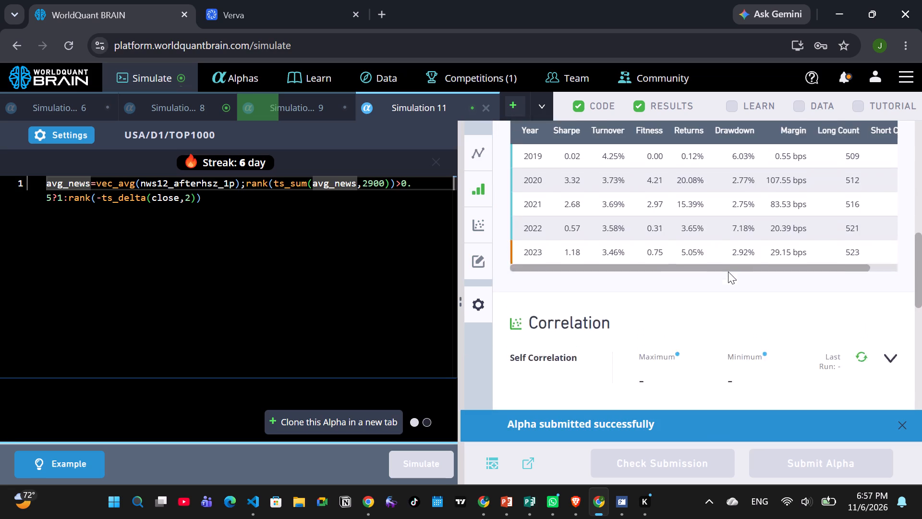
{"action": "scroll", "coordinate": [728, 272], "scroll_direction": "up", "scroll_amount": 4}
{"action": "scroll", "coordinate": [728, 272], "scroll_direction": "down", "scroll_amount": 1}
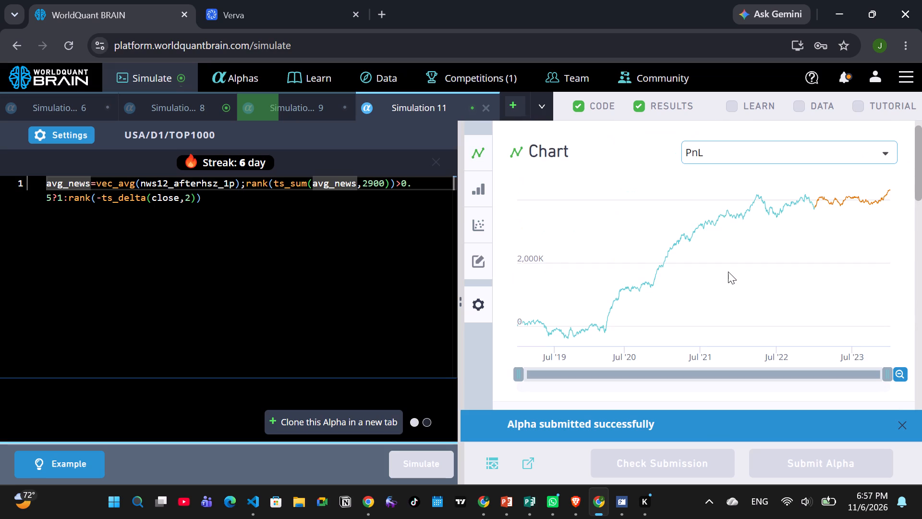
{"action": "scroll", "coordinate": [728, 272], "scroll_direction": "down", "scroll_amount": 2}
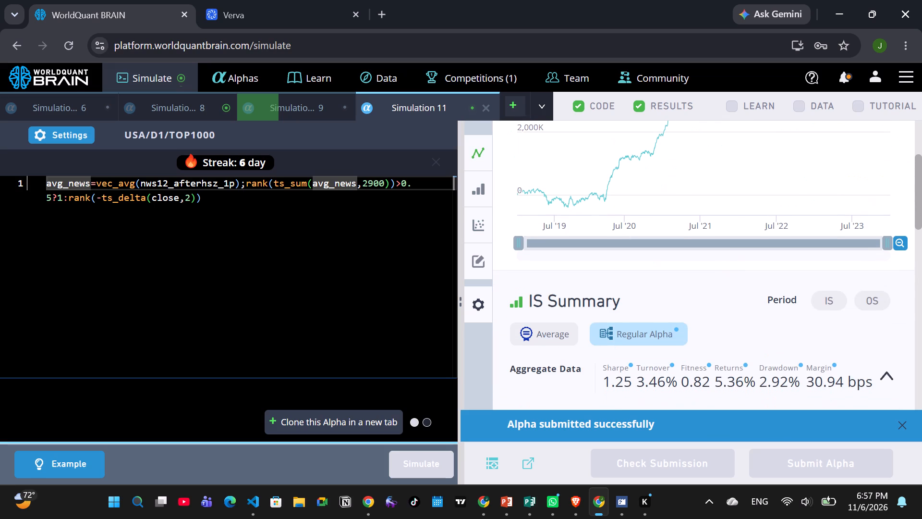
{"action": "left_click", "coordinate": [69, 132]}
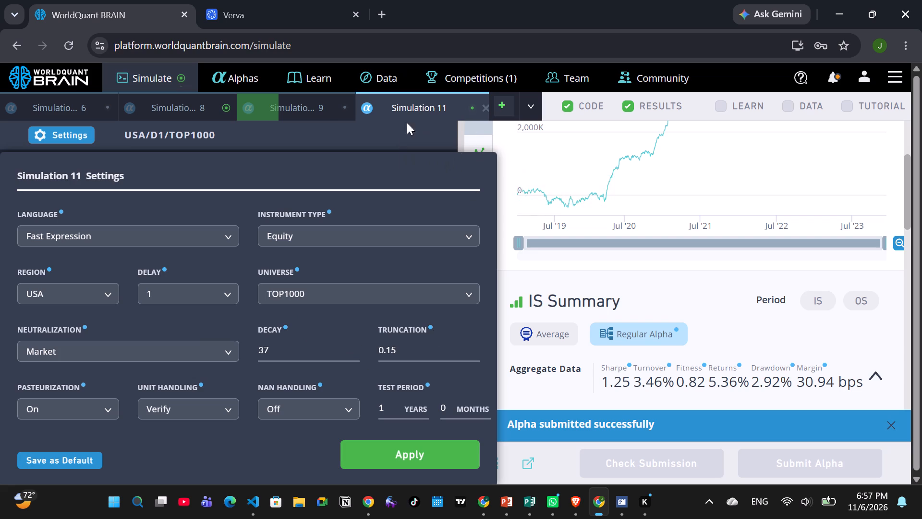
{"action": "left_click", "coordinate": [314, 105]}
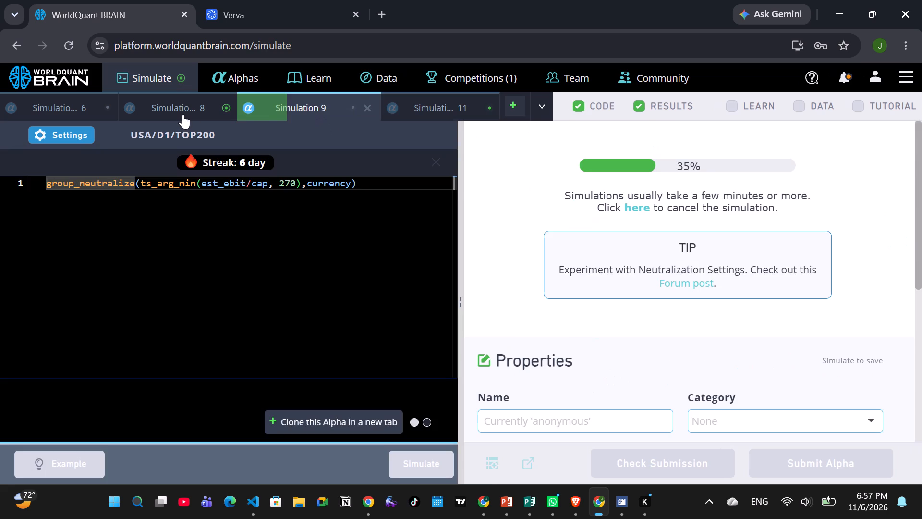
Set Simulation 8's decay to 28 and neutralization to Industry, apply the settings and rerun the simulation.
{"action": "left_click", "coordinate": [183, 114]}
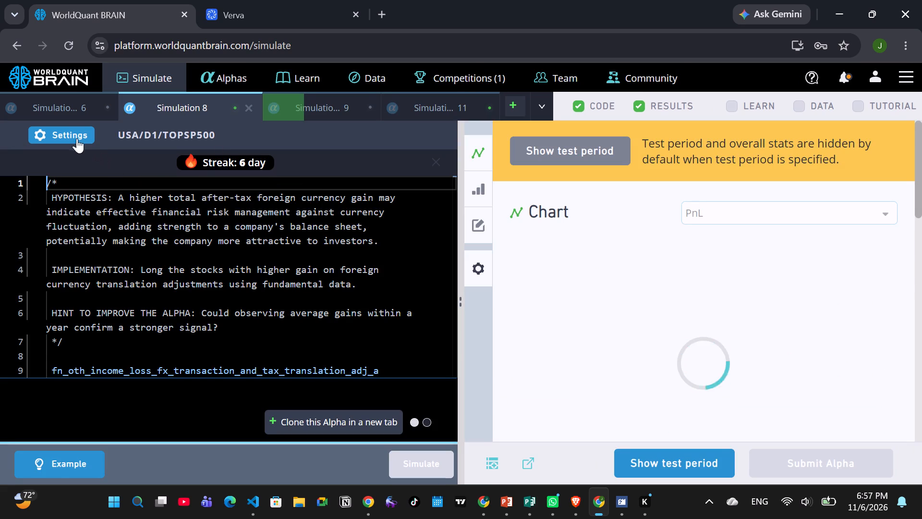
{"action": "left_click", "coordinate": [73, 136]}
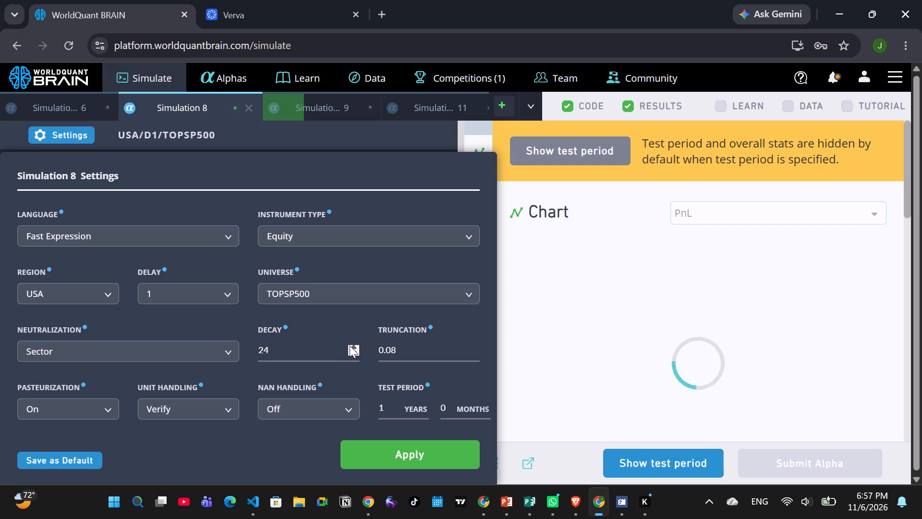
{"action": "triple_click", "coordinate": [349, 346]}
{"action": "left_click", "coordinate": [349, 346]}
{"action": "left_click", "coordinate": [203, 358]}
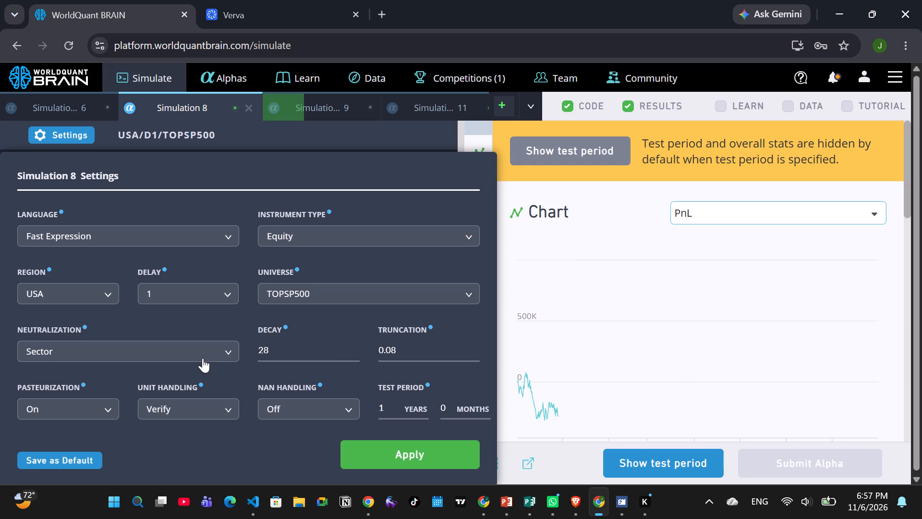
{"action": "left_click", "coordinate": [60, 448]}
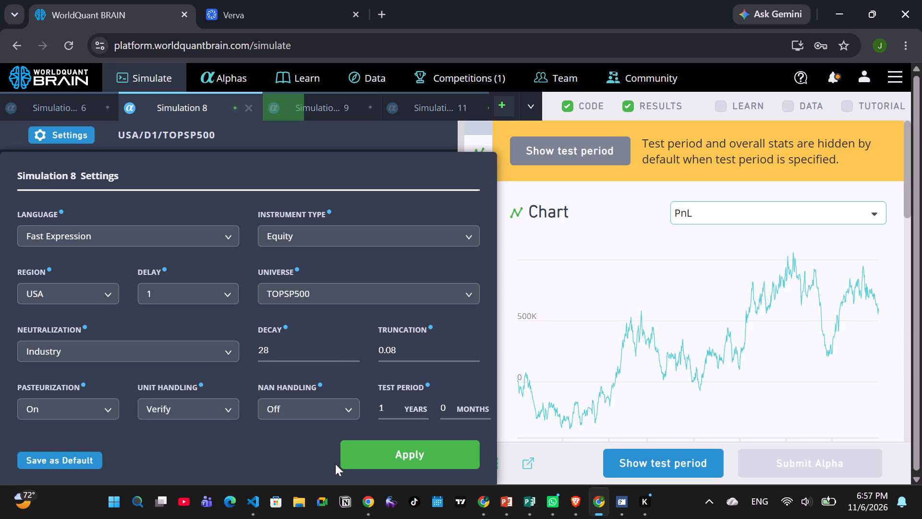
{"action": "left_click", "coordinate": [346, 462]}
{"action": "left_click", "coordinate": [419, 469]}
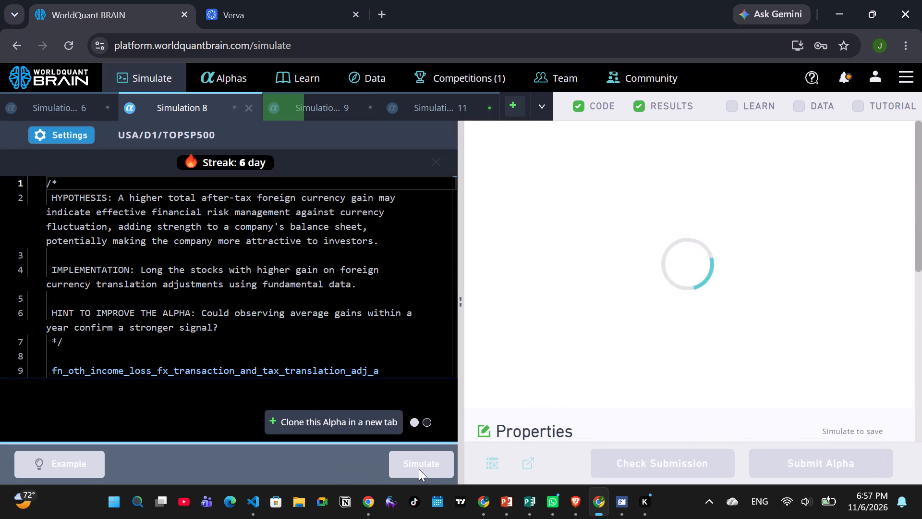
Set Simulation 6's decay to 26 and universe to TOP2000, apply the settings and run the simulation.
{"action": "left_click", "coordinate": [85, 110]}
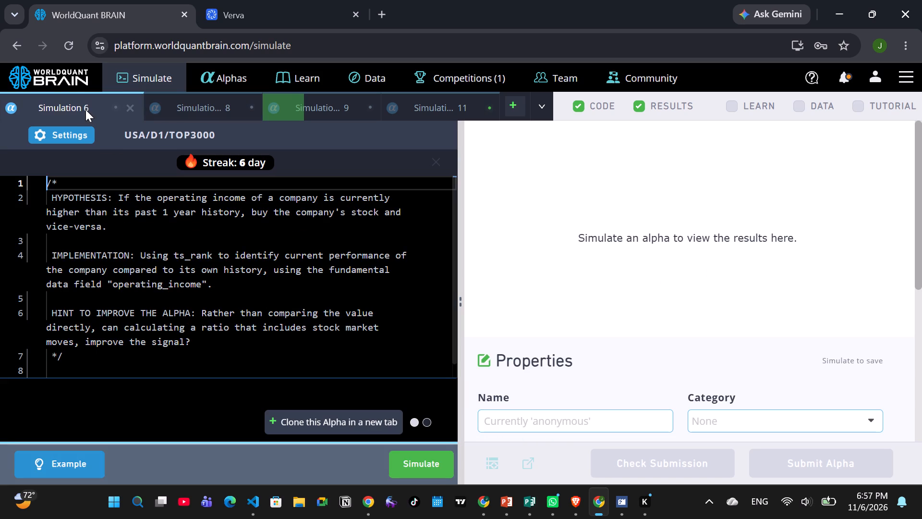
{"action": "left_click", "coordinate": [70, 135]}
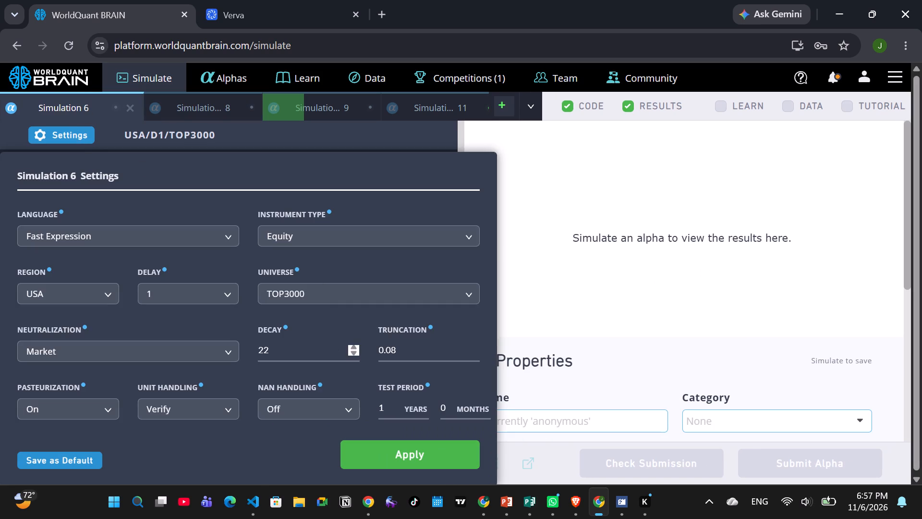
{"action": "triple_click", "coordinate": [353, 346]}
{"action": "left_click", "coordinate": [353, 346]}
{"action": "left_click", "coordinate": [342, 284]}
{"action": "left_click", "coordinate": [273, 347]}
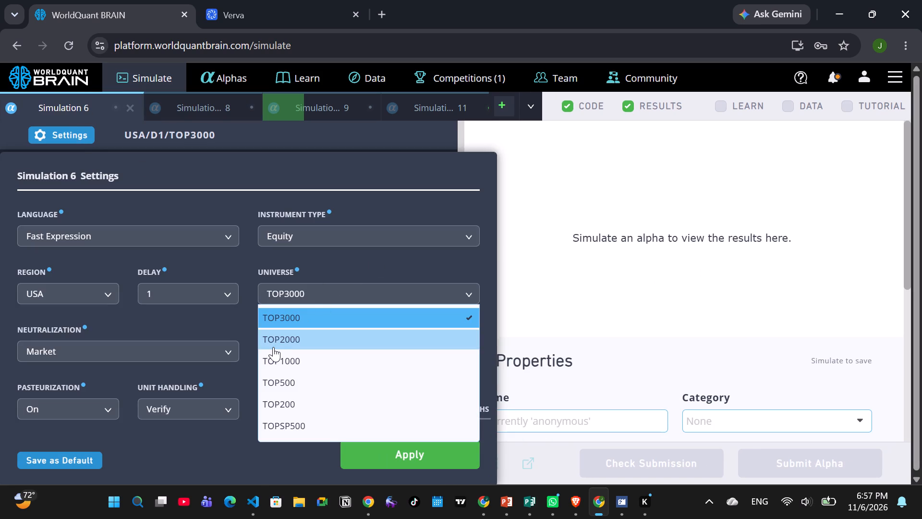
{"action": "left_click", "coordinate": [411, 466]}
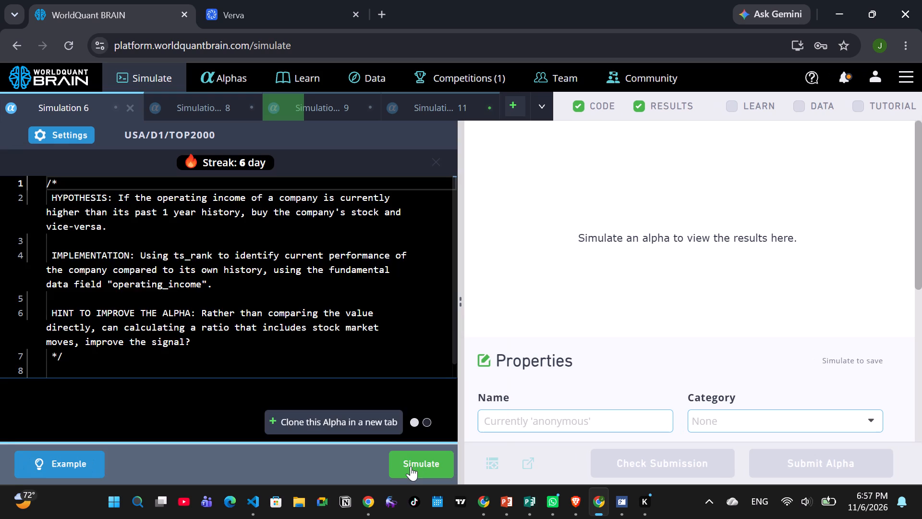
{"action": "left_click", "coordinate": [411, 466]}
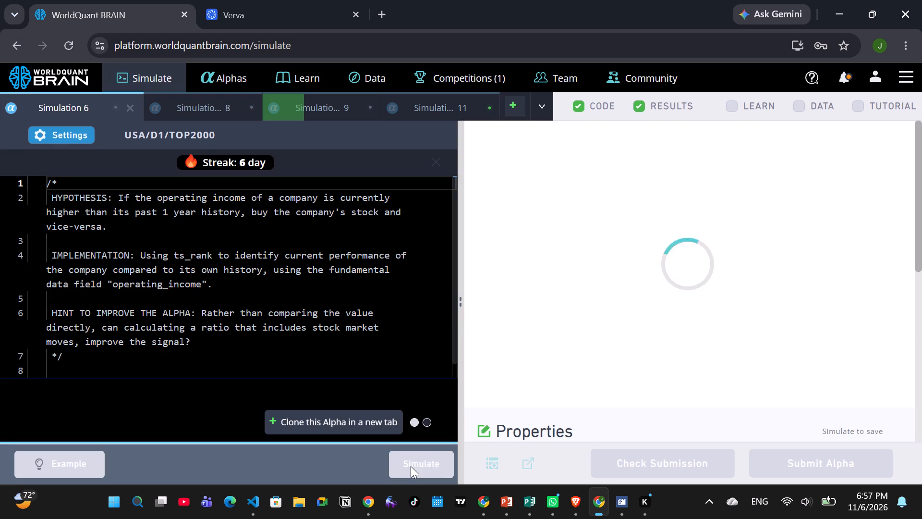
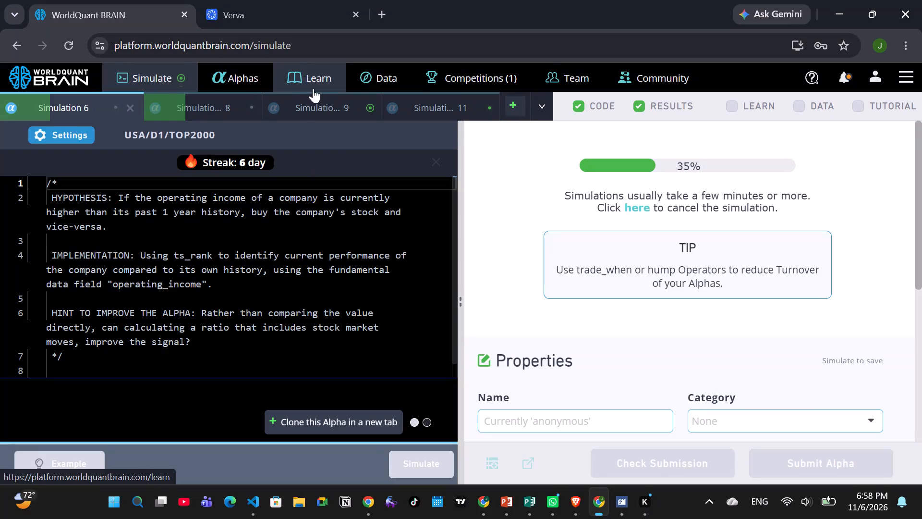
Open Simulation 9, show its test period, review the IS results and submit the alpha.
{"action": "left_click", "coordinate": [322, 102]}
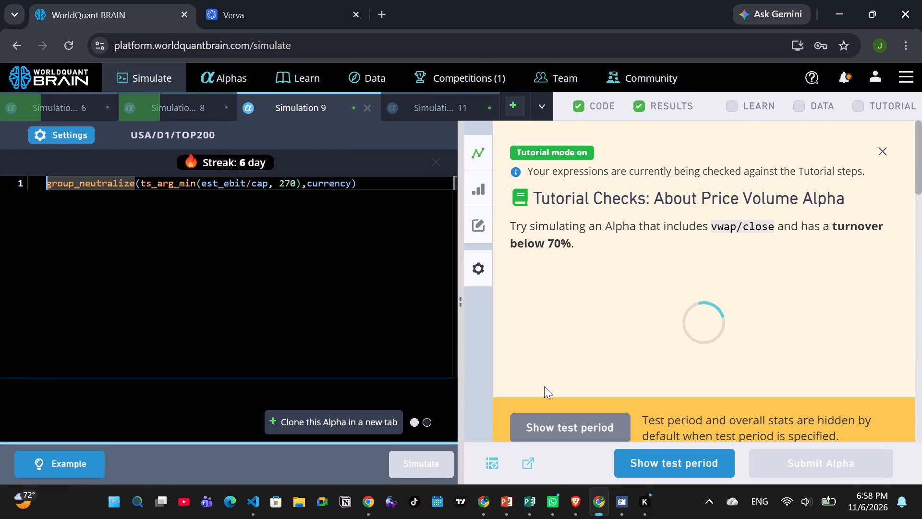
{"action": "left_click", "coordinate": [658, 454]}
{"action": "scroll", "coordinate": [738, 292], "scroll_direction": "down", "scroll_amount": 9}
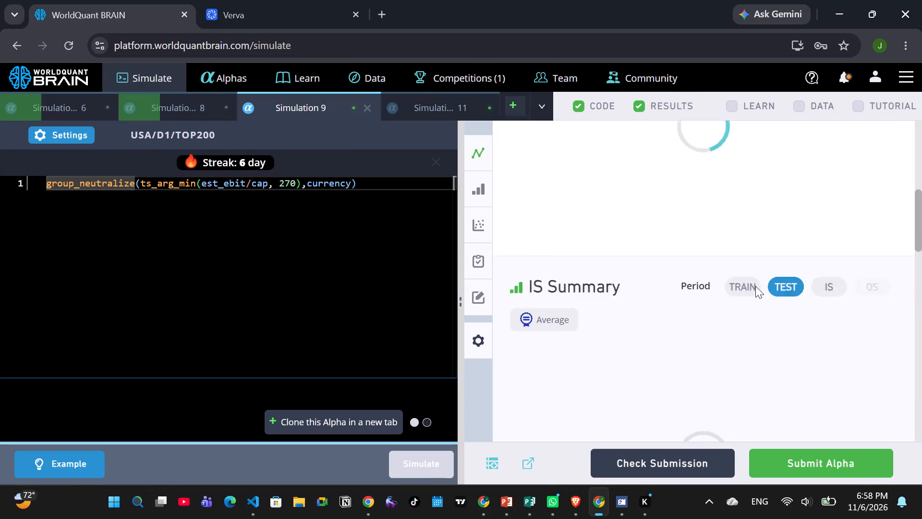
{"action": "scroll", "coordinate": [756, 285], "scroll_direction": "down", "scroll_amount": 20}
{"action": "scroll", "coordinate": [756, 285], "scroll_direction": "down", "scroll_amount": 8}
{"action": "scroll", "coordinate": [580, 327], "scroll_direction": "up", "scroll_amount": 5}
{"action": "scroll", "coordinate": [612, 308], "scroll_direction": "down", "scroll_amount": 11}
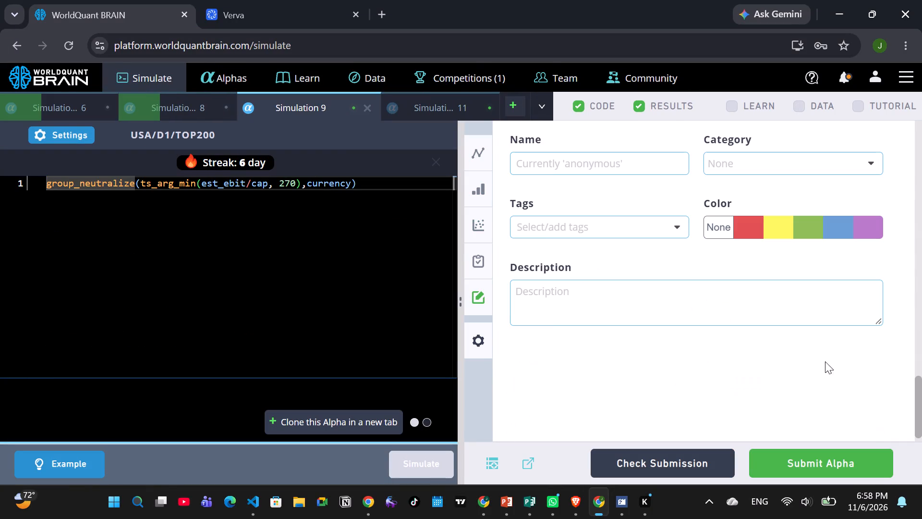
{"action": "left_click", "coordinate": [818, 469]}
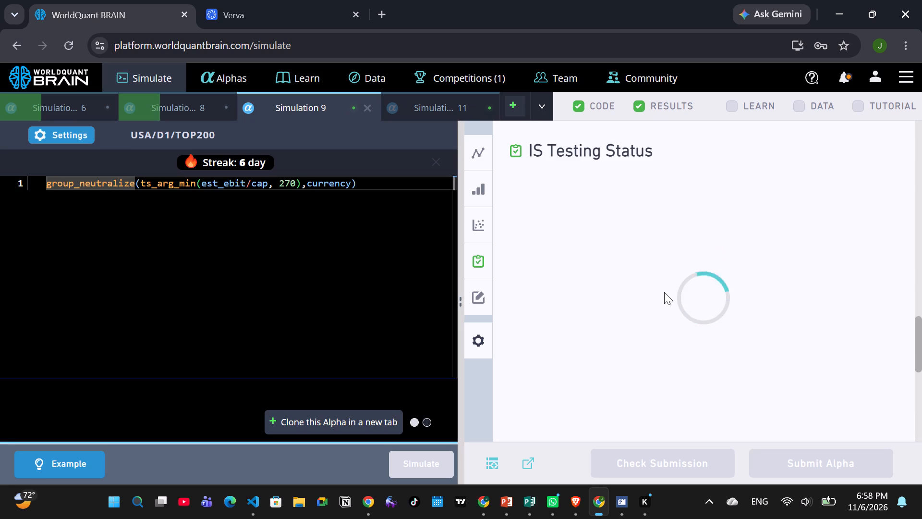
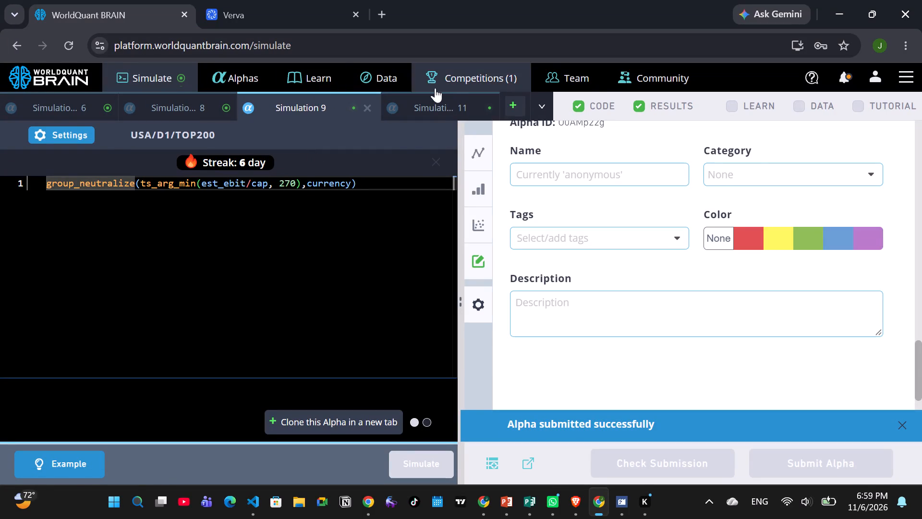
Check the list of submitted alphas on the Alphas page.
{"action": "left_click", "coordinate": [245, 76]}
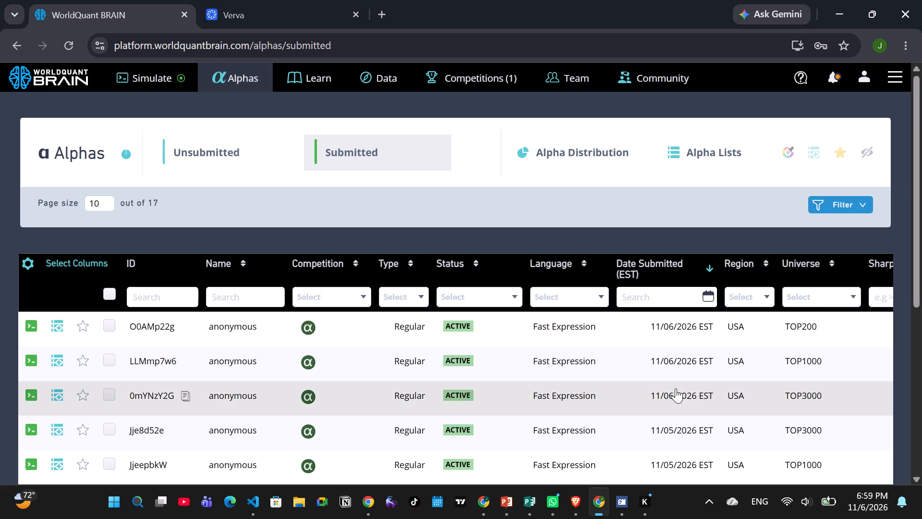
{"action": "left_click", "coordinate": [167, 137]}
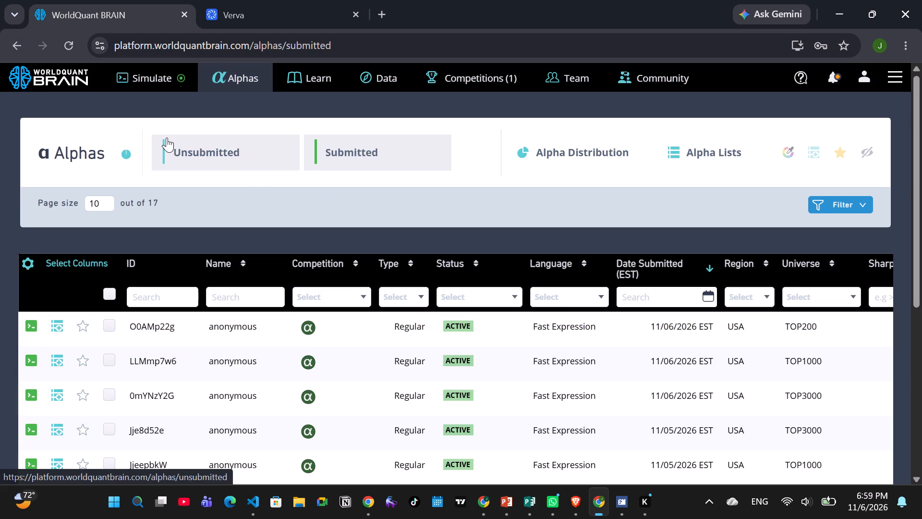
Return to the simulation workspace and open the settings of Simulation 9.
{"action": "left_click", "coordinate": [166, 85]}
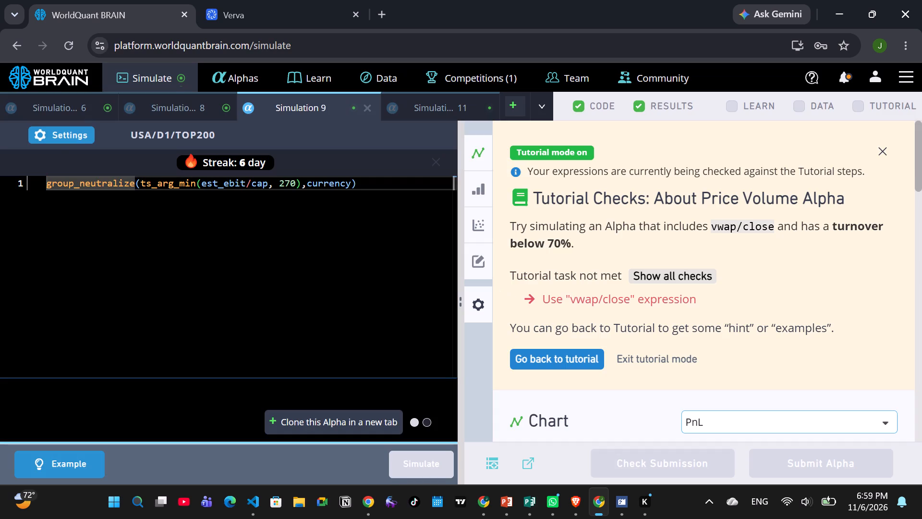
{"action": "left_click", "coordinate": [76, 141]}
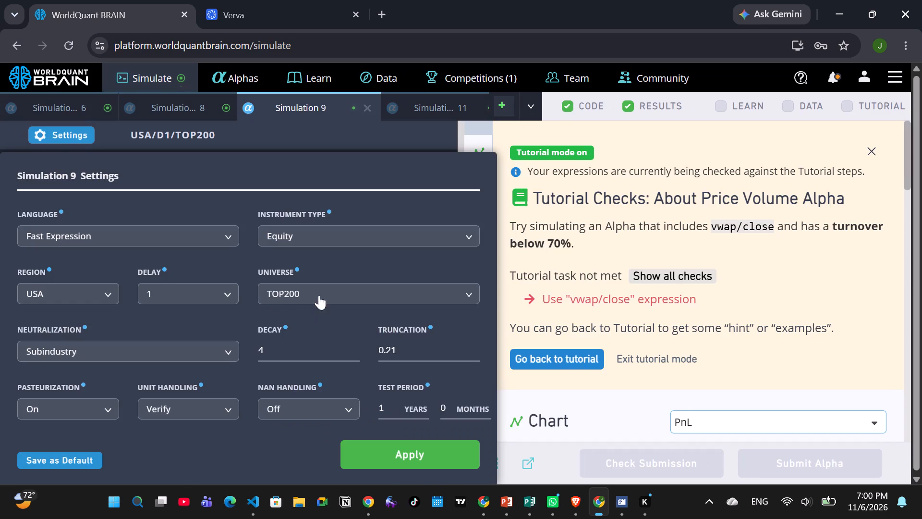
Set Simulation 6's neutralization to Industry, adjust its decay, apply the settings and run the simulation.
{"action": "left_click", "coordinate": [72, 104]}
{"action": "left_click", "coordinate": [79, 140]}
{"action": "left_click", "coordinate": [180, 353]}
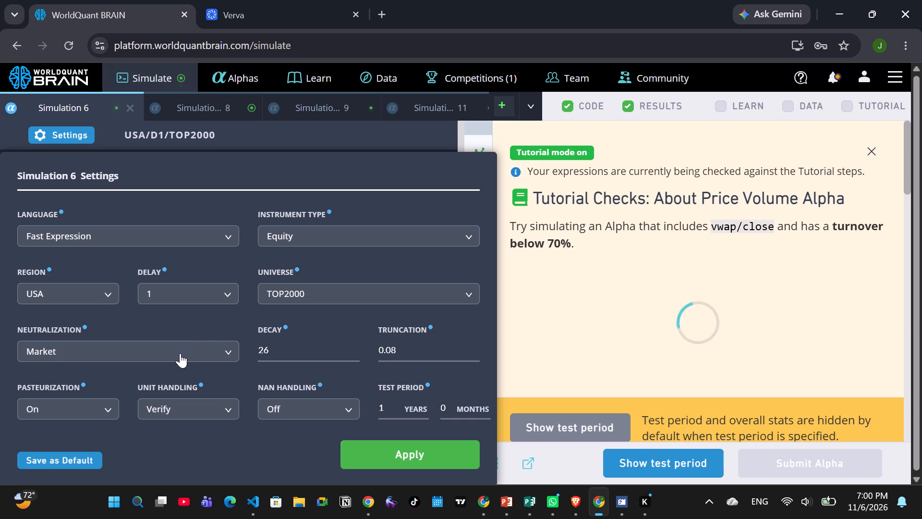
{"action": "left_click", "coordinate": [63, 448]}
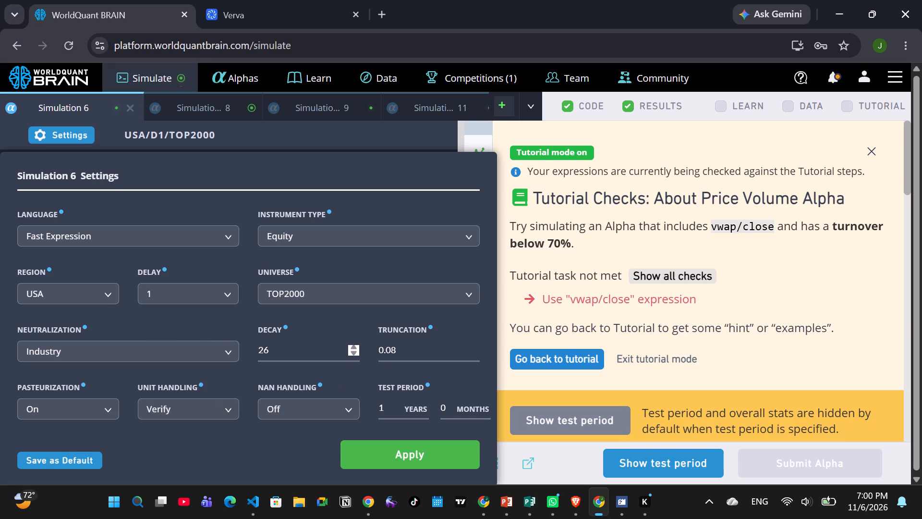
{"action": "triple_click", "coordinate": [357, 349]}
{"action": "left_click", "coordinate": [390, 454]}
{"action": "left_click", "coordinate": [408, 456]}
Set Simulation 8's neutralization to None and universe to TOP2000, apply the settings and run the simulation.
{"action": "left_click", "coordinate": [219, 112]}
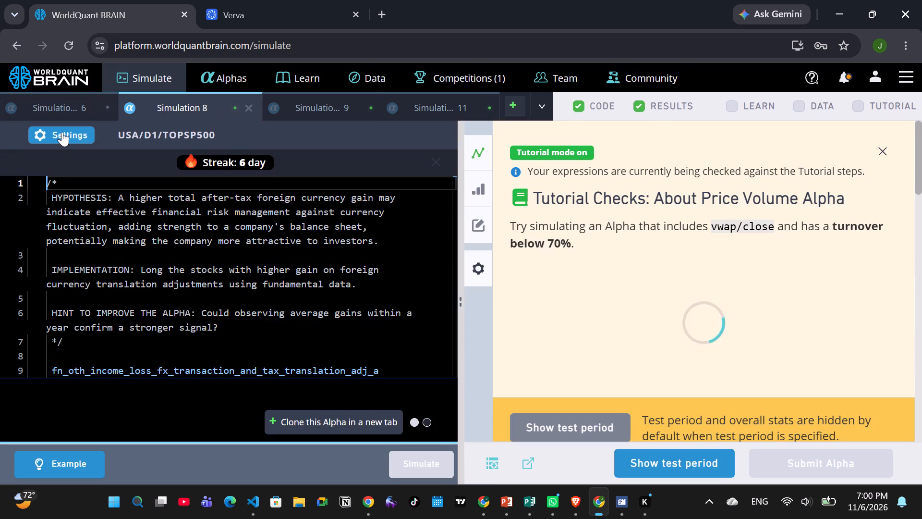
{"action": "left_click", "coordinate": [51, 134]}
{"action": "left_click", "coordinate": [173, 354]}
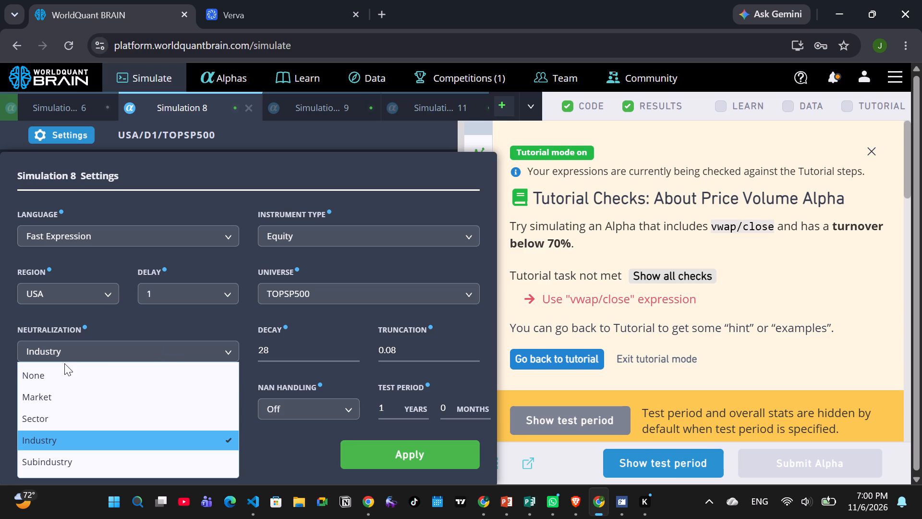
{"action": "left_click", "coordinate": [48, 384]}
{"action": "left_click", "coordinate": [374, 296]}
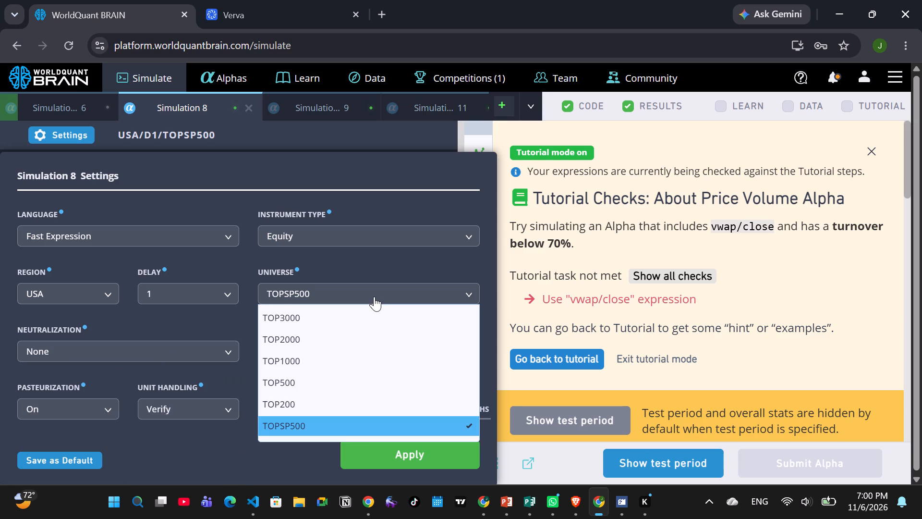
{"action": "left_click", "coordinate": [320, 345]}
{"action": "left_click", "coordinate": [397, 464]}
{"action": "left_click", "coordinate": [402, 464]}
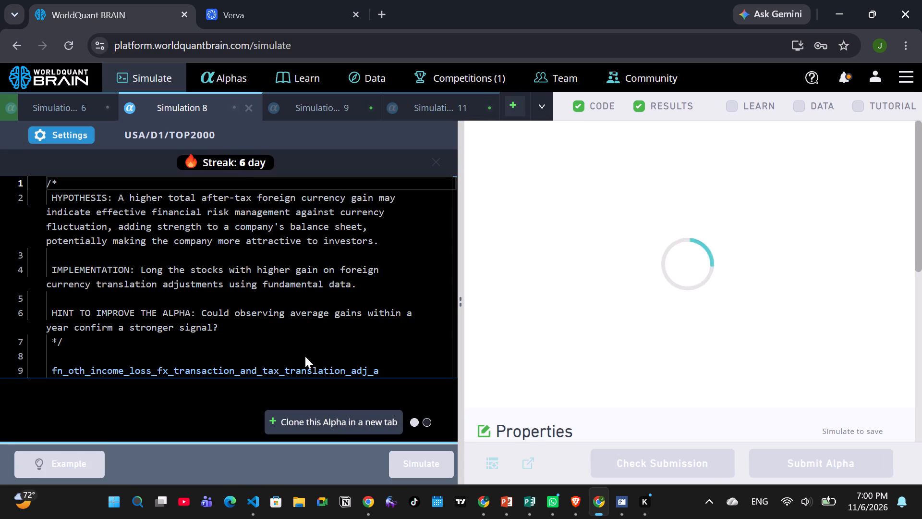
Switch to Simulation 9 and look at its settings.
{"action": "left_click", "coordinate": [324, 103]}
{"action": "left_click", "coordinate": [68, 136]}
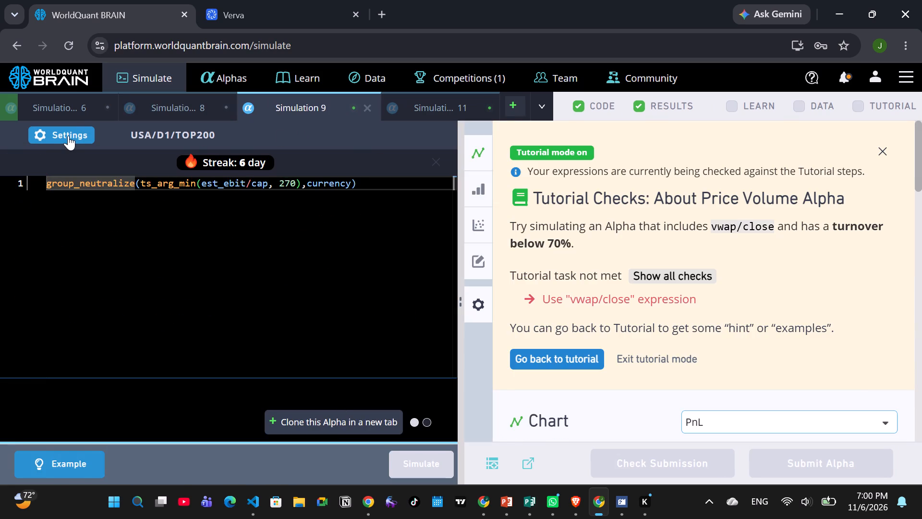
{"action": "left_click", "coordinate": [166, 121]}
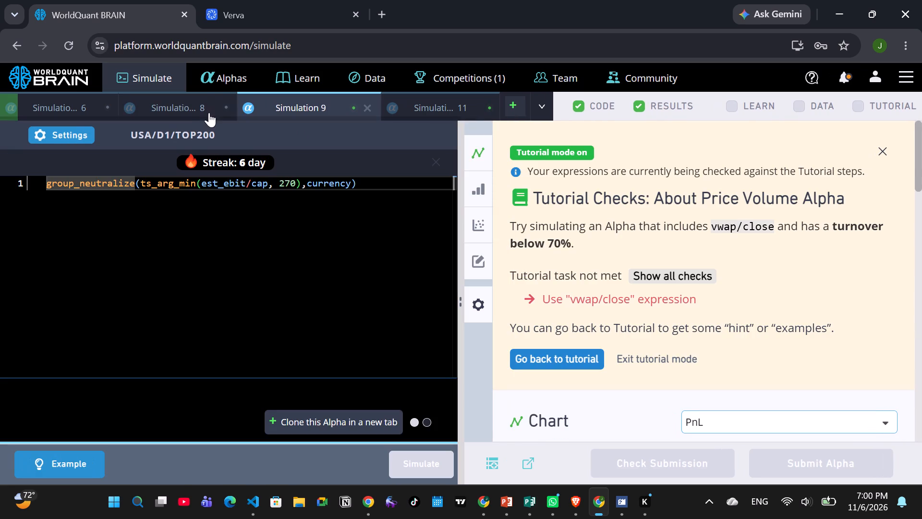
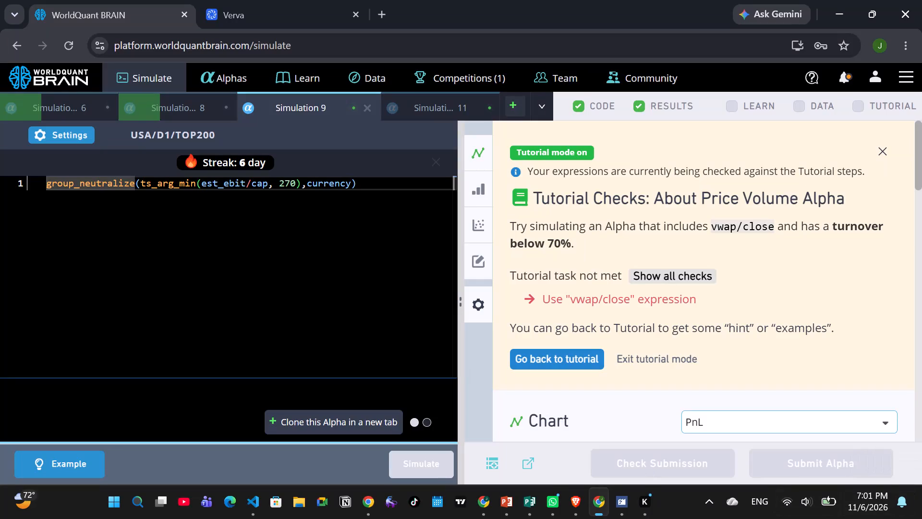
Replace Simulation 9's expression with the example alpha rank(fnd6_fopo/debt_lt) on the TOP3000 universe and simulate it.
{"action": "left_click_drag", "start_coordinate": [393, 181], "coordinate": [390, 181]}
{"action": "left_click_drag", "start_coordinate": [390, 181], "coordinate": [46, 182]}
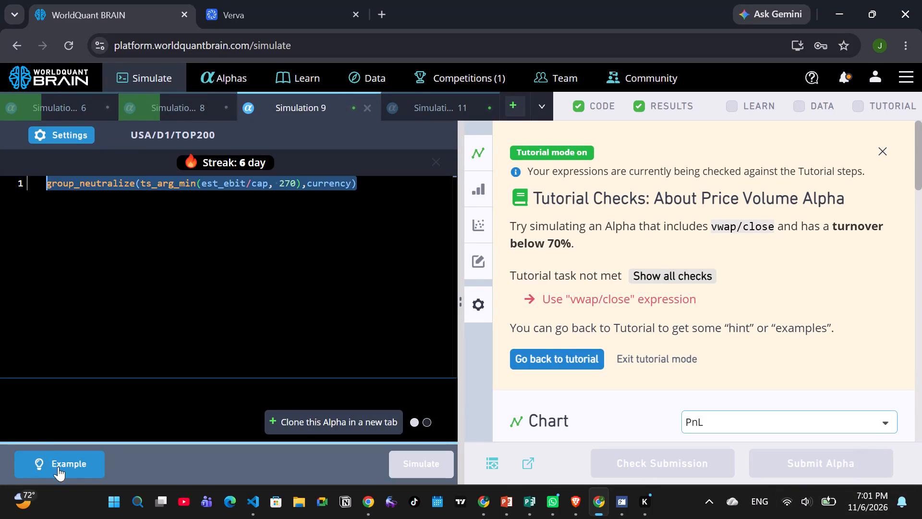
{"action": "left_click", "coordinate": [58, 467]}
{"action": "left_click", "coordinate": [537, 338]}
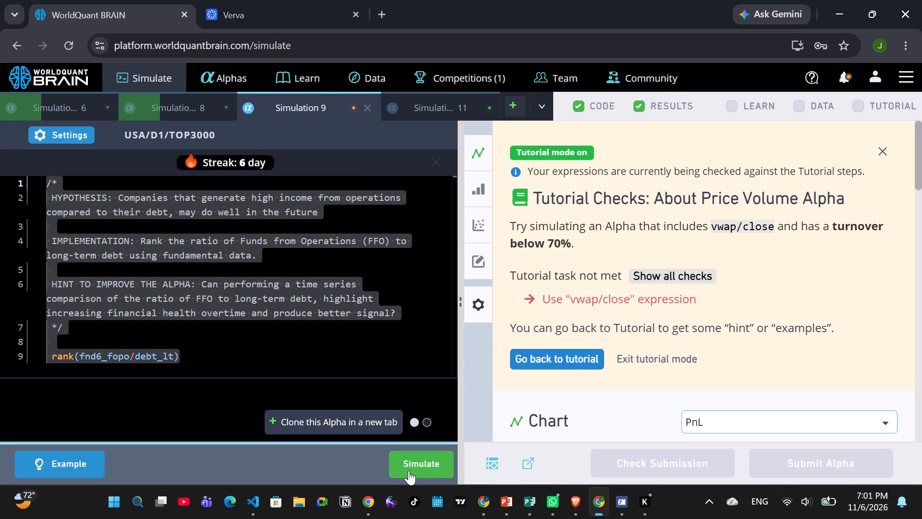
{"action": "left_click", "coordinate": [440, 463]}
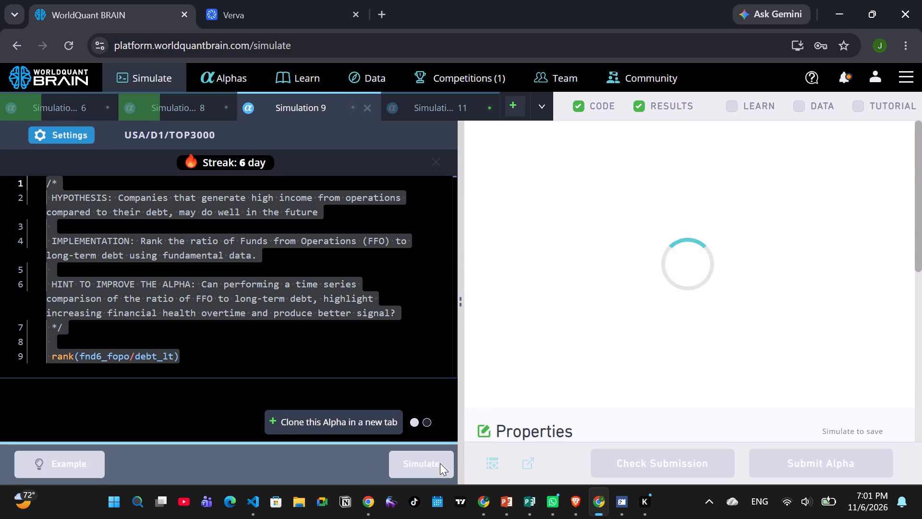
Set Simulation 6's decay to 34 and neutralization to Market, apply the settings and rerun the simulation.
{"action": "left_click", "coordinate": [410, 115]}
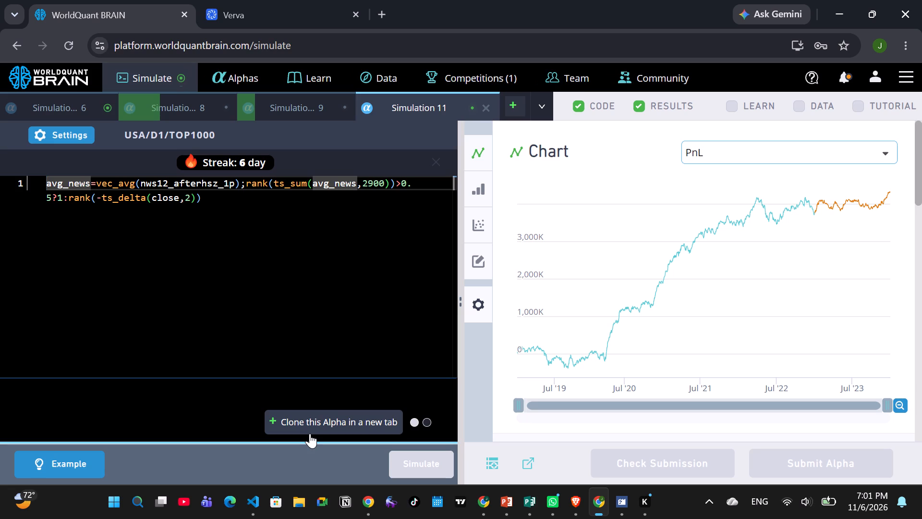
{"action": "left_click", "coordinate": [41, 106]}
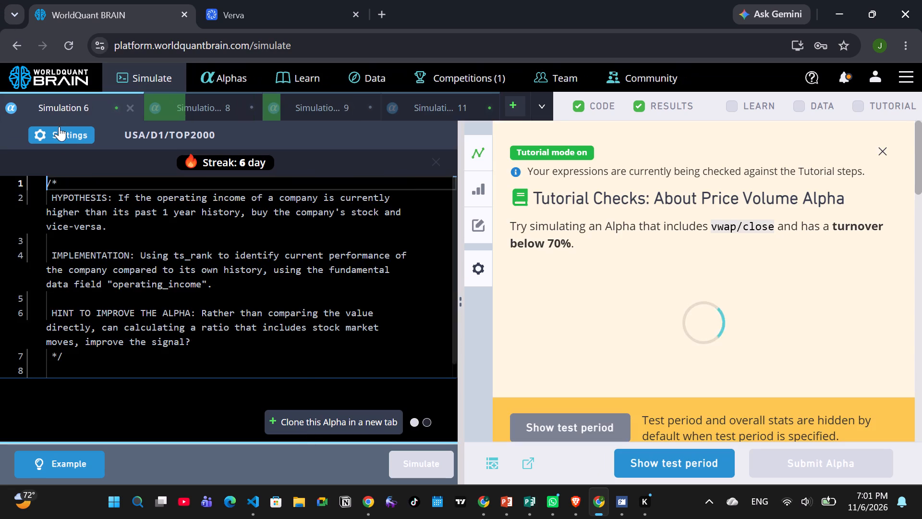
{"action": "left_click", "coordinate": [66, 137]}
{"action": "triple_click", "coordinate": [355, 346]}
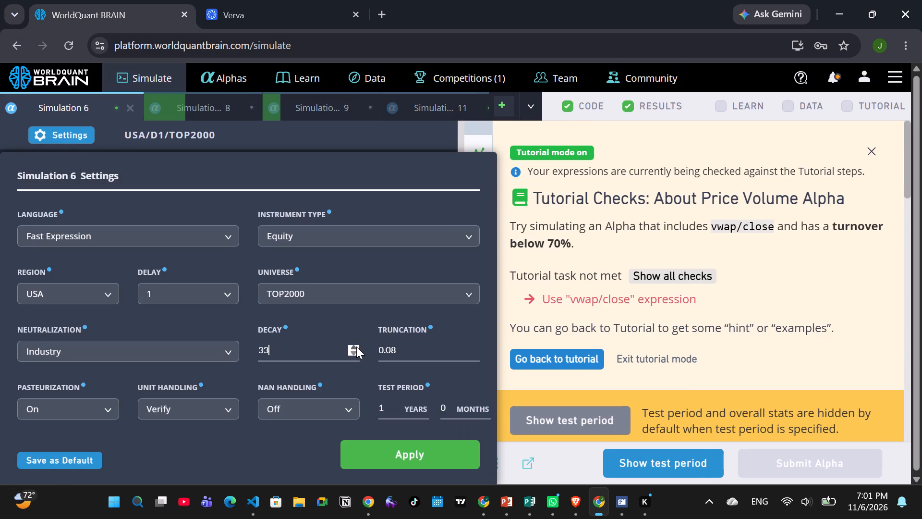
{"action": "left_click", "coordinate": [194, 368]}
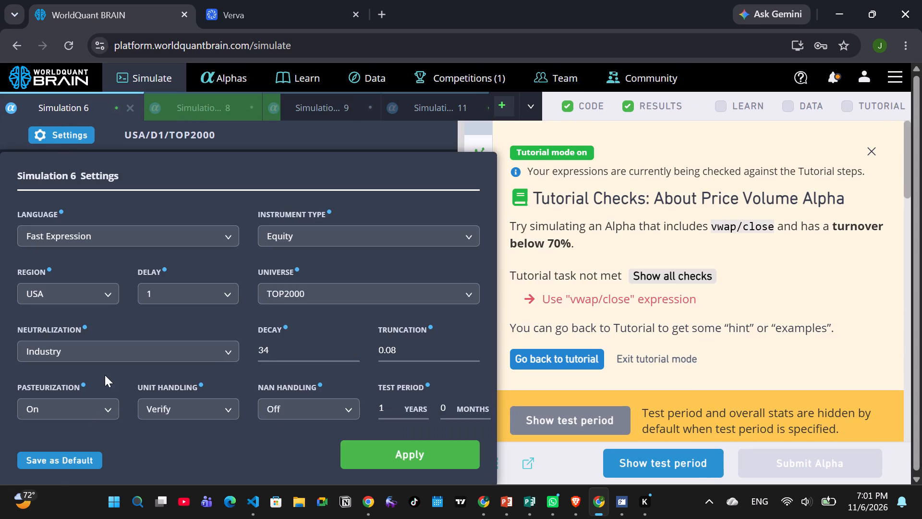
{"action": "left_click", "coordinate": [122, 353]}
{"action": "left_click", "coordinate": [57, 403]}
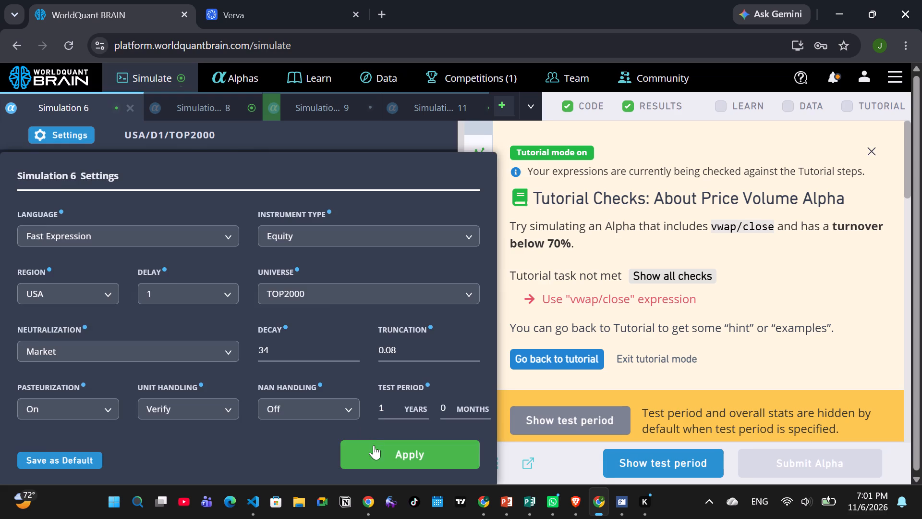
{"action": "left_click", "coordinate": [374, 445]}
{"action": "left_click", "coordinate": [407, 465]}
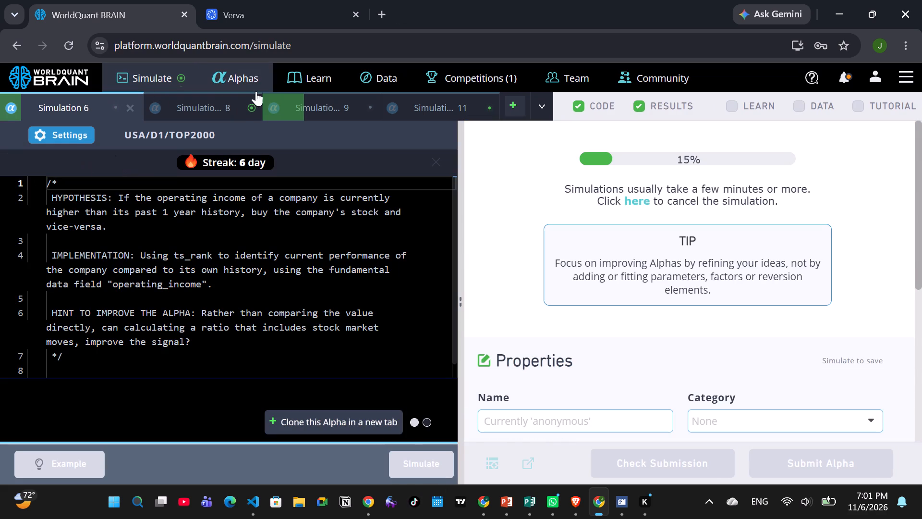
Set Simulation 8's neutralization to Sector, apply the settings and rerun the simulation.
{"action": "left_click", "coordinate": [157, 119]}
{"action": "left_click", "coordinate": [74, 143]}
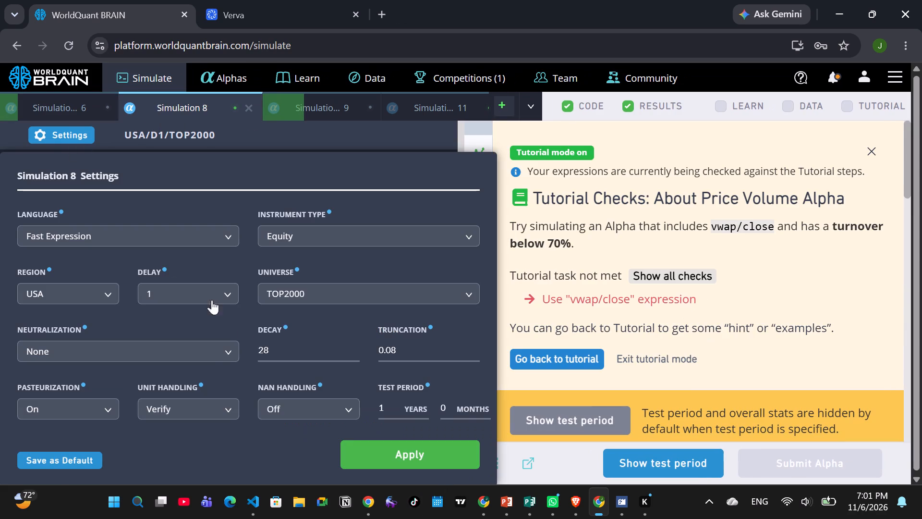
{"action": "left_click", "coordinate": [203, 353]}
{"action": "left_click", "coordinate": [123, 421]}
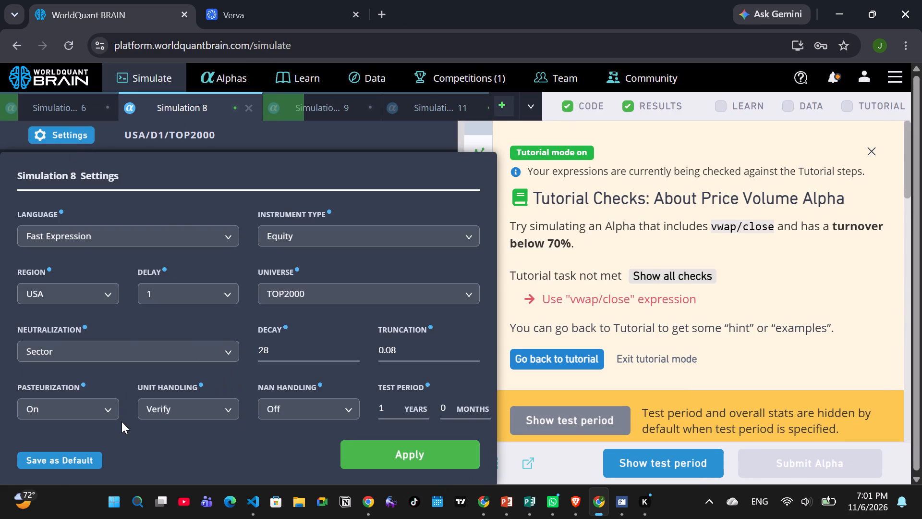
{"action": "left_click", "coordinate": [392, 451]}
{"action": "left_click", "coordinate": [407, 465]}
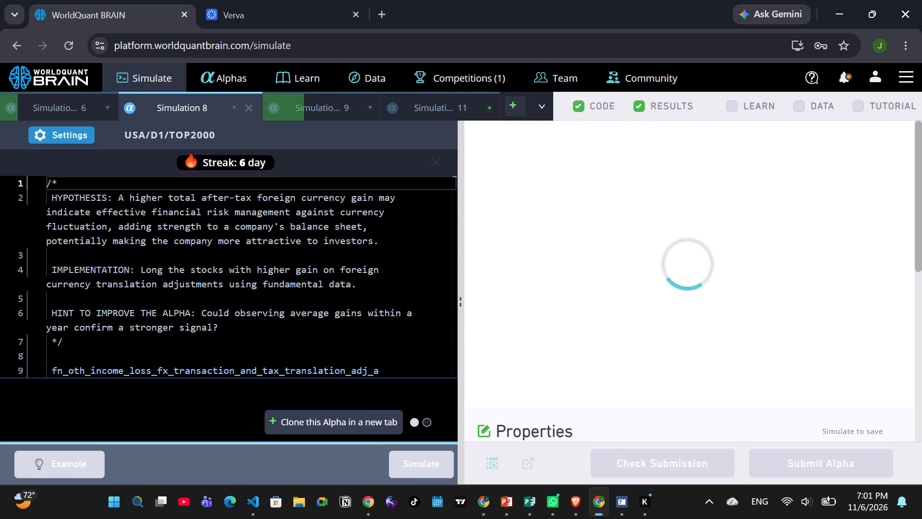
Open Simulation 11 to view its expression and PnL chart.
{"action": "left_click", "coordinate": [418, 99]}
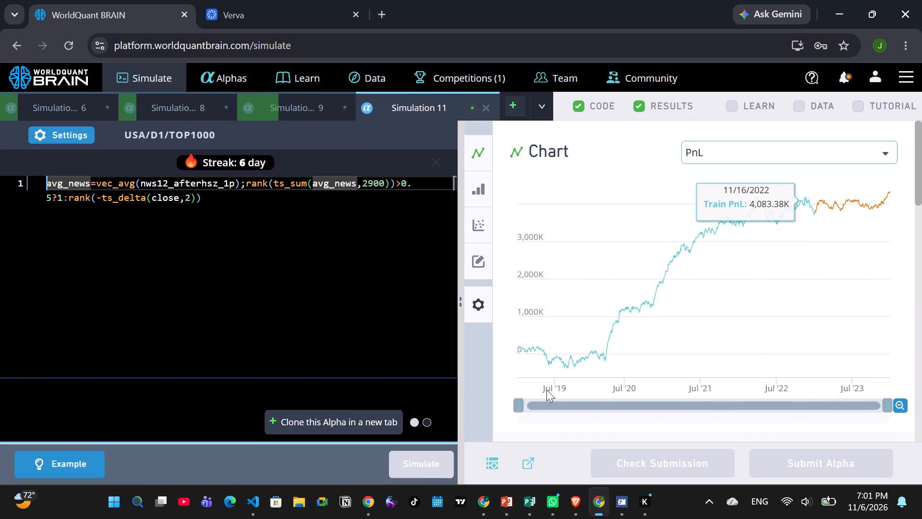
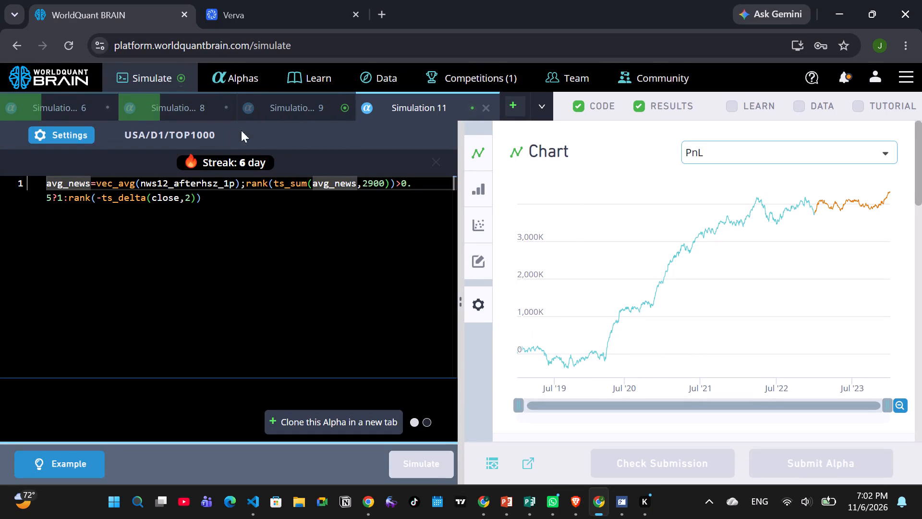
Set Simulation 9's decay to 4, apply the settings and rerun the simulation.
{"action": "left_click", "coordinate": [304, 103]}
{"action": "left_click", "coordinate": [68, 136]}
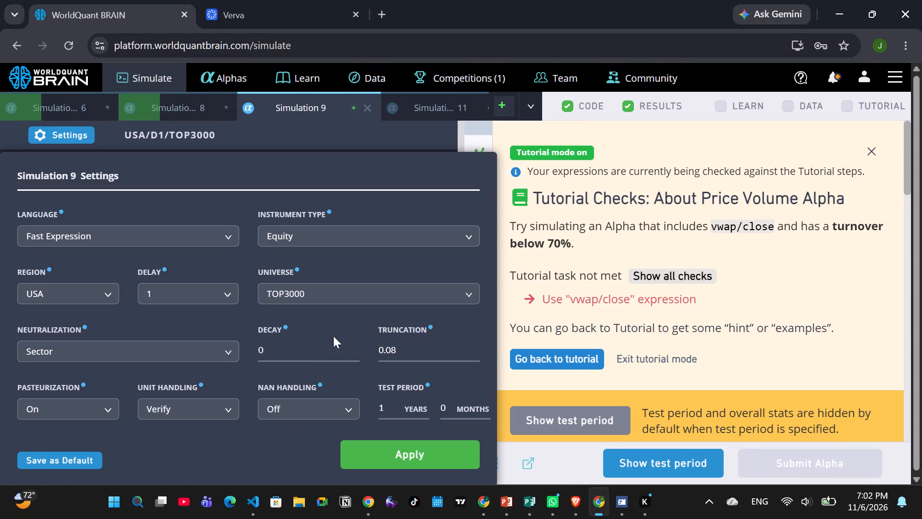
{"action": "triple_click", "coordinate": [355, 346]}
{"action": "left_click", "coordinate": [355, 346]}
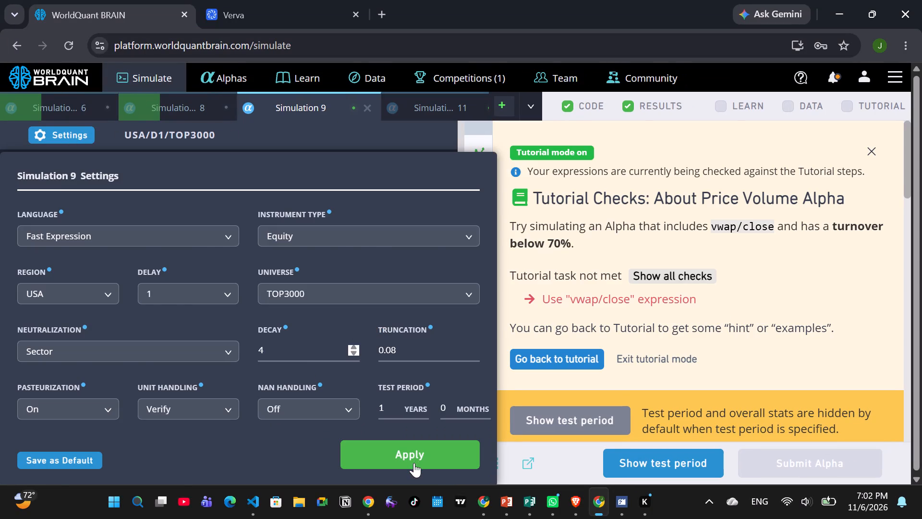
{"action": "left_click", "coordinate": [414, 463]}
{"action": "left_click", "coordinate": [413, 462]}
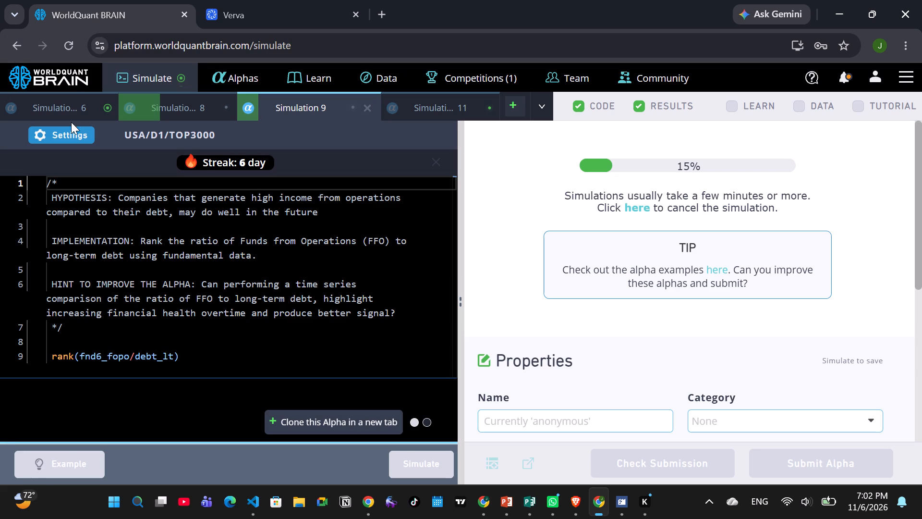
Set Simulation 6's neutralization to None and universe to TOP500, apply the settings and rerun the simulation.
{"action": "left_click", "coordinate": [61, 109]}
{"action": "left_click", "coordinate": [69, 138]}
{"action": "left_click", "coordinate": [202, 358]}
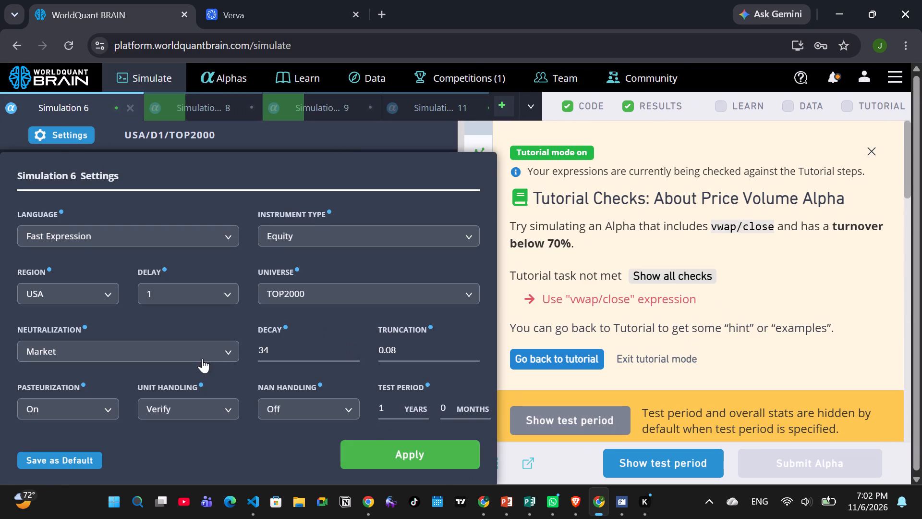
{"action": "left_click", "coordinate": [60, 384]}
{"action": "left_click", "coordinate": [376, 283]}
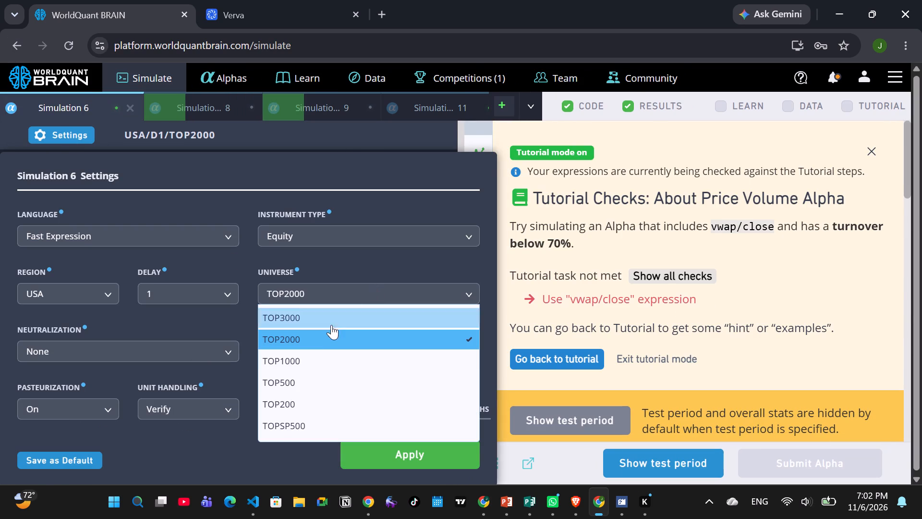
{"action": "left_click", "coordinate": [308, 374]}
{"action": "left_click", "coordinate": [426, 456]}
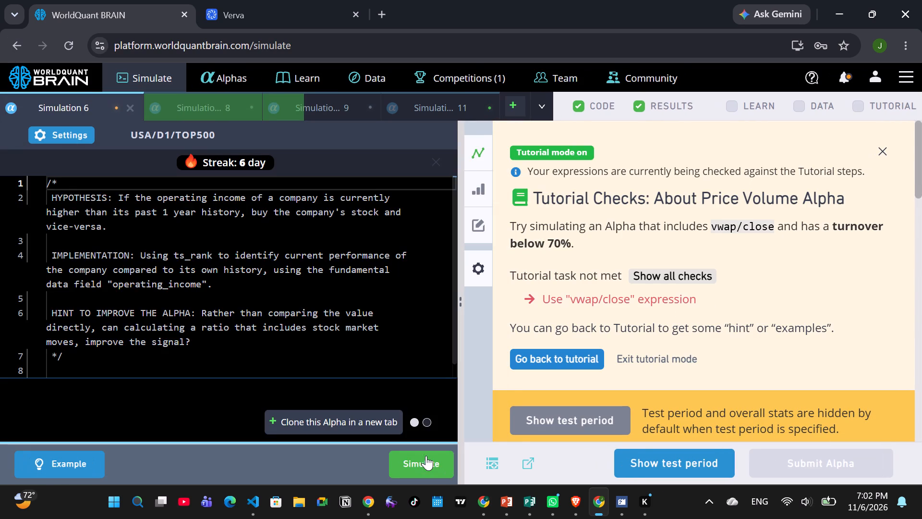
{"action": "left_click", "coordinate": [421, 471]}
Set Simulation 8's neutralization to Industry and universe to TOP500, raise its decay slightly, apply the settings and rerun the simulation.
{"action": "left_click", "coordinate": [216, 109]}
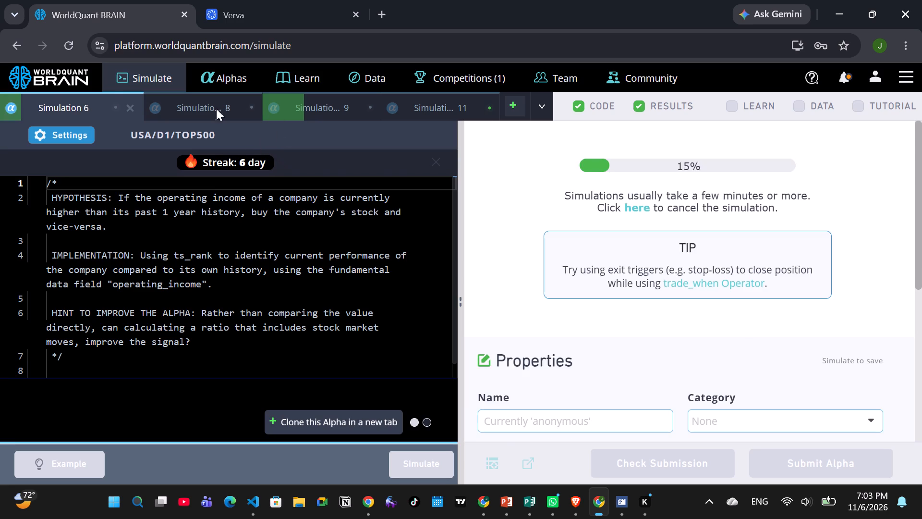
{"action": "left_click", "coordinate": [51, 136]}
{"action": "left_click", "coordinate": [202, 346]}
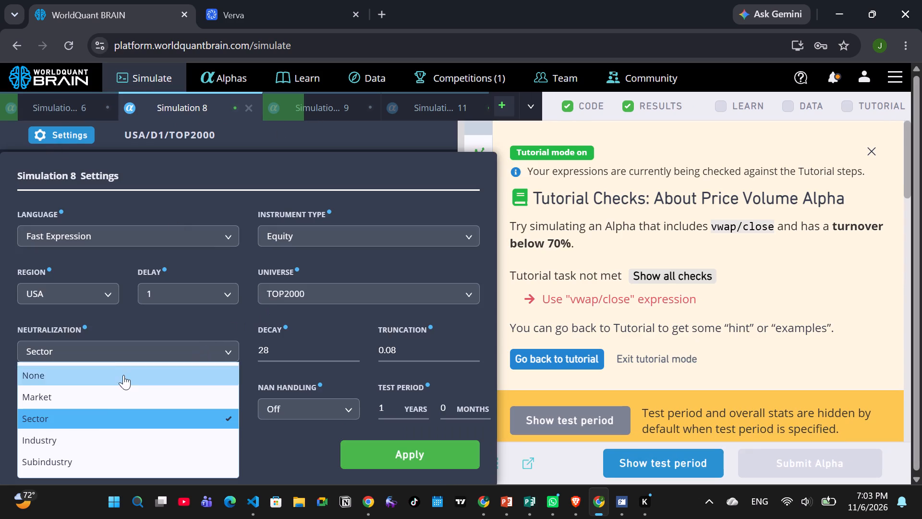
{"action": "left_click", "coordinate": [103, 441]}
{"action": "left_click", "coordinate": [399, 295]}
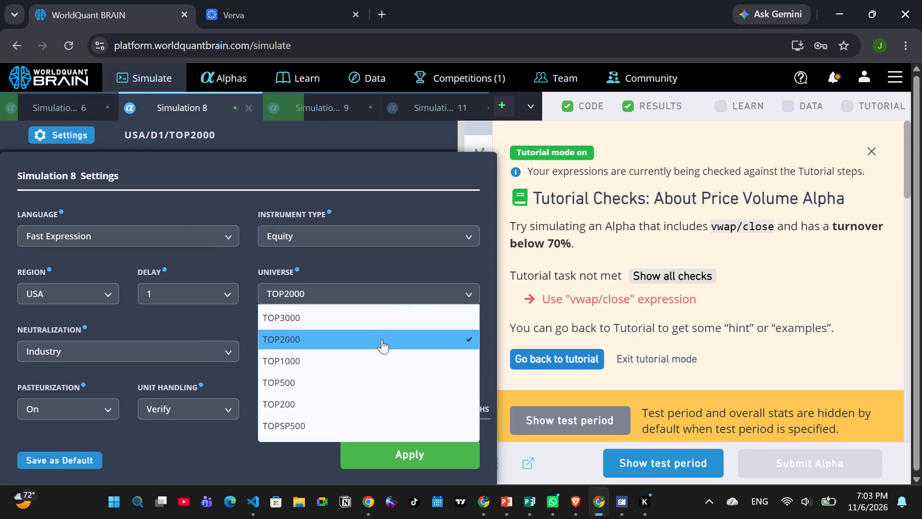
{"action": "left_click", "coordinate": [371, 390]}
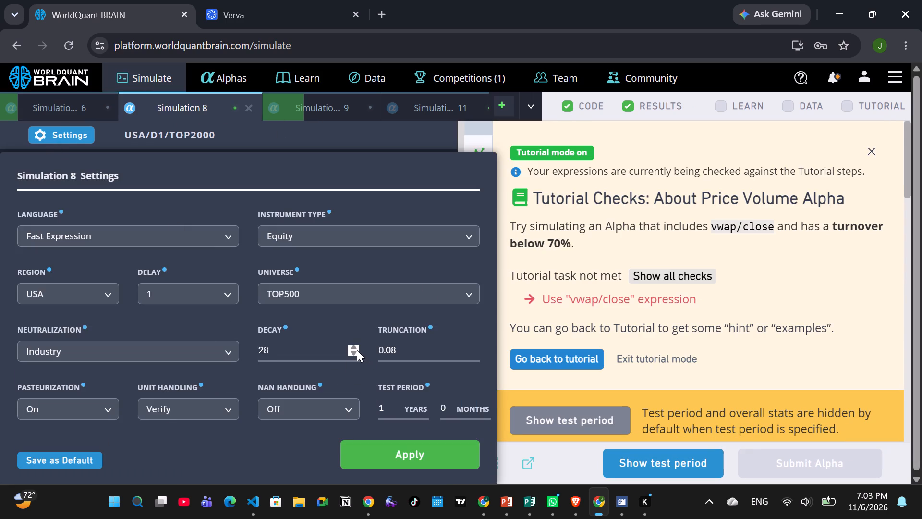
{"action": "triple_click", "coordinate": [357, 350]}
{"action": "left_click", "coordinate": [414, 467]}
{"action": "left_click", "coordinate": [414, 467]}
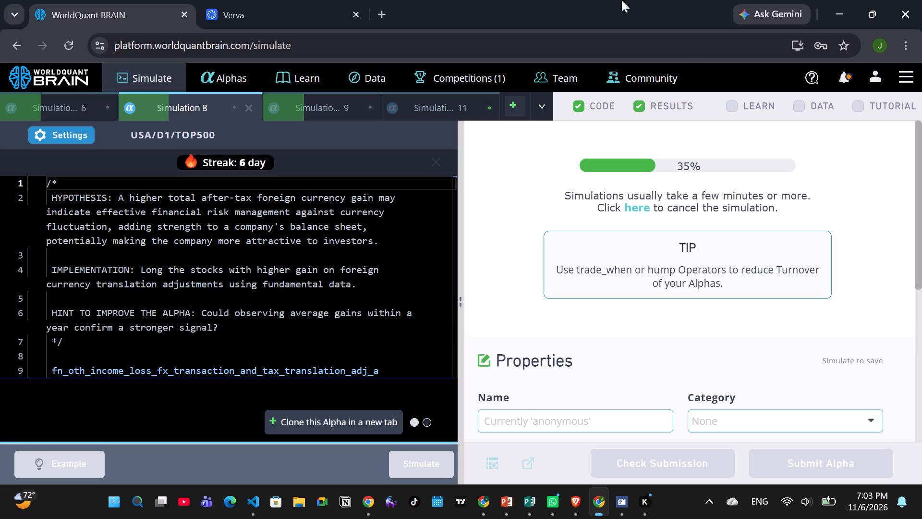
Switch to the YouTube page in Brave and pause the supply and demand trading video.
{"action": "left_click", "coordinate": [578, 501]}
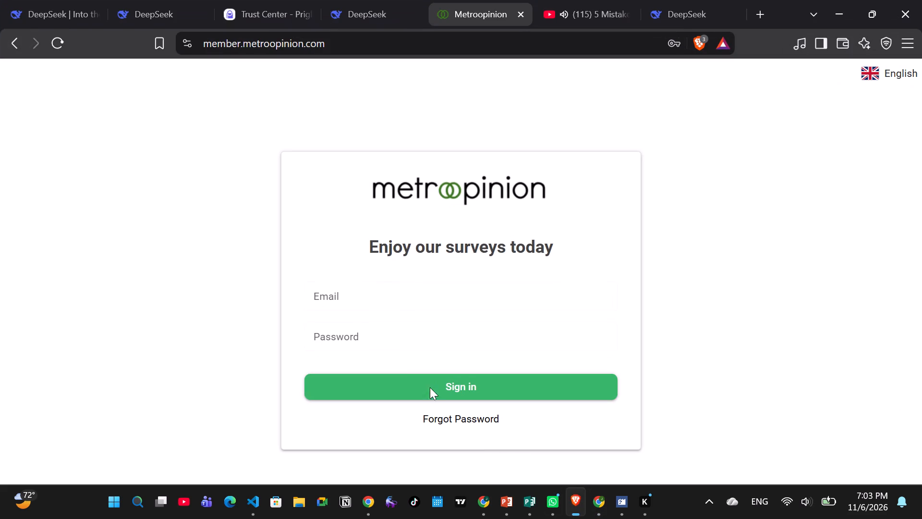
{"action": "left_click", "coordinate": [576, 4]}
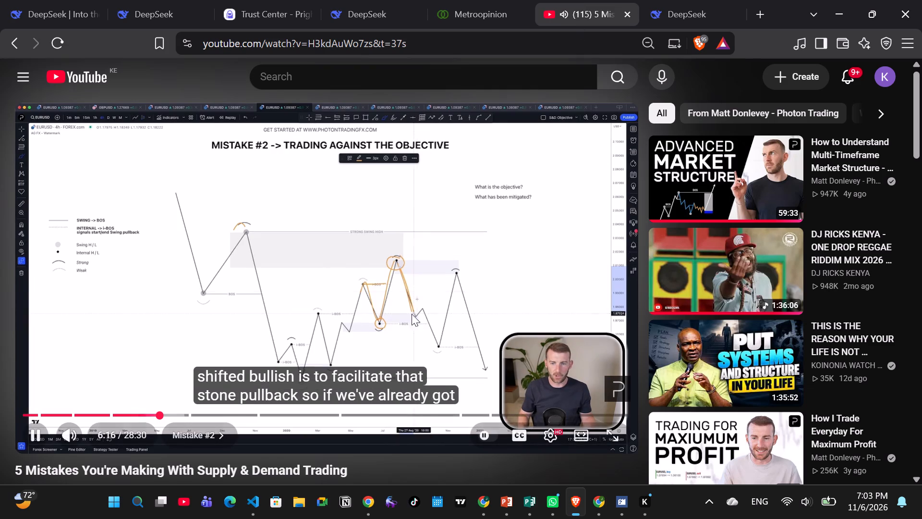
{"action": "left_click", "coordinate": [369, 282]}
Browse the suggested videos beside the trading video and open a worship video.
{"action": "scroll", "coordinate": [685, 310], "scroll_direction": "down", "scroll_amount": 2}
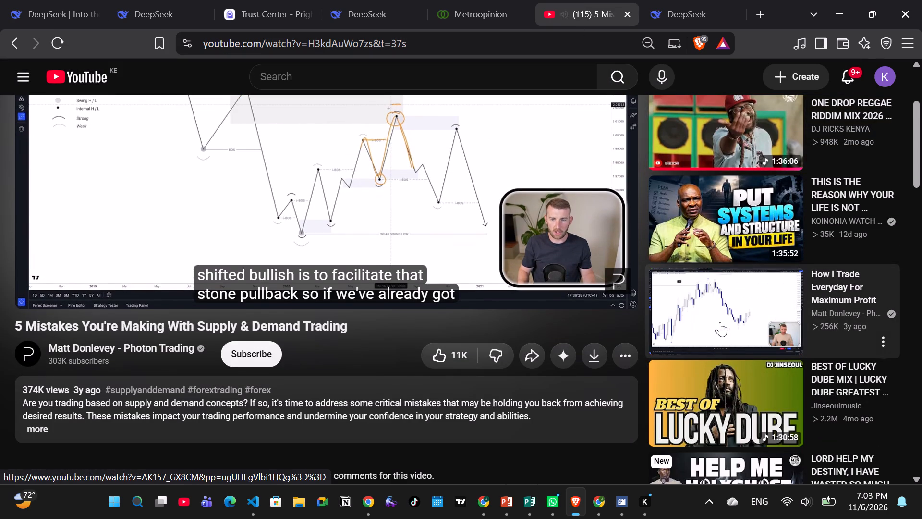
{"action": "scroll", "coordinate": [745, 351], "scroll_direction": "down", "scroll_amount": 2}
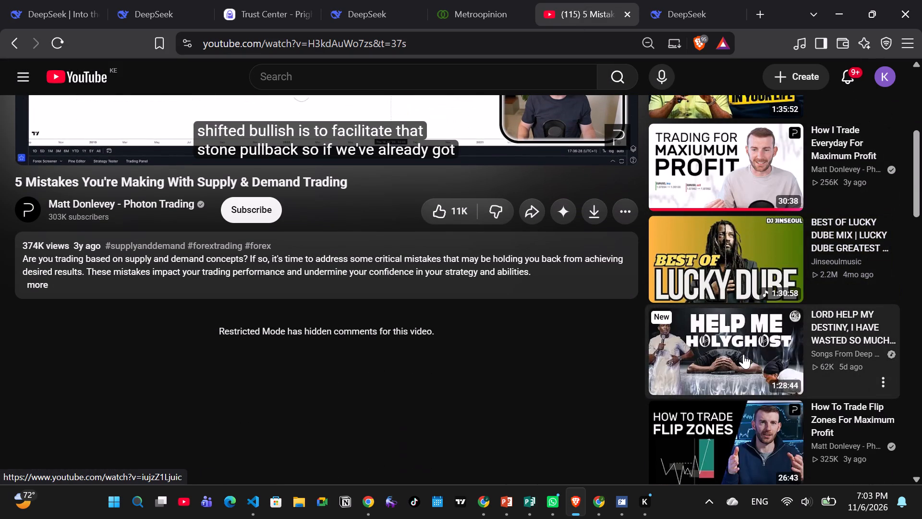
{"action": "scroll", "coordinate": [735, 367], "scroll_direction": "down", "scroll_amount": 1}
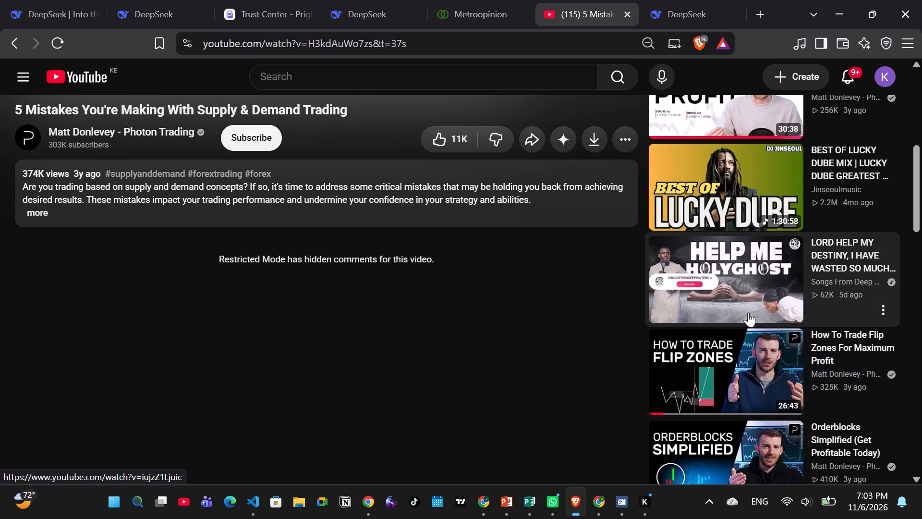
{"action": "scroll", "coordinate": [747, 354], "scroll_direction": "down", "scroll_amount": 1}
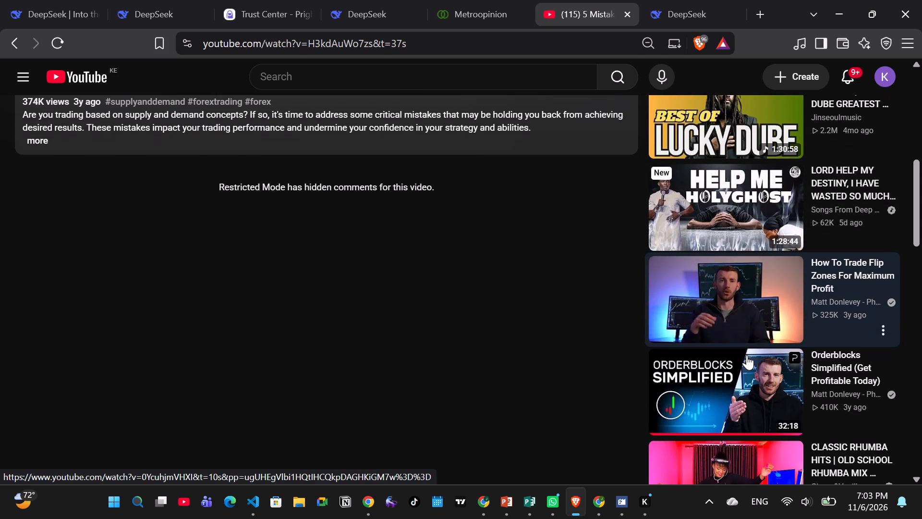
{"action": "scroll", "coordinate": [747, 355], "scroll_direction": "down", "scroll_amount": 5}
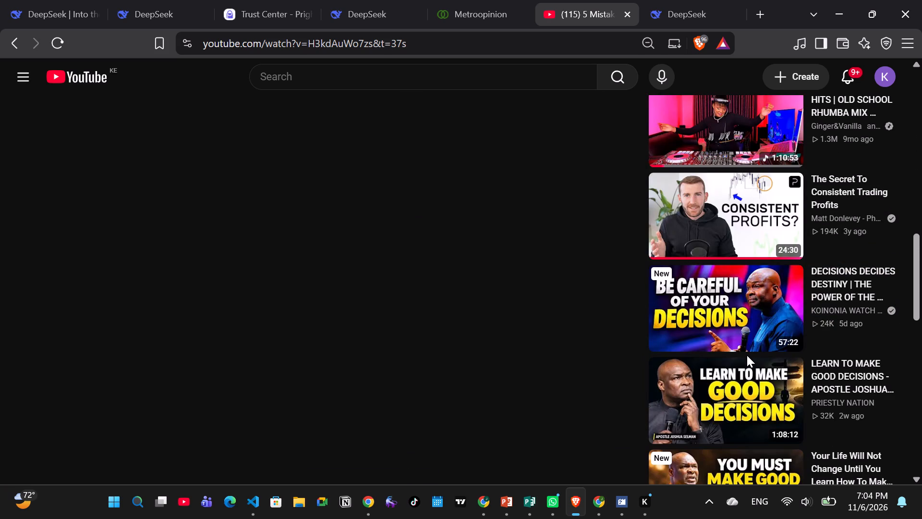
{"action": "scroll", "coordinate": [747, 355], "scroll_direction": "up", "scroll_amount": 1}
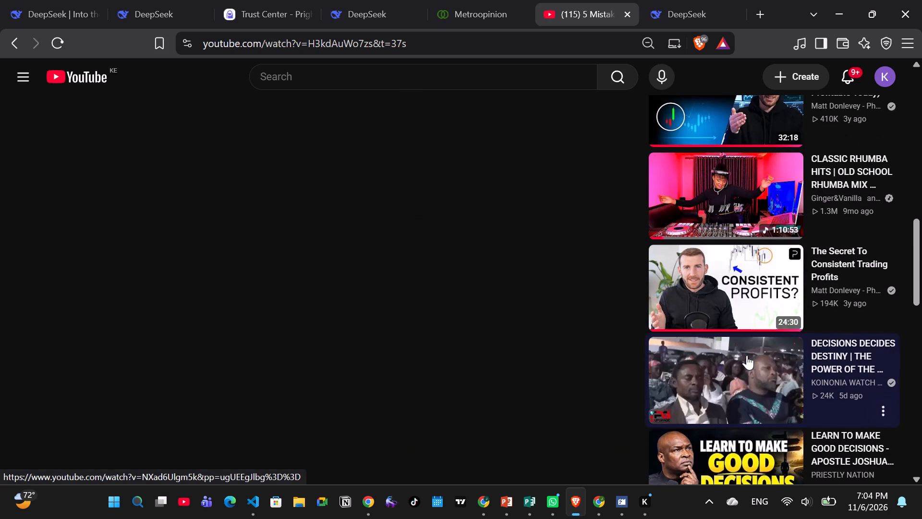
{"action": "scroll", "coordinate": [747, 356], "scroll_direction": "down", "scroll_amount": 5}
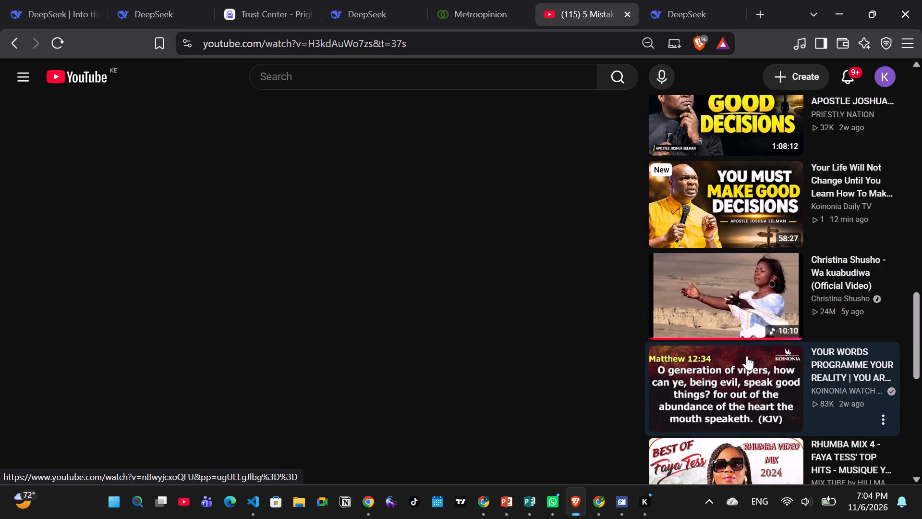
{"action": "scroll", "coordinate": [747, 356], "scroll_direction": "down", "scroll_amount": 5}
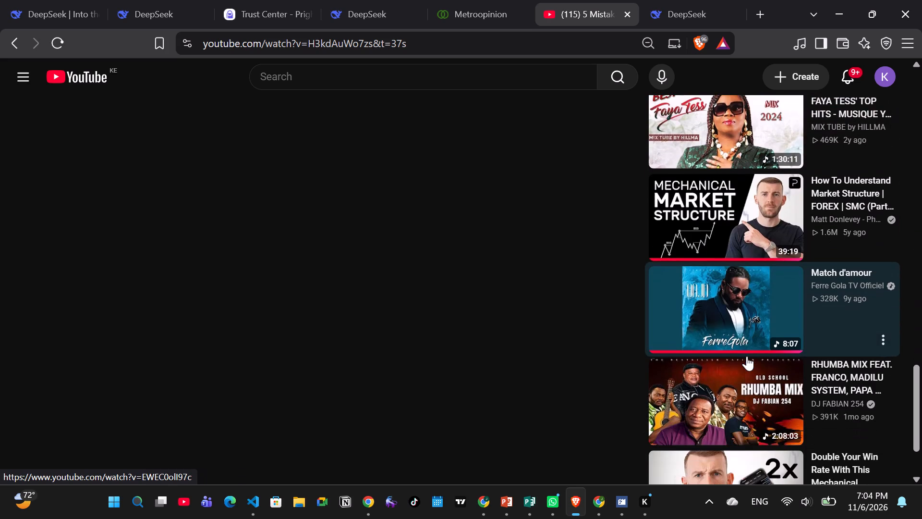
{"action": "scroll", "coordinate": [747, 356], "scroll_direction": "down", "scroll_amount": 6}
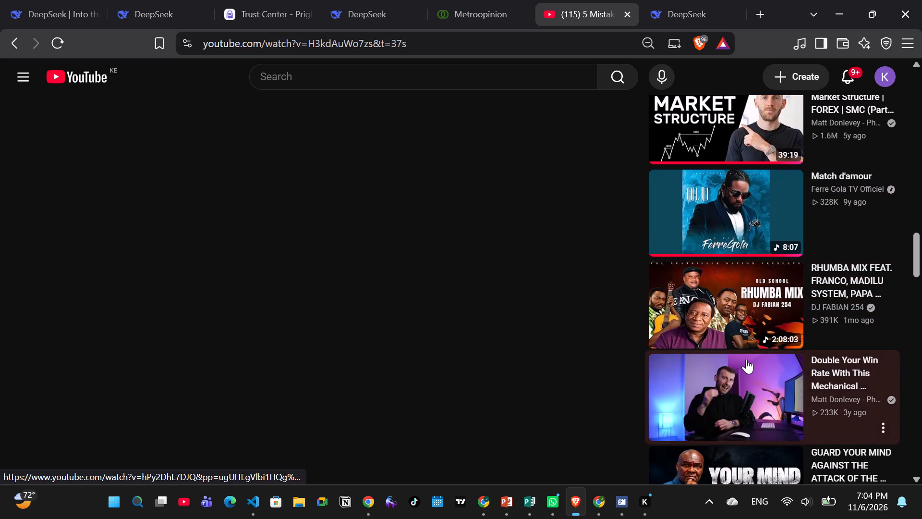
{"action": "scroll", "coordinate": [746, 359], "scroll_direction": "up", "scroll_amount": 3}
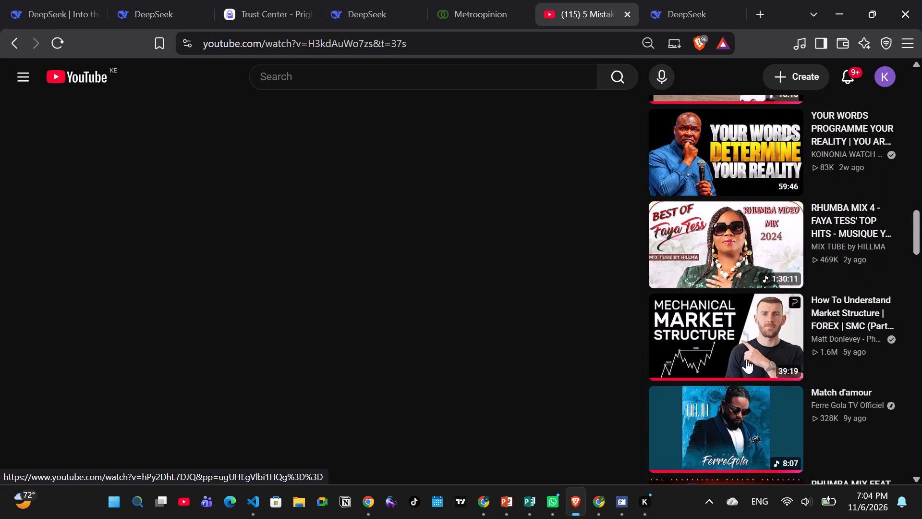
{"action": "scroll", "coordinate": [746, 359], "scroll_direction": "up", "scroll_amount": 5}
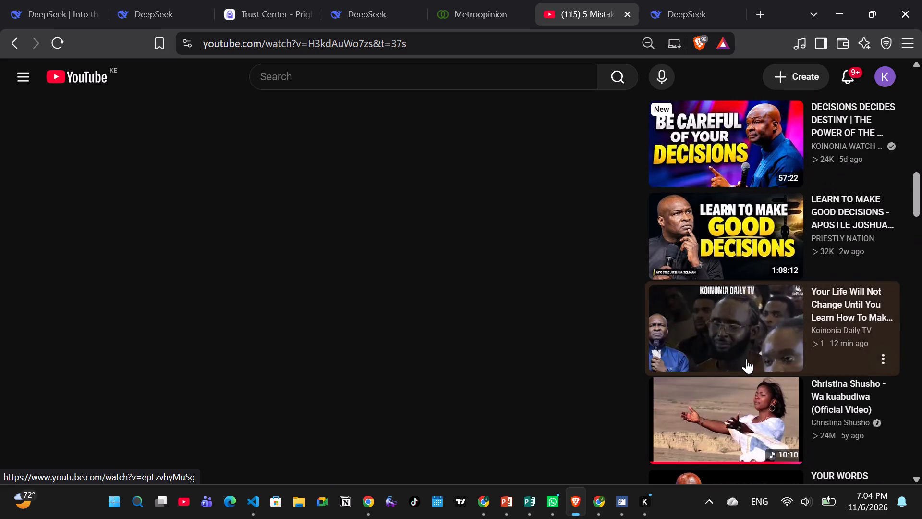
{"action": "scroll", "coordinate": [743, 363], "scroll_direction": "up", "scroll_amount": 8}
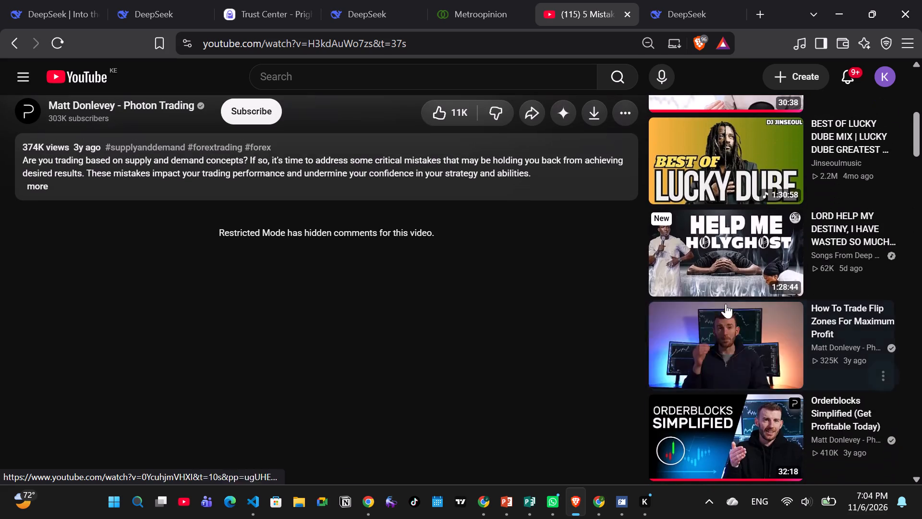
{"action": "left_click", "coordinate": [702, 273]}
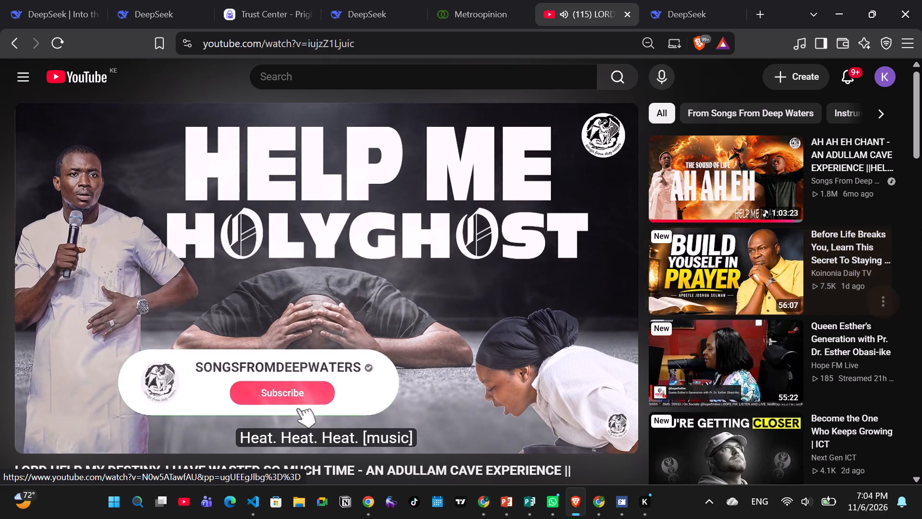
Browse the suggested videos, open the "My Altar is Calling You" prayer chant and skip playback to about 29:54.
{"action": "scroll", "coordinate": [696, 398], "scroll_direction": "down", "scroll_amount": 2}
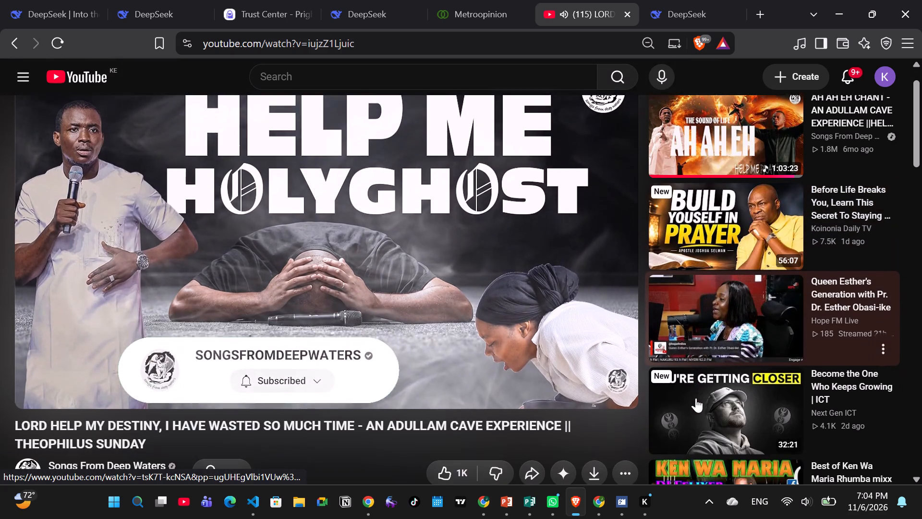
{"action": "scroll", "coordinate": [696, 398], "scroll_direction": "down", "scroll_amount": 4}
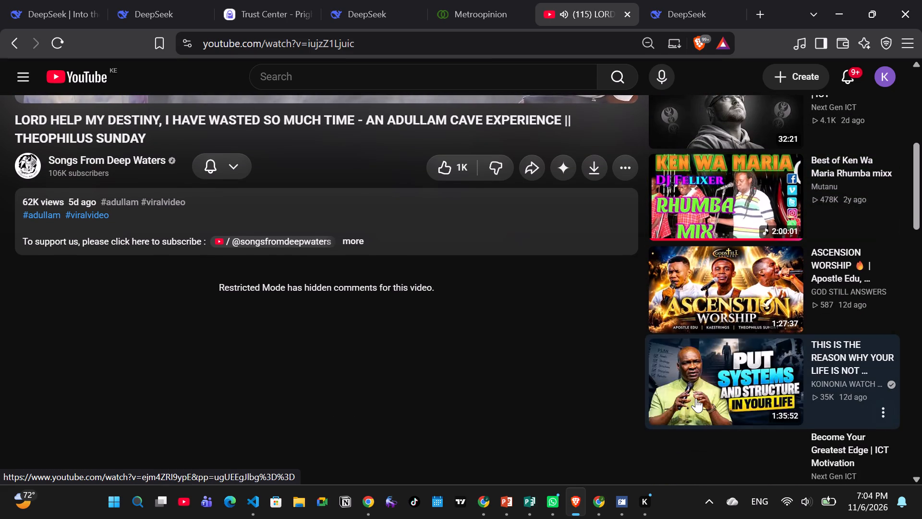
{"action": "scroll", "coordinate": [696, 398], "scroll_direction": "down", "scroll_amount": 4}
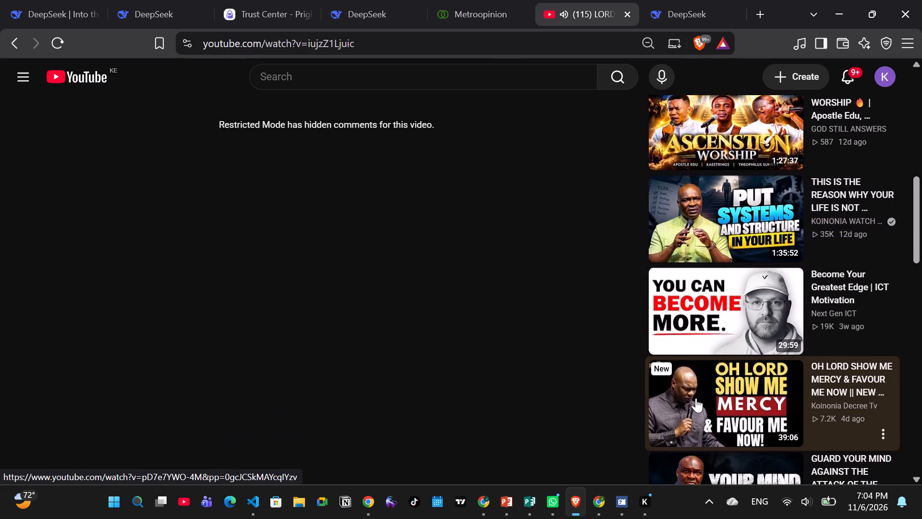
{"action": "scroll", "coordinate": [696, 398], "scroll_direction": "down", "scroll_amount": 5}
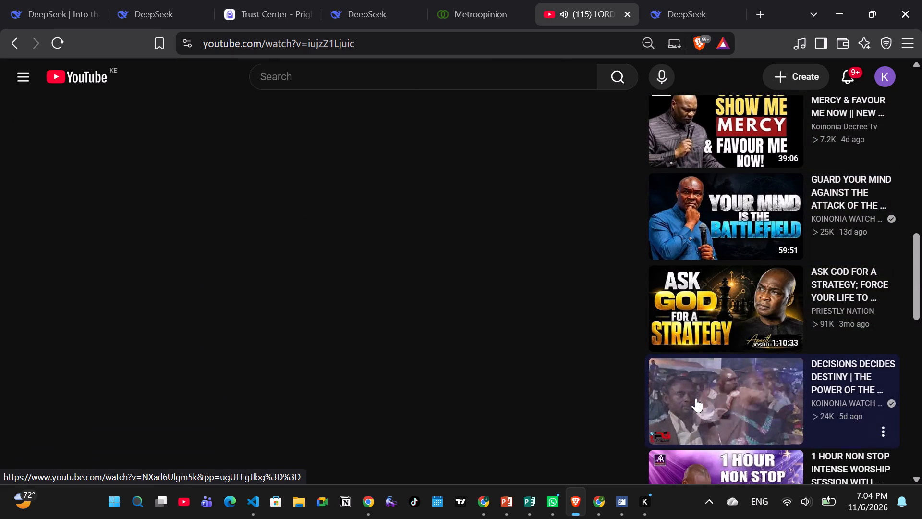
{"action": "scroll", "coordinate": [696, 398], "scroll_direction": "down", "scroll_amount": 3}
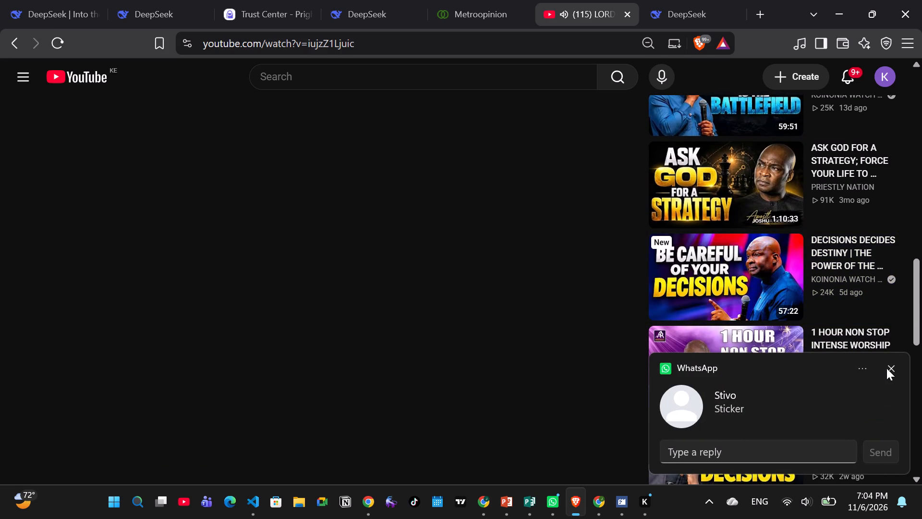
{"action": "left_click", "coordinate": [889, 369]}
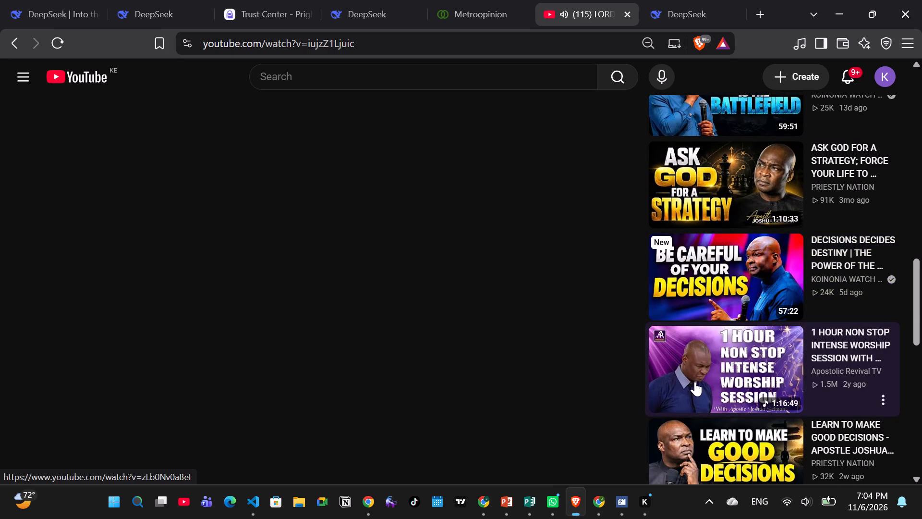
{"action": "scroll", "coordinate": [695, 382], "scroll_direction": "down", "scroll_amount": 2}
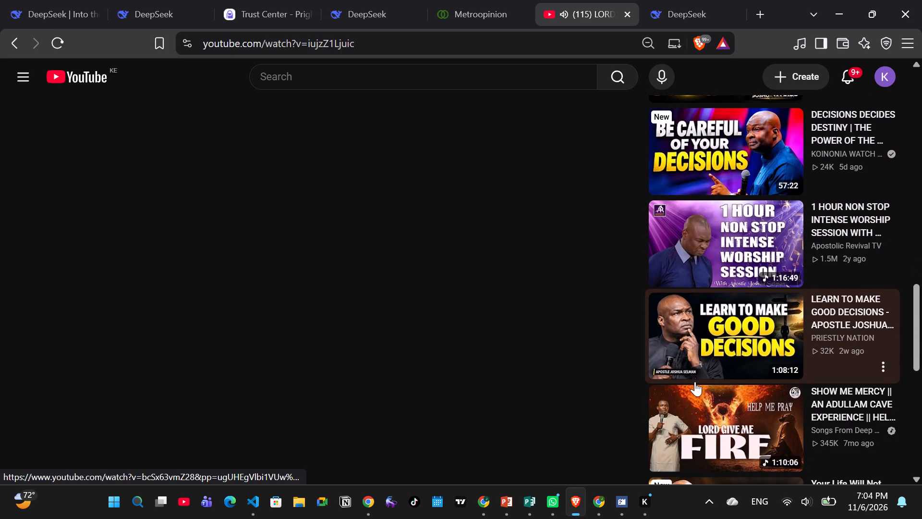
{"action": "scroll", "coordinate": [695, 382], "scroll_direction": "down", "scroll_amount": 3}
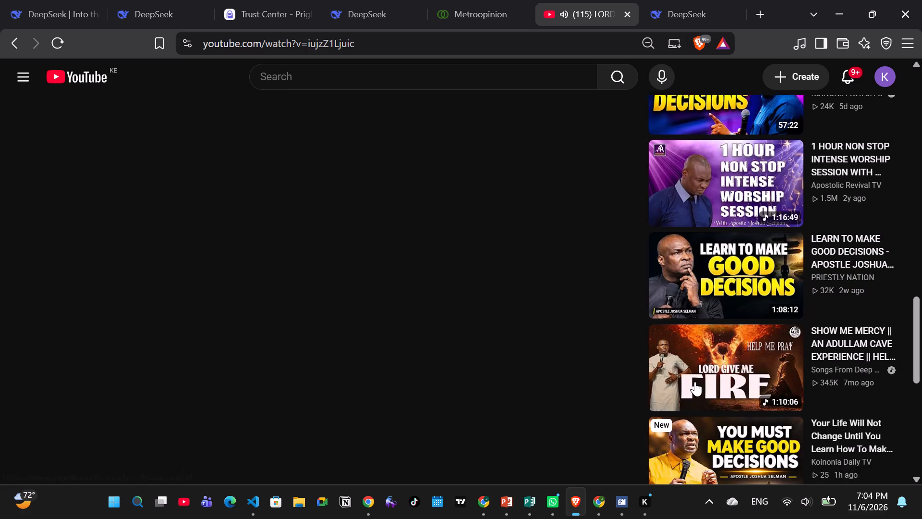
{"action": "scroll", "coordinate": [695, 382], "scroll_direction": "down", "scroll_amount": 5}
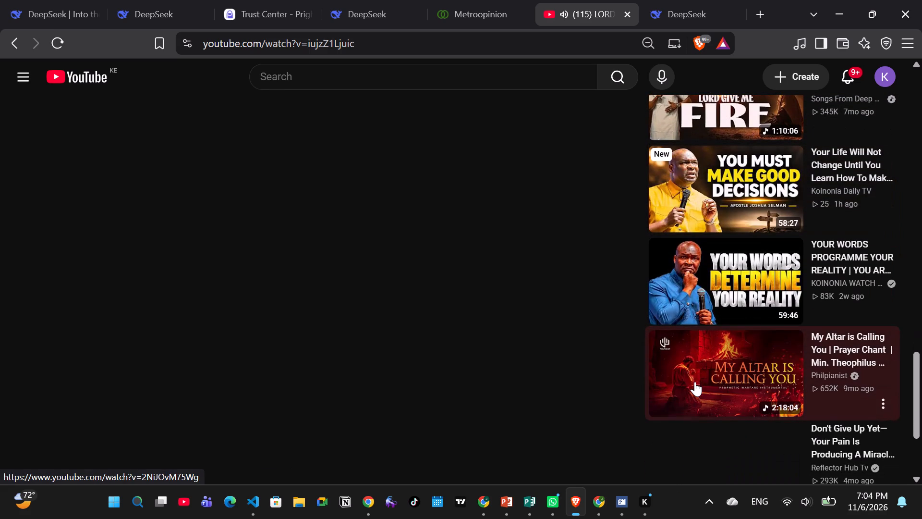
{"action": "left_click", "coordinate": [695, 382]}
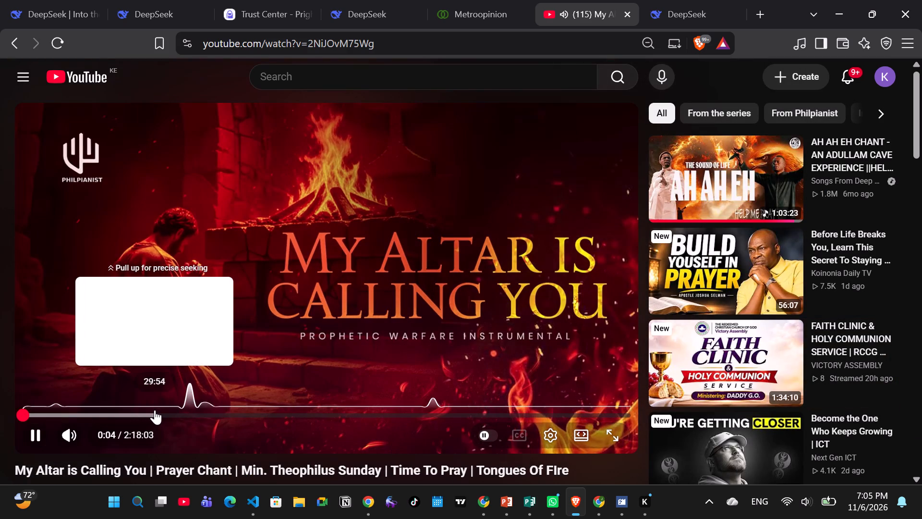
{"action": "left_click", "coordinate": [155, 410]}
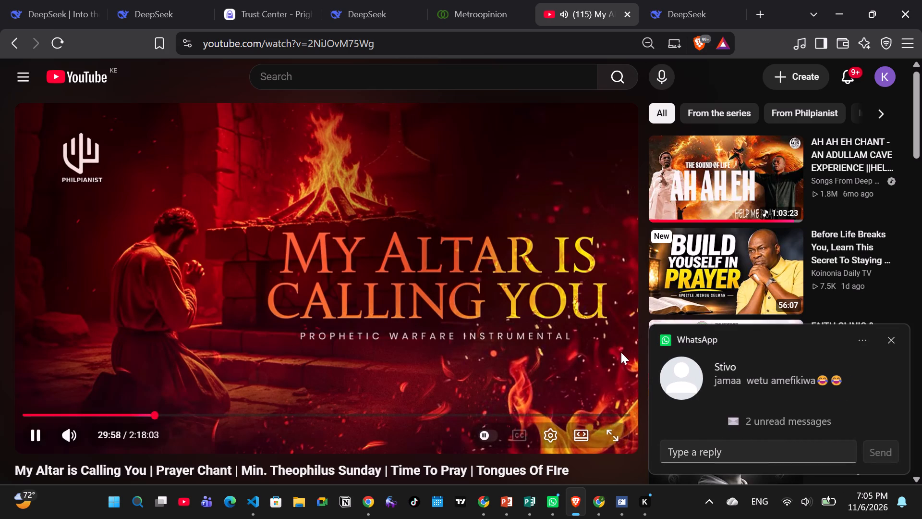
Dismiss the message notifications, open "YAHWEH RAPHA ELOHIM" from the suggested videos and skip to about the middle of it.
{"action": "left_click", "coordinate": [891, 340]}
{"action": "scroll", "coordinate": [757, 376], "scroll_direction": "down", "scroll_amount": 2}
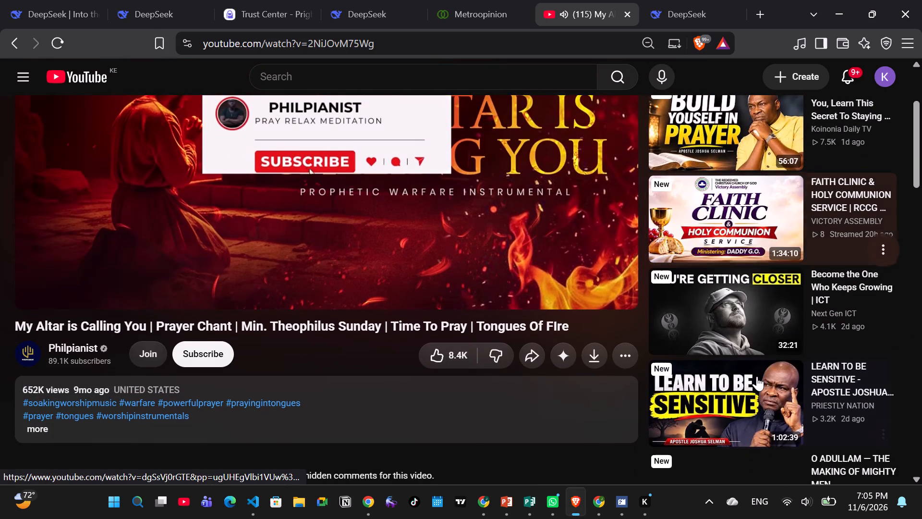
{"action": "scroll", "coordinate": [757, 376], "scroll_direction": "down", "scroll_amount": 3}
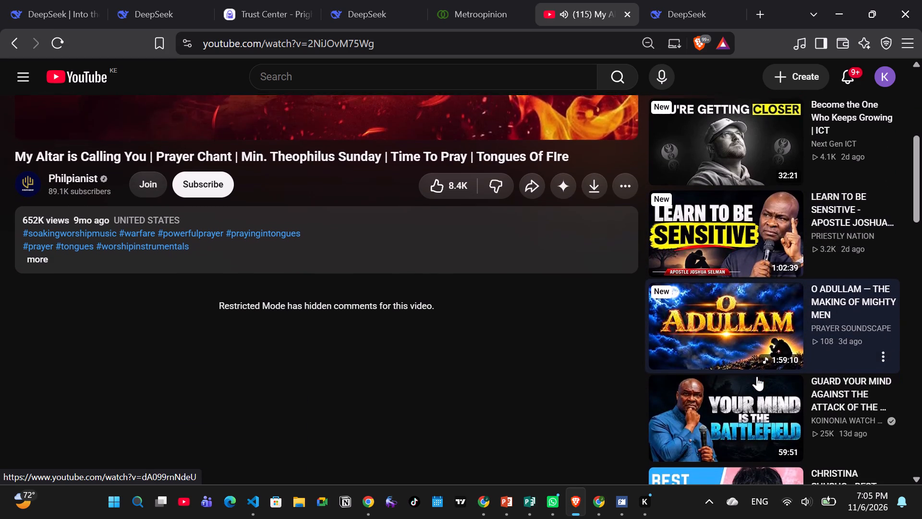
{"action": "scroll", "coordinate": [757, 376], "scroll_direction": "down", "scroll_amount": 4}
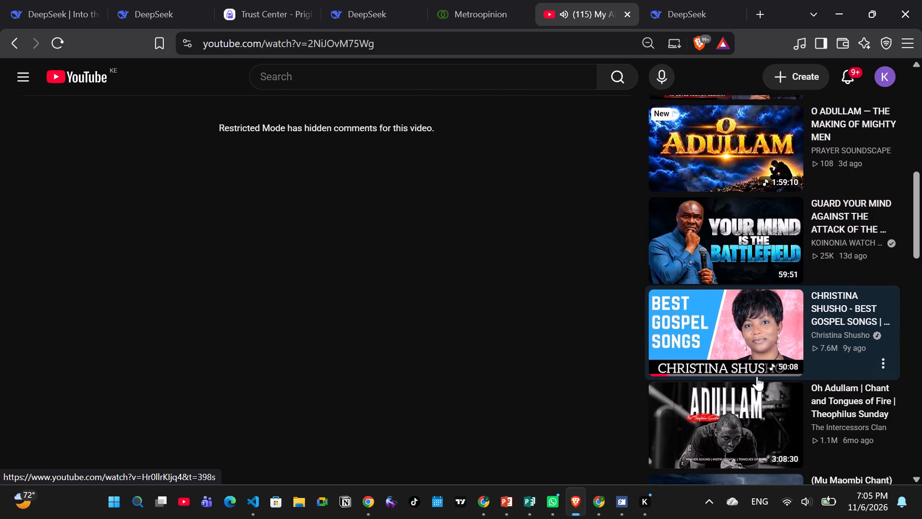
{"action": "scroll", "coordinate": [757, 376], "scroll_direction": "down", "scroll_amount": 3}
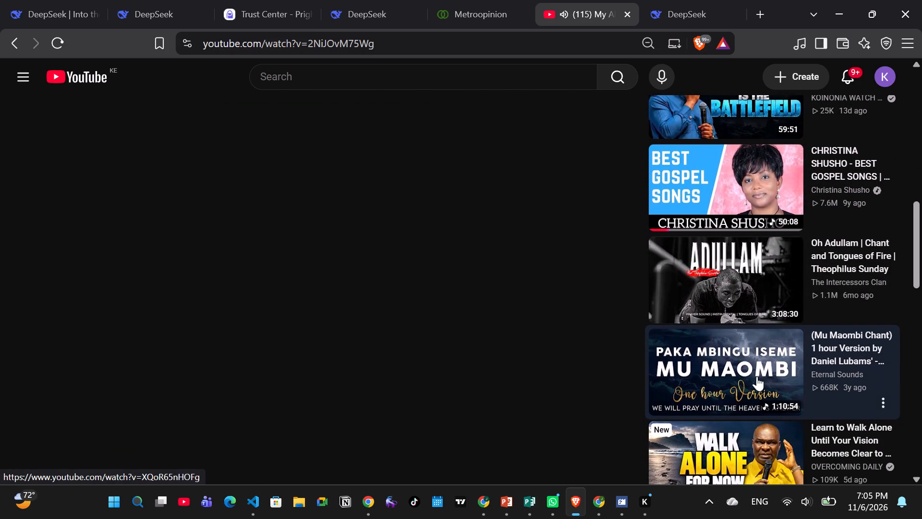
{"action": "scroll", "coordinate": [757, 376], "scroll_direction": "down", "scroll_amount": 3}
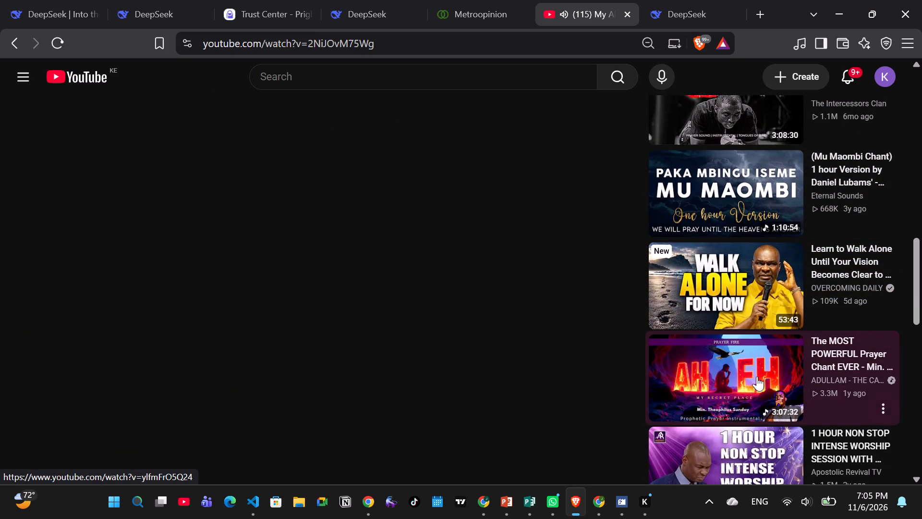
{"action": "scroll", "coordinate": [757, 376], "scroll_direction": "down", "scroll_amount": 5}
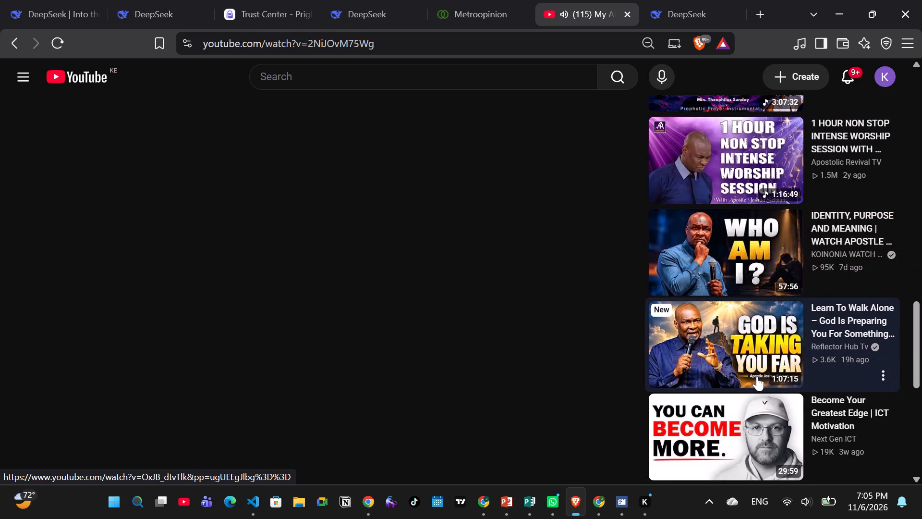
{"action": "scroll", "coordinate": [757, 376], "scroll_direction": "down", "scroll_amount": 2}
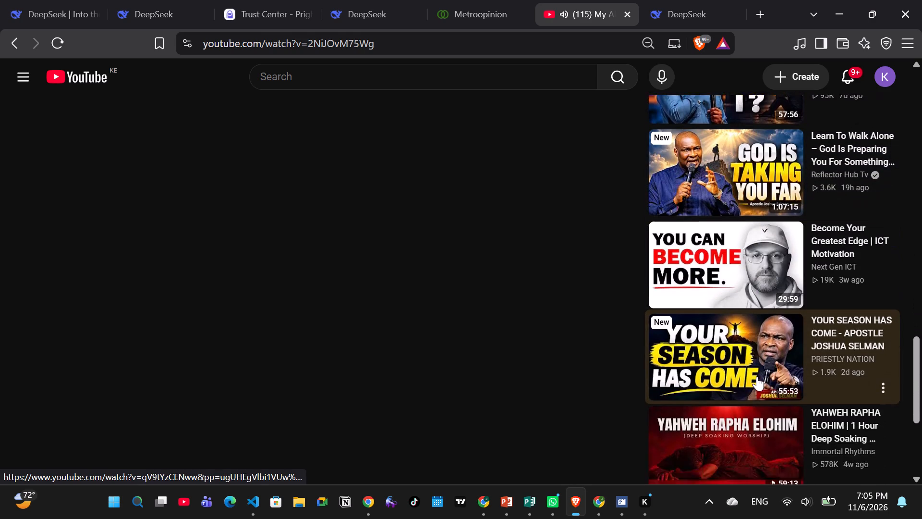
{"action": "scroll", "coordinate": [757, 376], "scroll_direction": "down", "scroll_amount": 2}
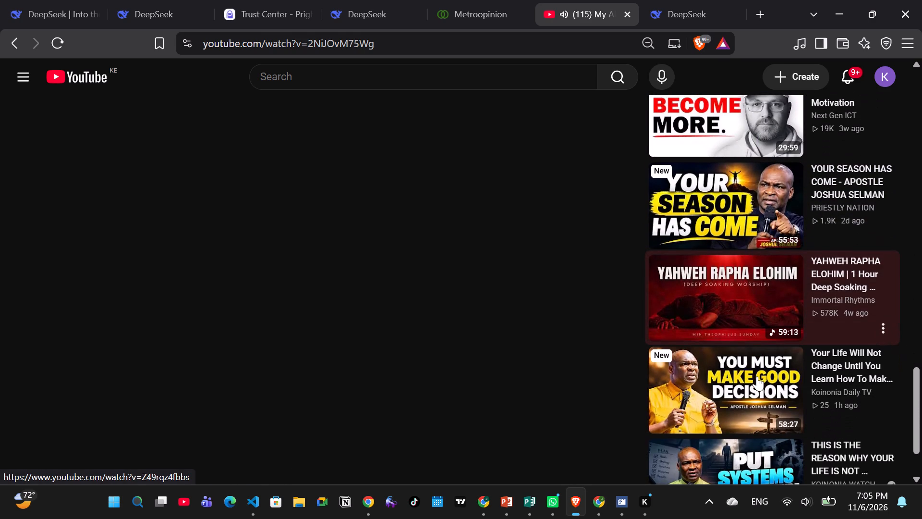
{"action": "scroll", "coordinate": [757, 376], "scroll_direction": "down", "scroll_amount": 2}
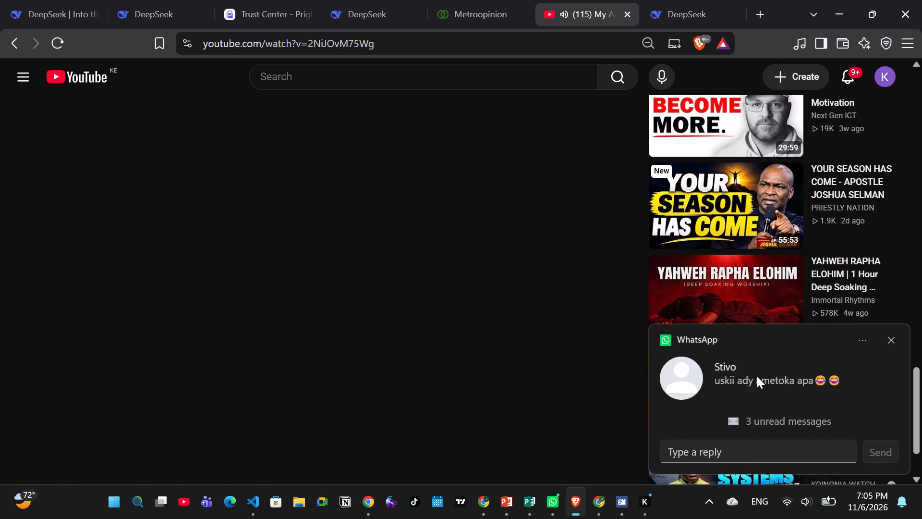
{"action": "left_click", "coordinate": [893, 341]}
{"action": "left_click", "coordinate": [722, 294]}
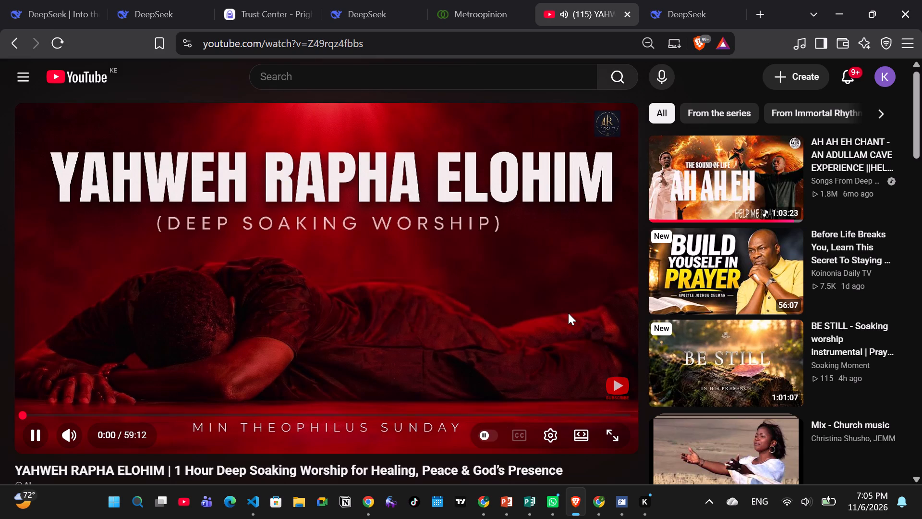
{"action": "left_click", "coordinate": [359, 415]}
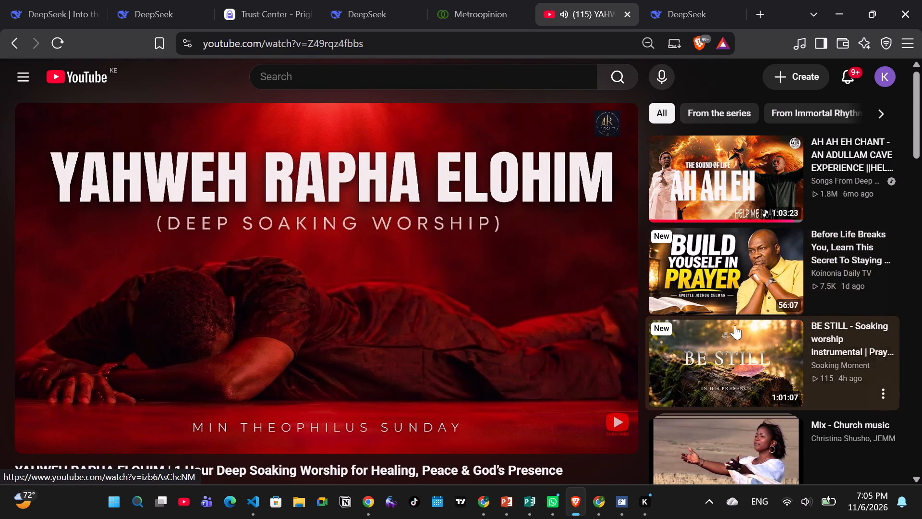
Look through the suggested videos beside the "YAHWEH RAPHA ELOHIM" video for another worship video.
{"action": "scroll", "coordinate": [735, 325], "scroll_direction": "down", "scroll_amount": 6}
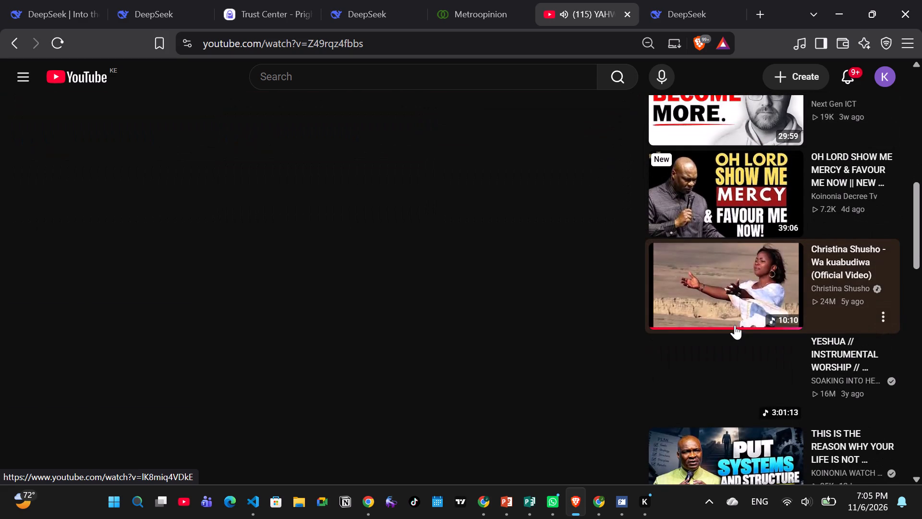
{"action": "scroll", "coordinate": [735, 325], "scroll_direction": "down", "scroll_amount": 3}
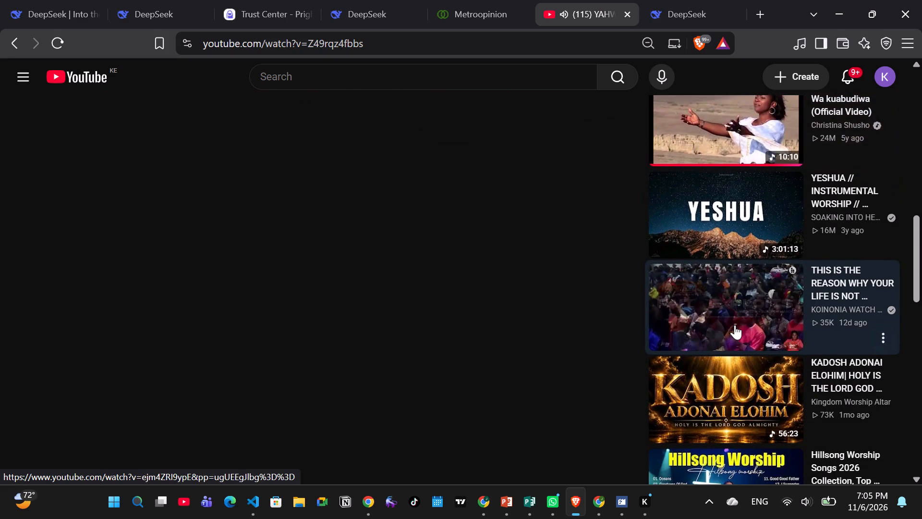
{"action": "scroll", "coordinate": [735, 325], "scroll_direction": "up", "scroll_amount": 2}
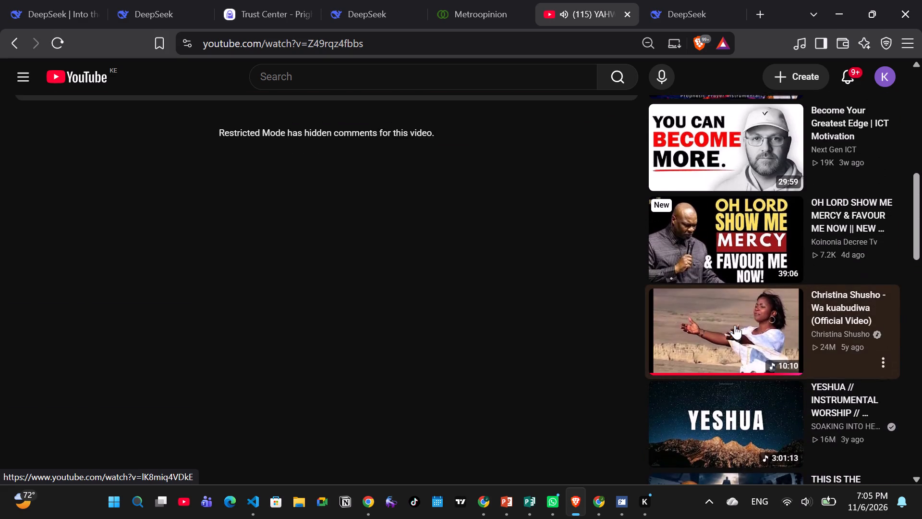
{"action": "scroll", "coordinate": [735, 325], "scroll_direction": "up", "scroll_amount": 1}
{"action": "scroll", "coordinate": [735, 325], "scroll_direction": "down", "scroll_amount": 3}
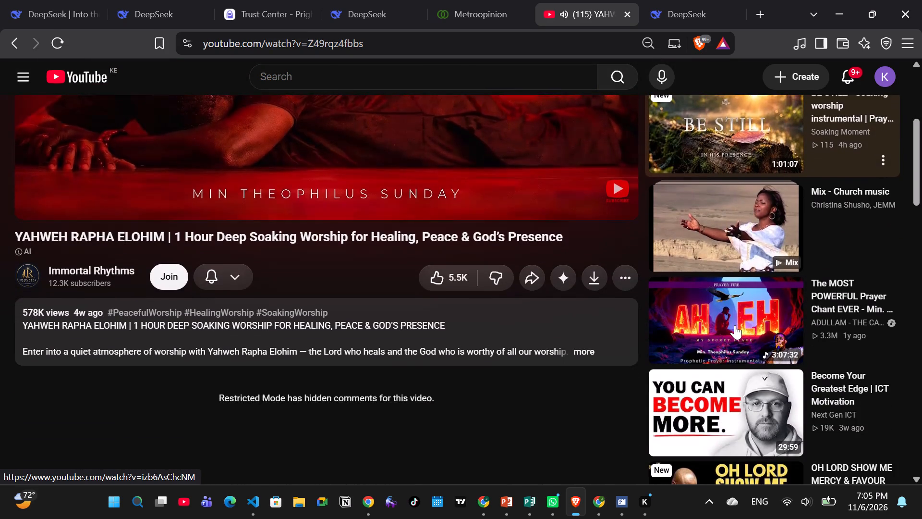
Look through the suggested videos beside the YAHWEH RAPHA ELOHIM video for other worship music.
{"action": "scroll", "coordinate": [735, 325], "scroll_direction": "down", "scroll_amount": 4}
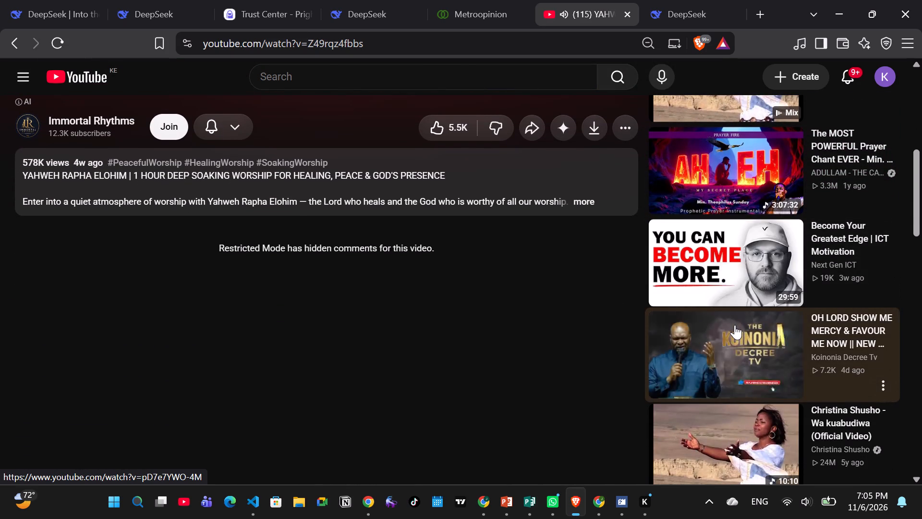
{"action": "scroll", "coordinate": [738, 341], "scroll_direction": "down", "scroll_amount": 2}
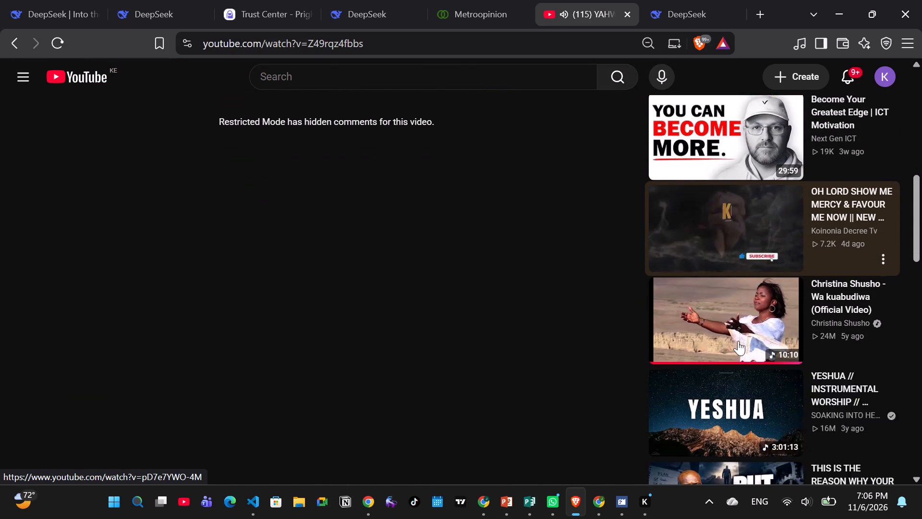
{"action": "scroll", "coordinate": [738, 341], "scroll_direction": "down", "scroll_amount": 4}
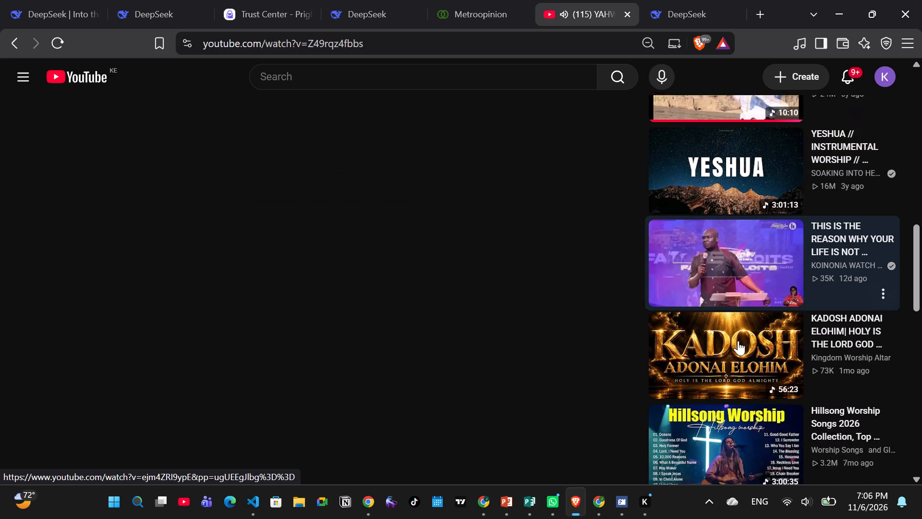
{"action": "scroll", "coordinate": [738, 341], "scroll_direction": "down", "scroll_amount": 4}
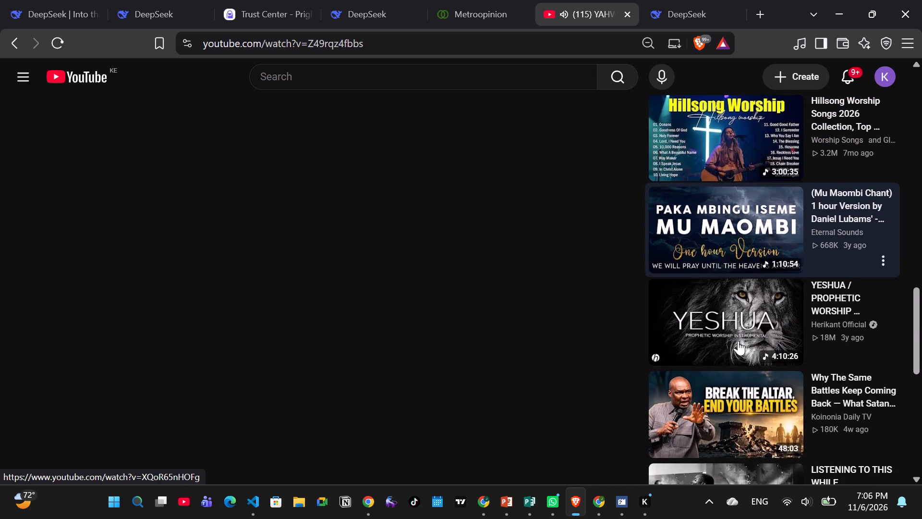
{"action": "scroll", "coordinate": [738, 341], "scroll_direction": "up", "scroll_amount": 2}
Search YouTube for "yeshua song".
{"action": "left_click", "coordinate": [402, 65]}
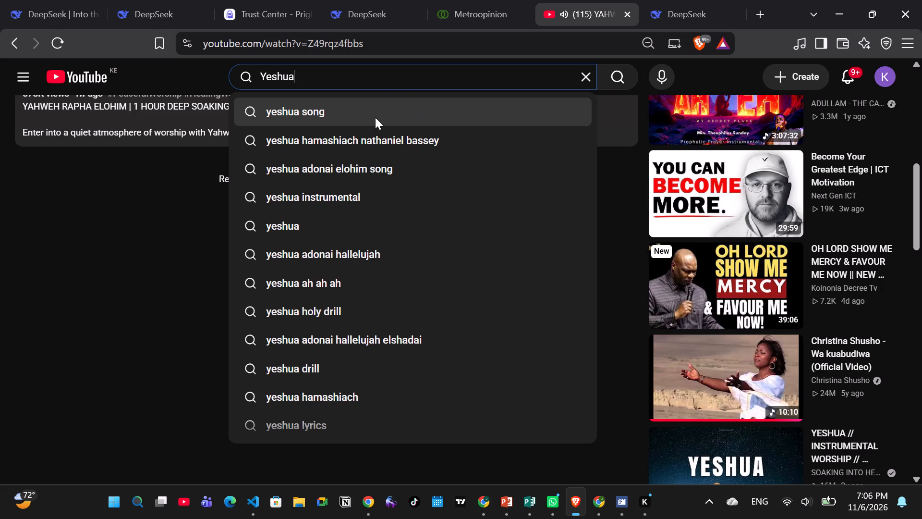
{"action": "left_click", "coordinate": [371, 118]}
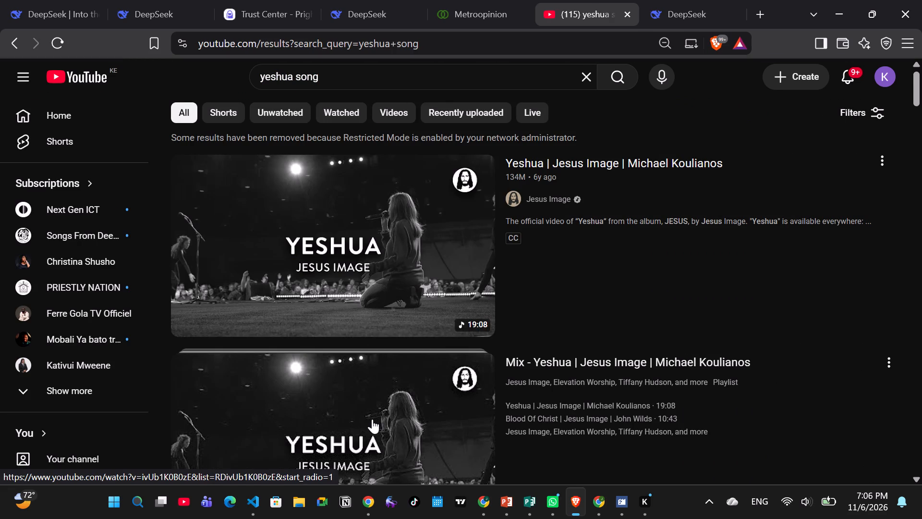
Look through the yeshua song results and open the video "YESHUA - ft.Meredith Mauldin (With Lyric)".
{"action": "scroll", "coordinate": [372, 419], "scroll_direction": "down", "scroll_amount": 5}
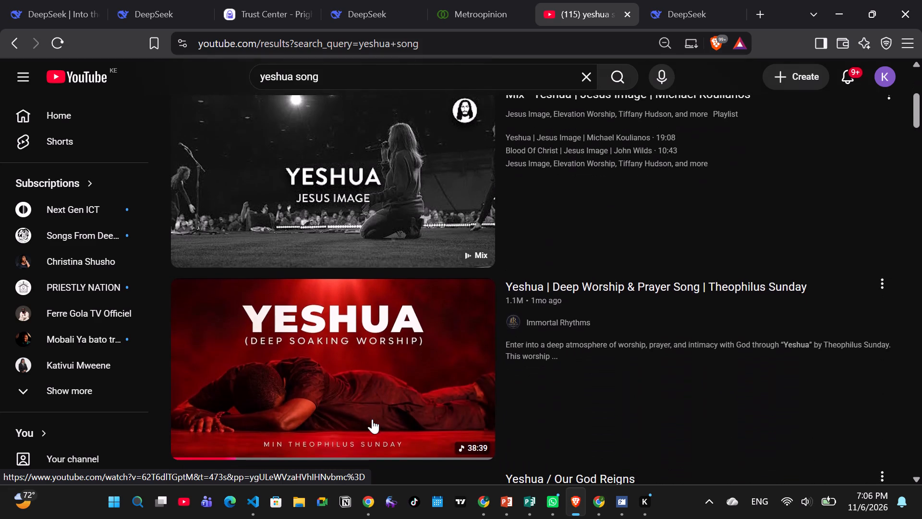
{"action": "scroll", "coordinate": [372, 419], "scroll_direction": "down", "scroll_amount": 5}
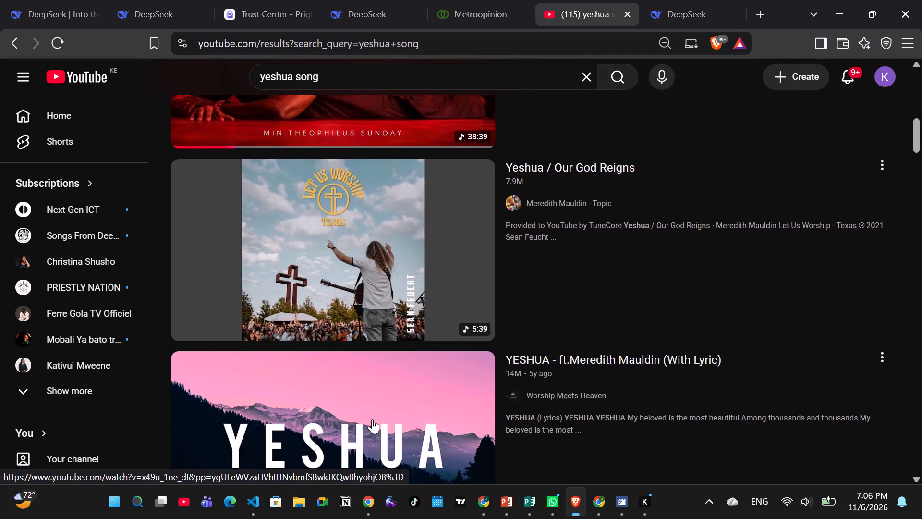
{"action": "scroll", "coordinate": [372, 419], "scroll_direction": "down", "scroll_amount": 4}
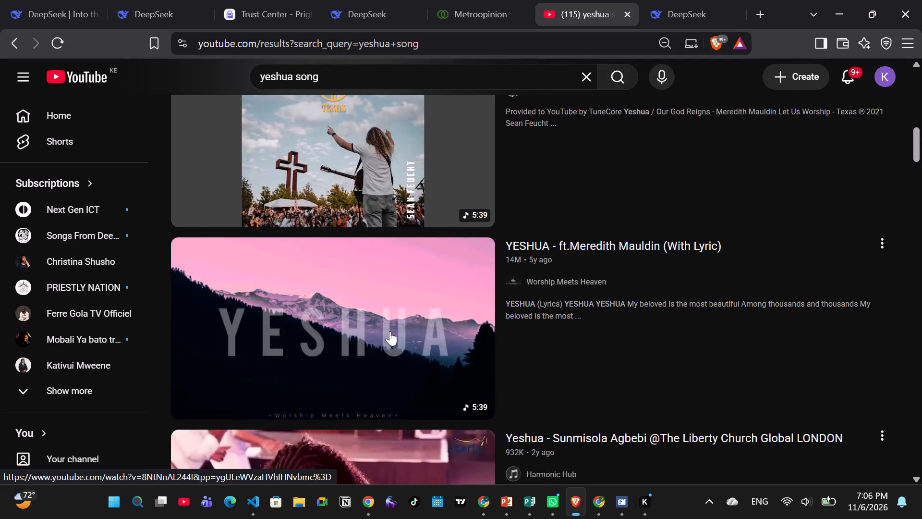
{"action": "left_click", "coordinate": [390, 331]}
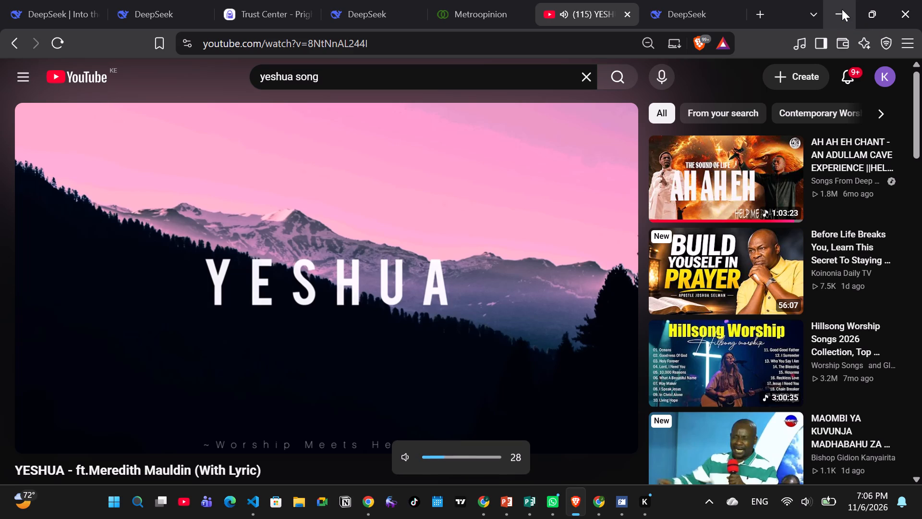
Return to WorldQuant BRAIN in Chrome, set Simulation 6's decay to 38 and neutralization to Sector, apply the settings and rerun the simulation.
{"action": "left_click", "coordinate": [833, 9]}
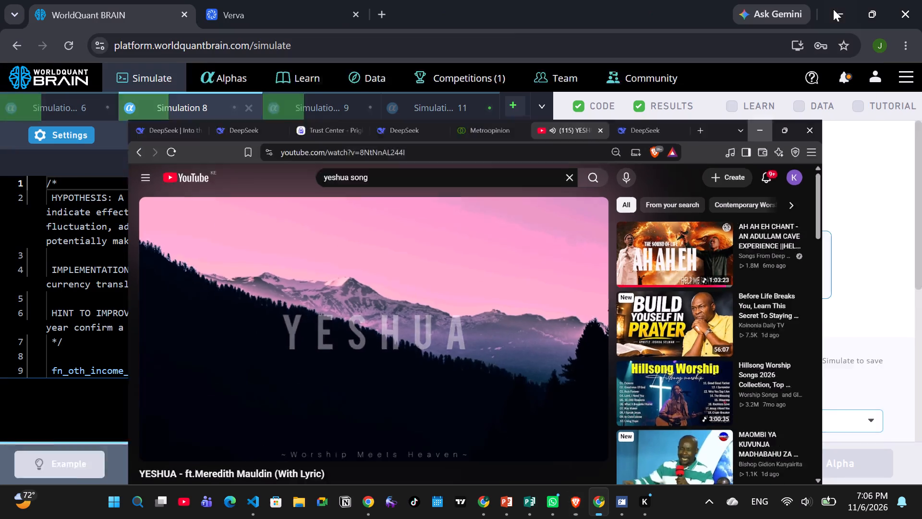
{"action": "left_click", "coordinate": [26, 116]}
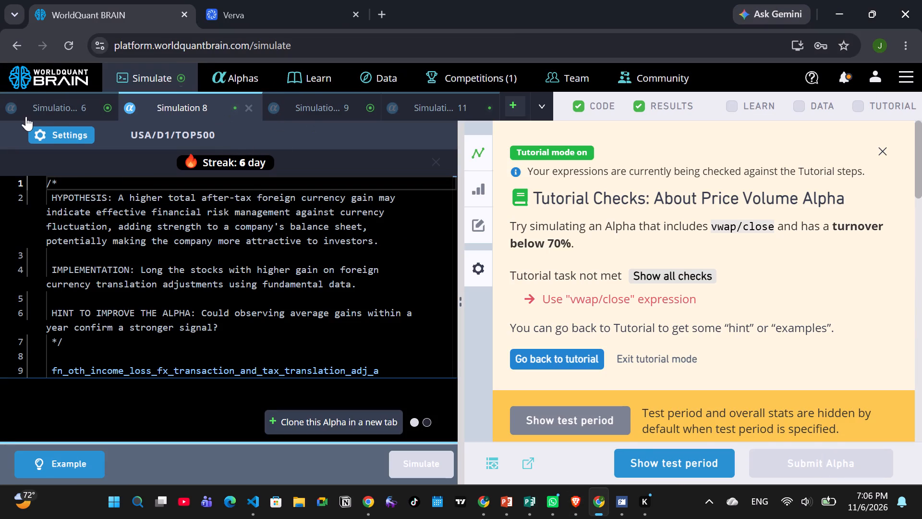
{"action": "left_click", "coordinate": [70, 135]}
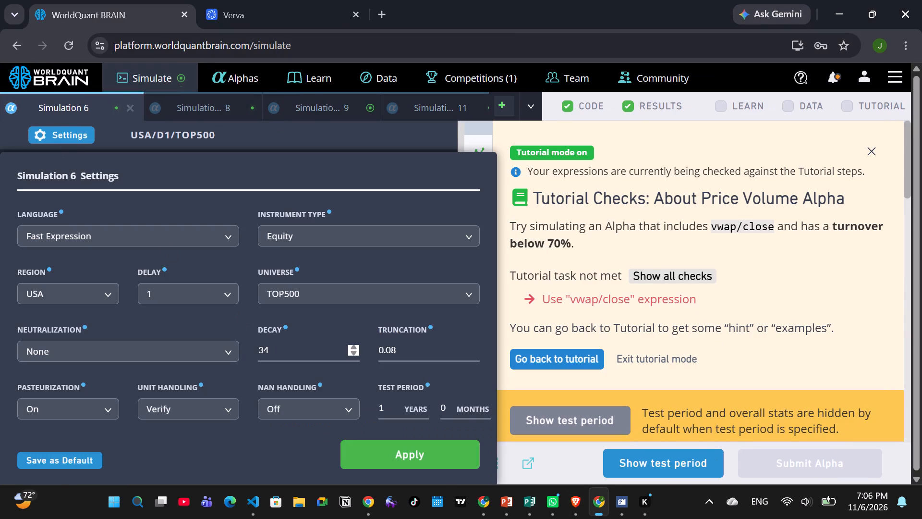
{"action": "triple_click", "coordinate": [351, 347]}
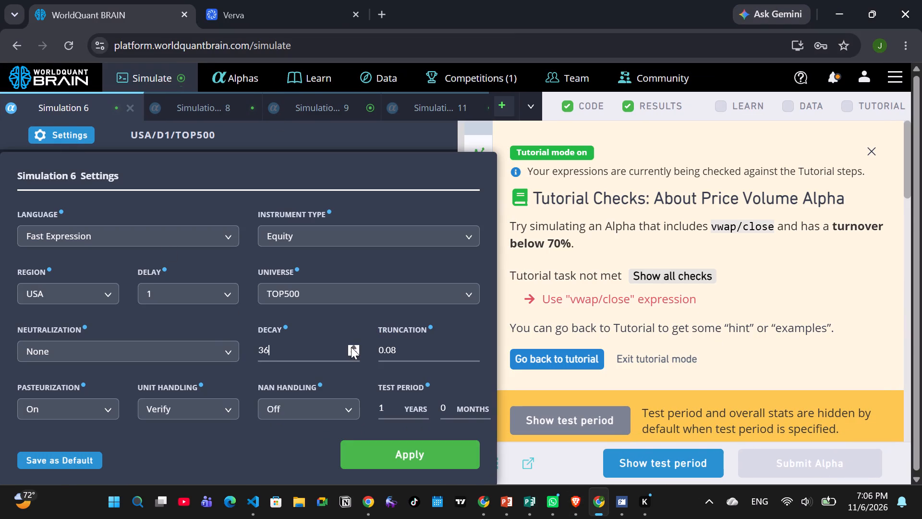
{"action": "left_click", "coordinate": [351, 347]}
{"action": "left_click", "coordinate": [180, 354]}
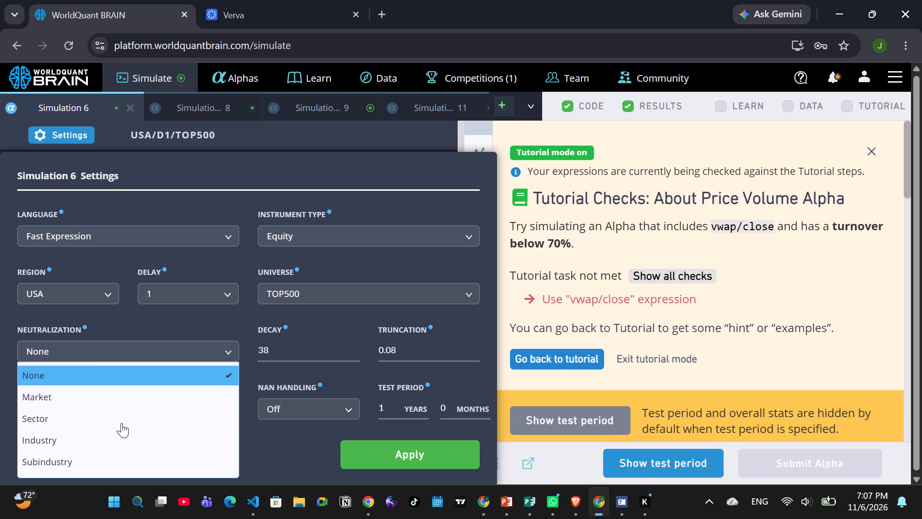
{"action": "left_click", "coordinate": [121, 423]}
{"action": "left_click", "coordinate": [376, 476]}
{"action": "left_click", "coordinate": [379, 465]}
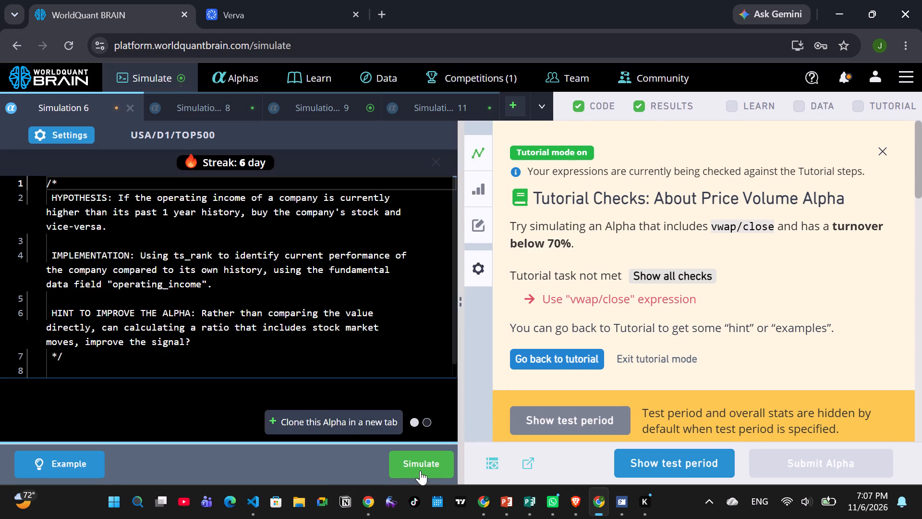
{"action": "left_click", "coordinate": [420, 470]}
Raise Simulation 8's decay slightly, set its universe to TOP3000, apply the settings and rerun the simulation.
{"action": "left_click", "coordinate": [197, 113]}
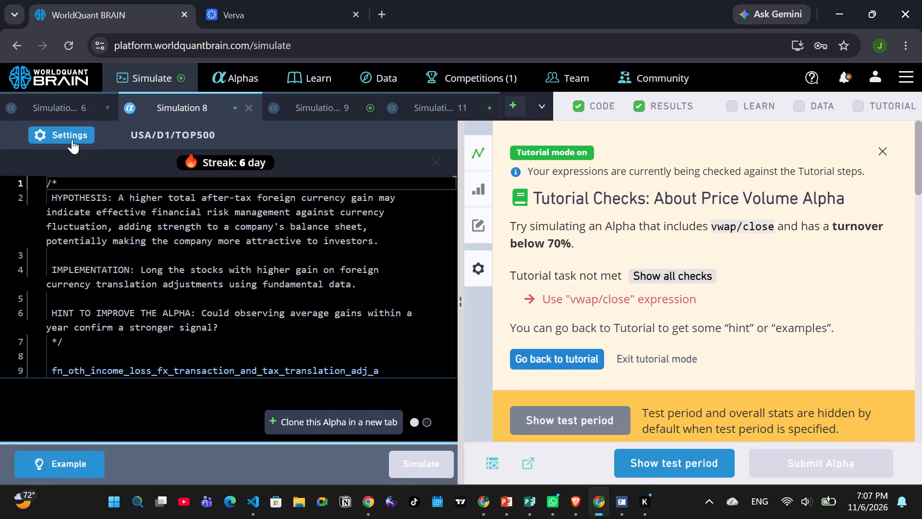
{"action": "left_click", "coordinate": [72, 139]}
{"action": "triple_click", "coordinate": [352, 348]}
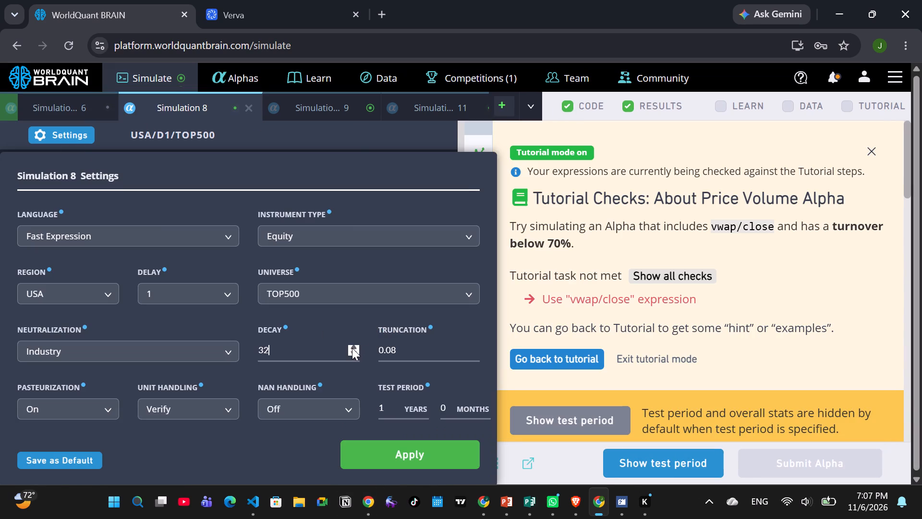
{"action": "left_click", "coordinate": [352, 348]}
{"action": "left_click", "coordinate": [345, 290]}
{"action": "left_click", "coordinate": [319, 329]}
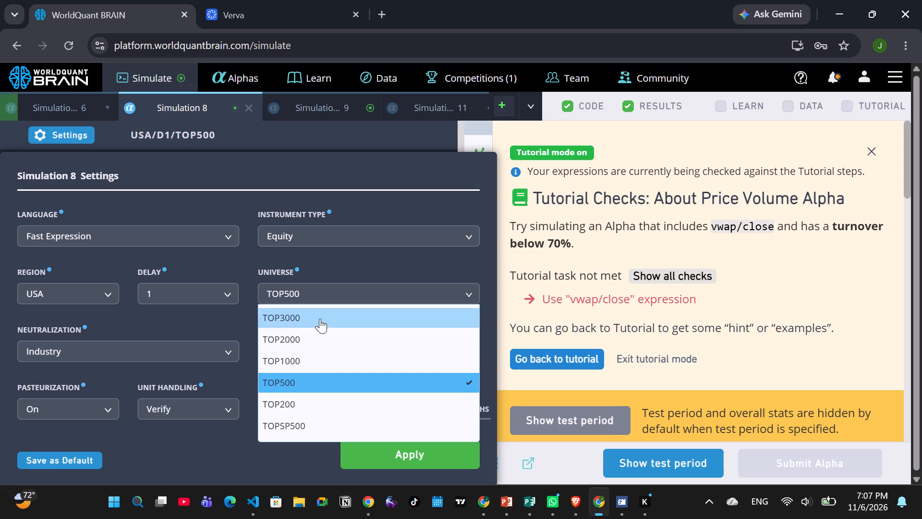
{"action": "left_click", "coordinate": [320, 319]}
{"action": "left_click", "coordinate": [397, 456]}
{"action": "left_click", "coordinate": [415, 462]}
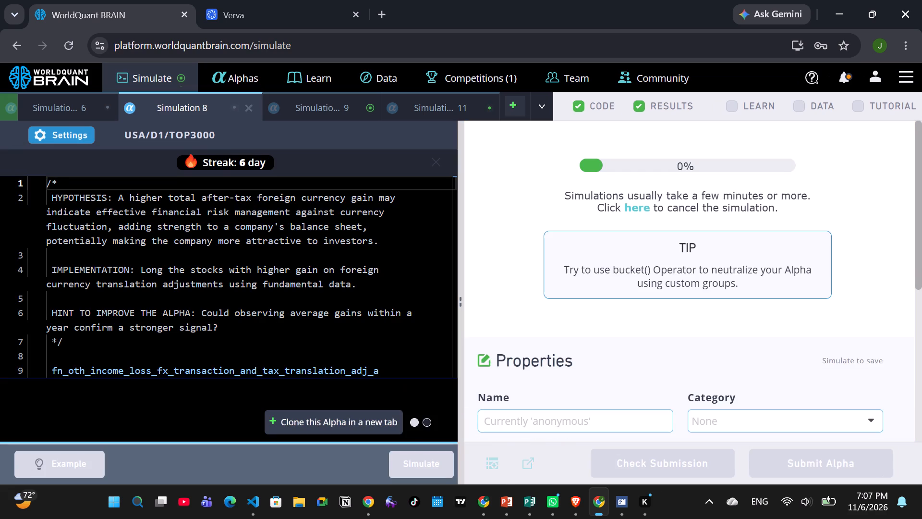
Set Simulation 9's universe to TOP1000, neutralization to None and decay to 9, raise truncation one increment, apply the settings and rerun it.
{"action": "left_click", "coordinate": [319, 114]}
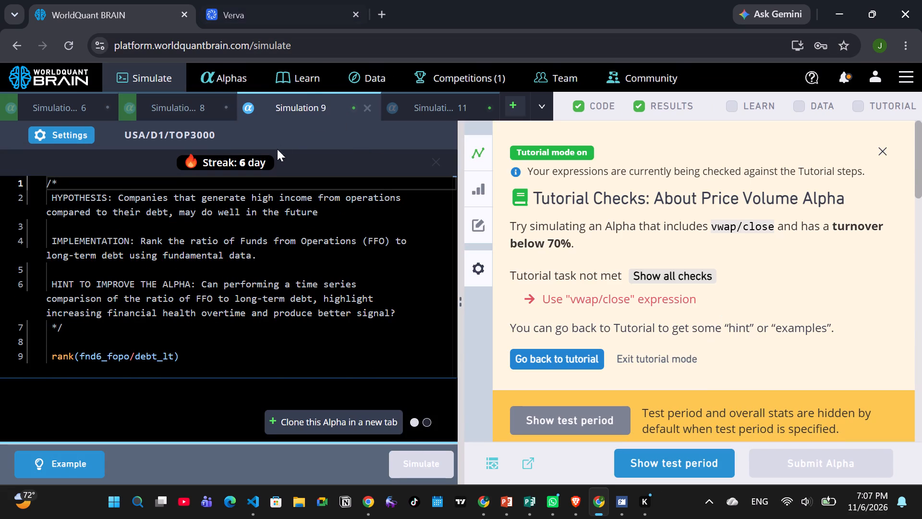
{"action": "left_click", "coordinate": [83, 137]}
{"action": "left_click", "coordinate": [329, 300]}
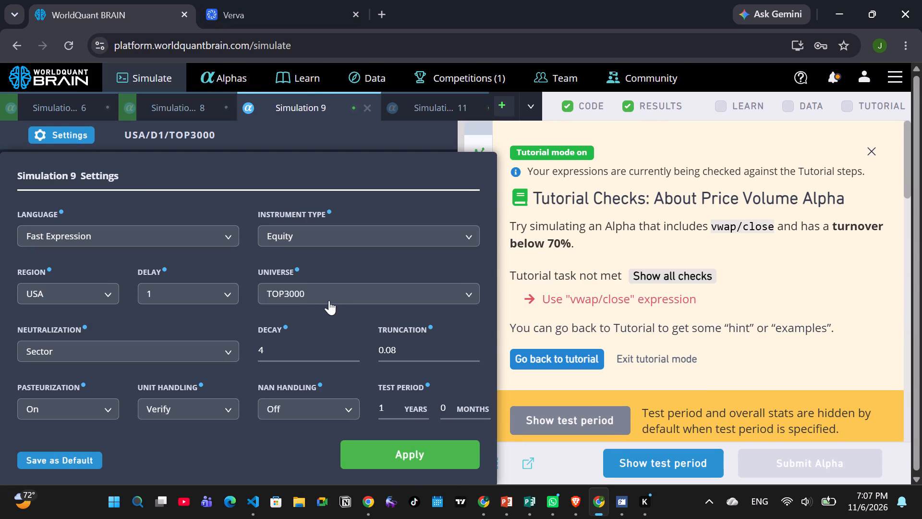
{"action": "left_click", "coordinate": [329, 354]}
{"action": "left_click", "coordinate": [214, 348]}
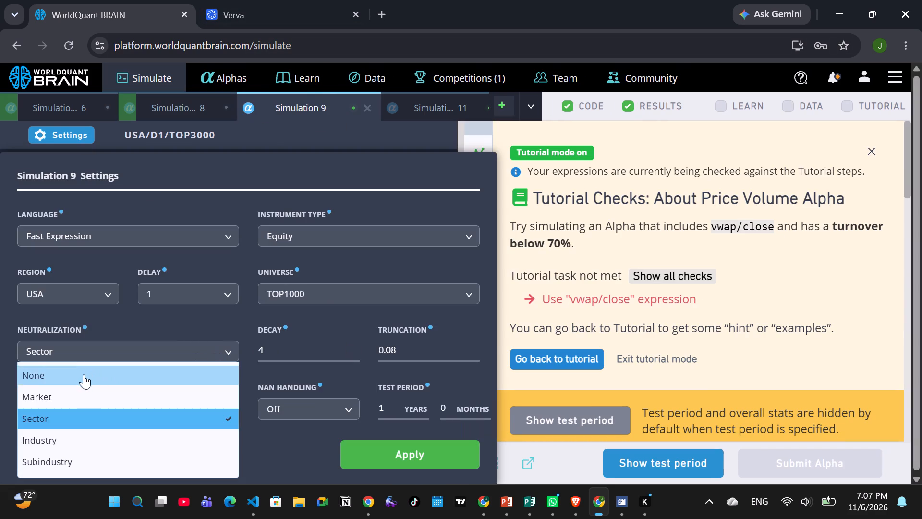
{"action": "left_click", "coordinate": [84, 374]}
{"action": "left_click", "coordinate": [356, 344]}
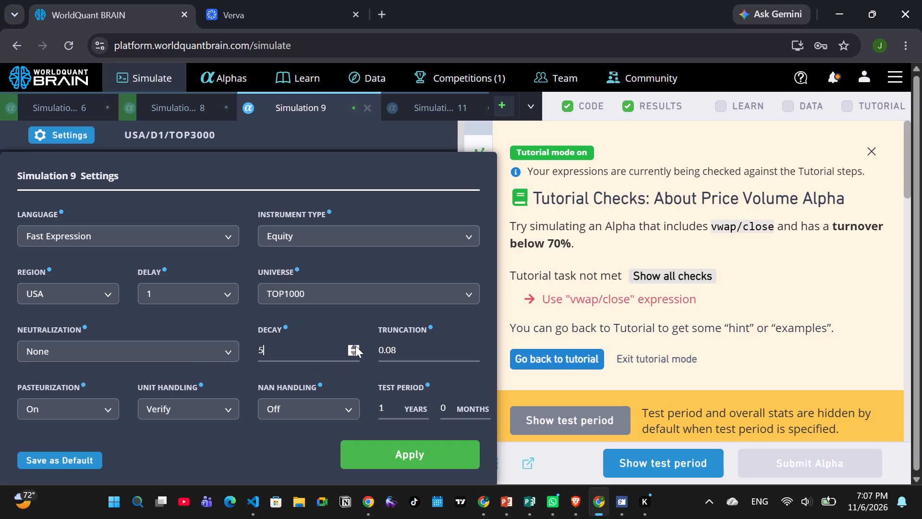
{"action": "triple_click", "coordinate": [355, 346]}
{"action": "double_click", "coordinate": [355, 346]}
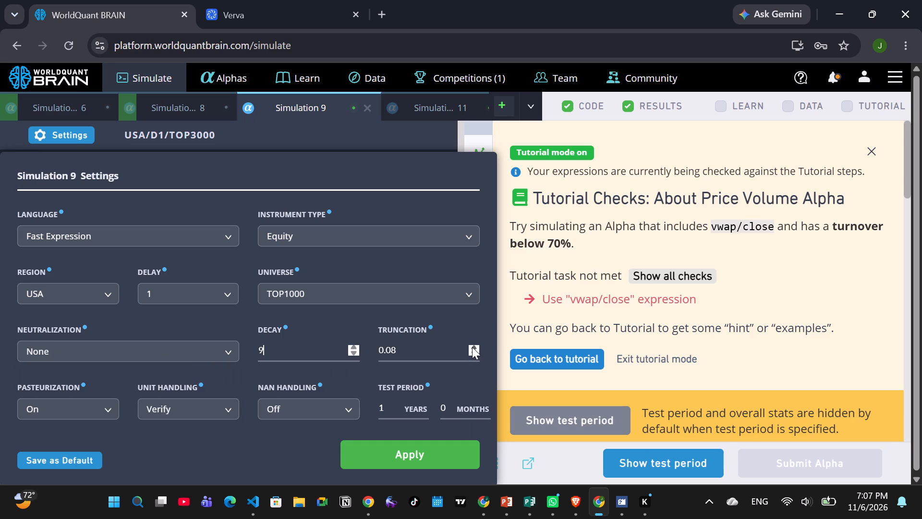
{"action": "left_click", "coordinate": [472, 347]}
{"action": "left_click", "coordinate": [388, 446]}
{"action": "left_click", "coordinate": [425, 466]}
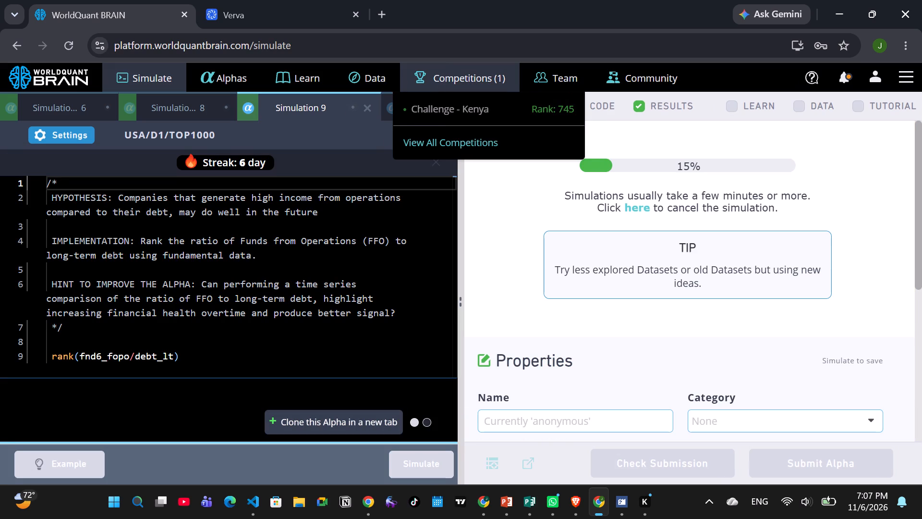
View Simulation 11's expression and PnL chart, and return to Simulation 9 to check its progress.
{"action": "left_click", "coordinate": [438, 111]}
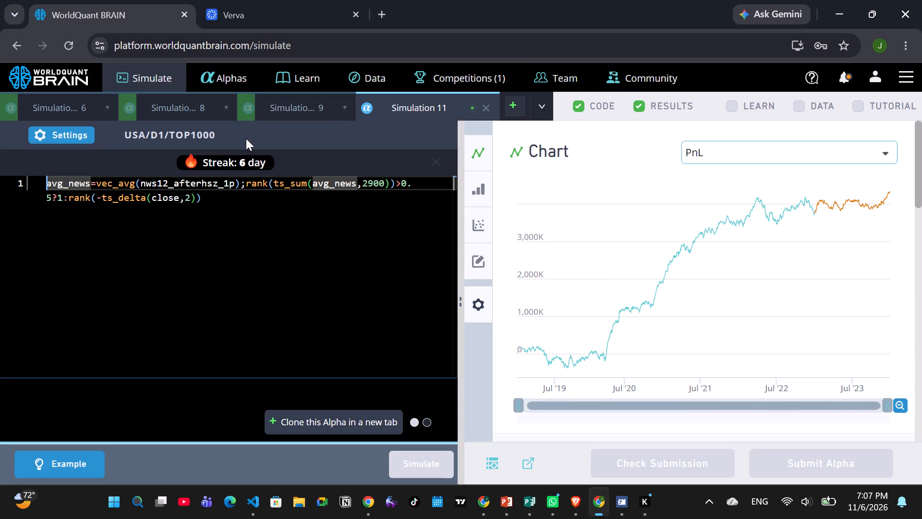
{"action": "left_click", "coordinate": [312, 107]}
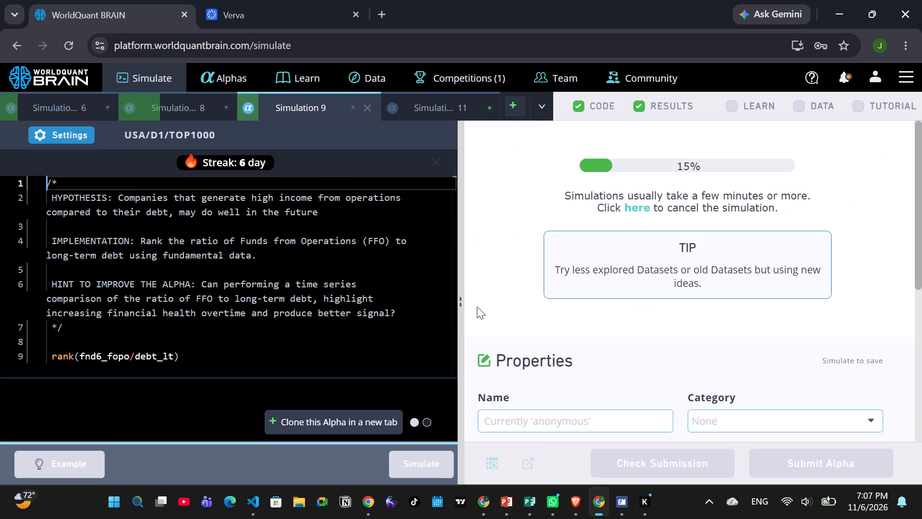
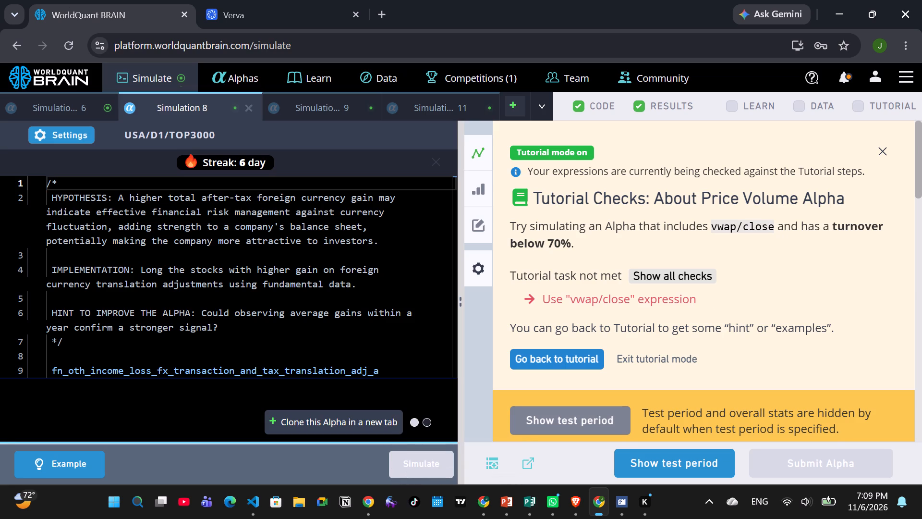
Set Simulation 6's universe to TOP2000 and decay to 41, choose another neutralization, apply the settings and rerun the simulation.
{"action": "left_click", "coordinate": [31, 103]}
{"action": "left_click", "coordinate": [73, 139]}
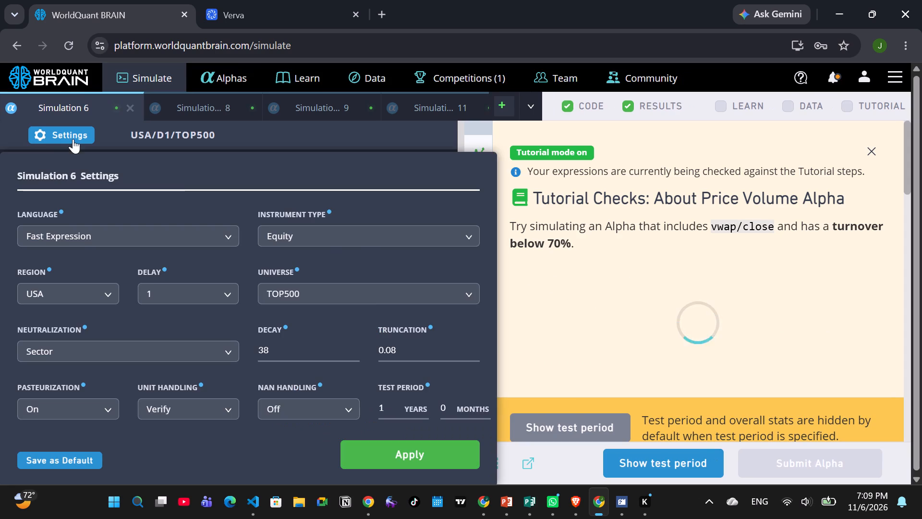
{"action": "left_click", "coordinate": [358, 300]}
{"action": "left_click", "coordinate": [298, 337]}
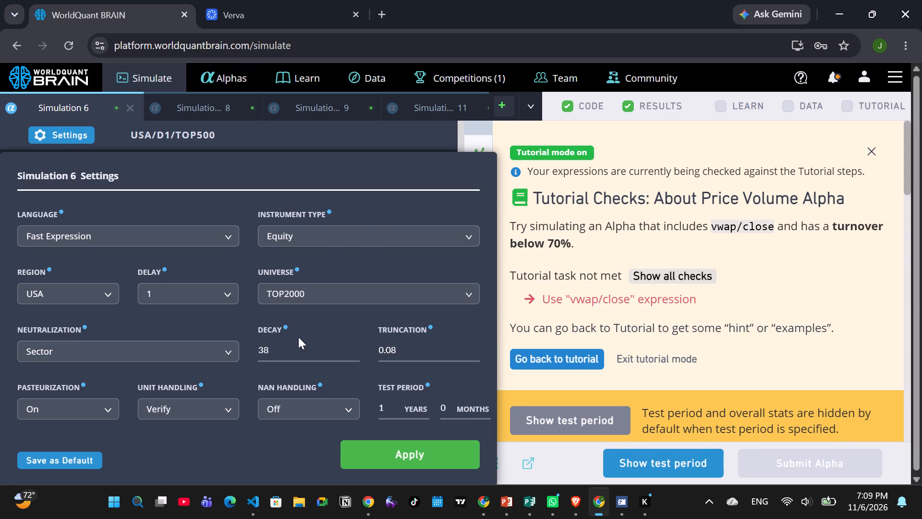
{"action": "triple_click", "coordinate": [351, 348]}
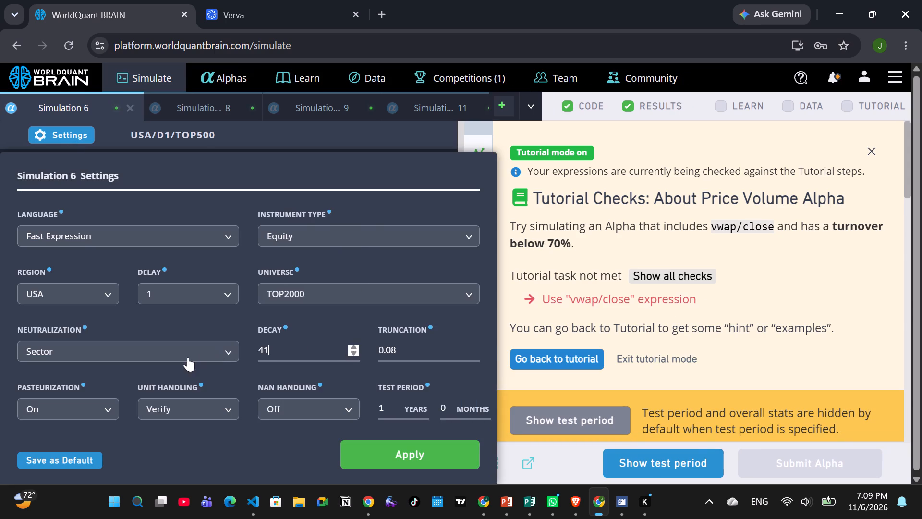
{"action": "left_click", "coordinate": [187, 357]}
{"action": "left_click", "coordinate": [101, 398]}
{"action": "left_click", "coordinate": [382, 458]}
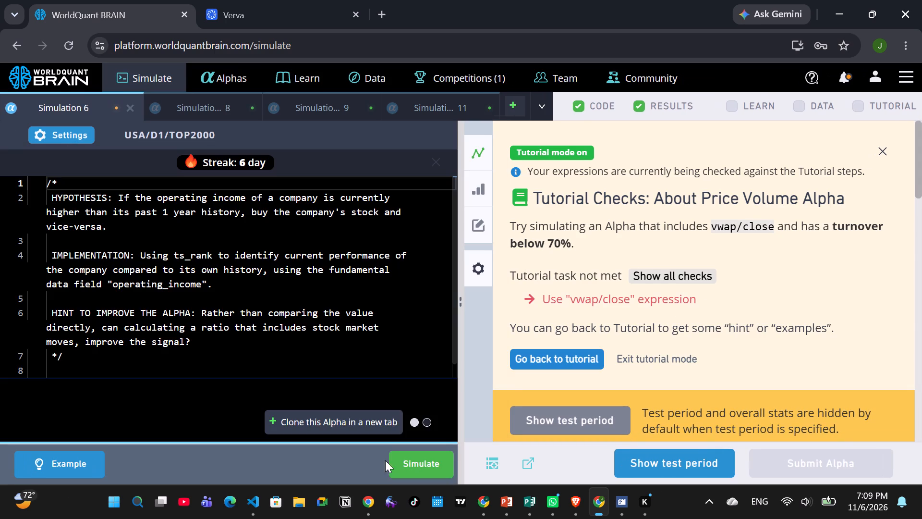
{"action": "left_click", "coordinate": [436, 457]}
Set Simulation 8's universe to TOP2000 and its decay to 36.
{"action": "left_click", "coordinate": [196, 110]}
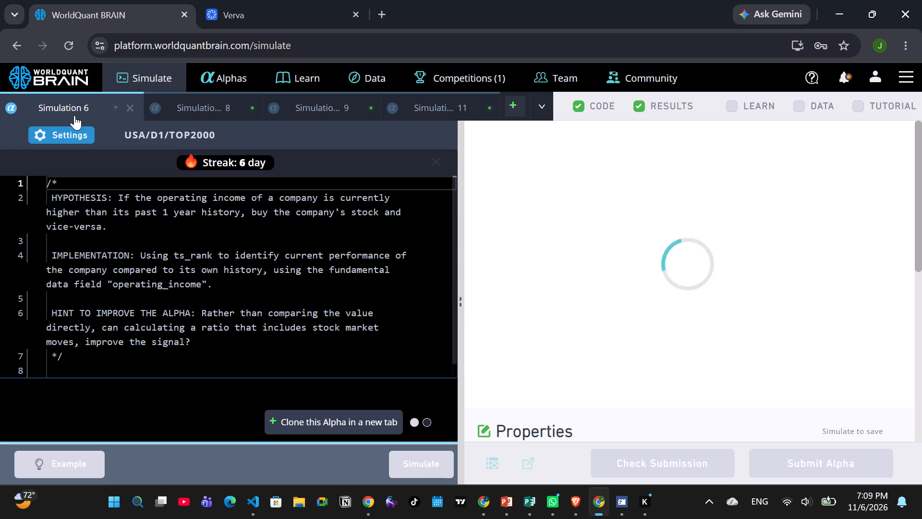
{"action": "left_click", "coordinate": [68, 127]}
{"action": "left_click", "coordinate": [333, 294]}
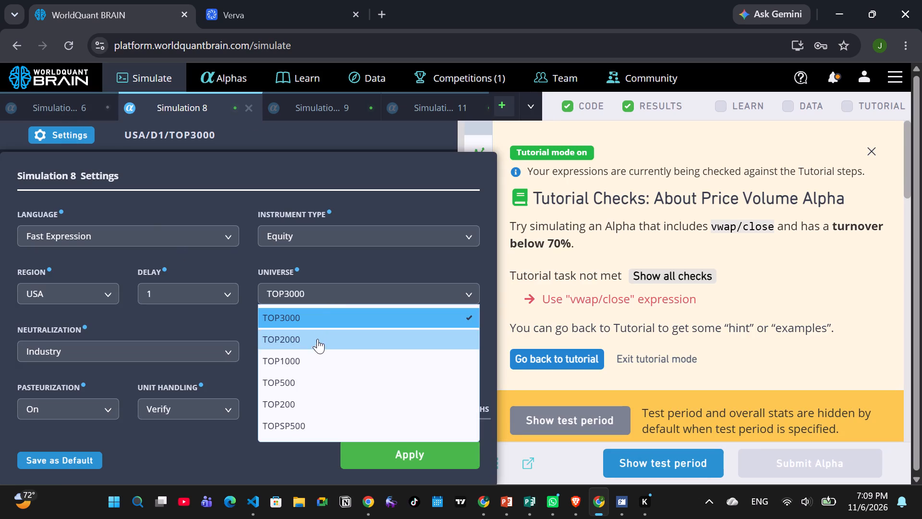
{"action": "left_click", "coordinate": [315, 344]}
{"action": "triple_click", "coordinate": [352, 349]}
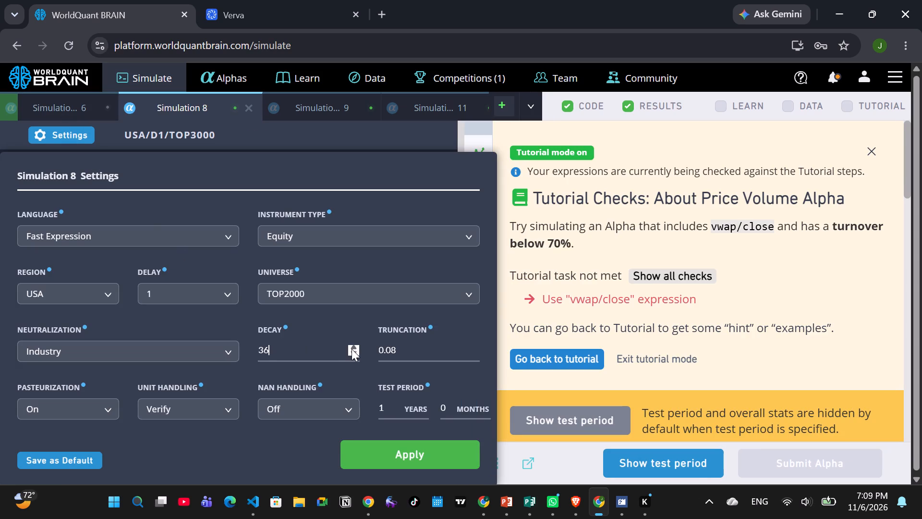
Apply Simulation 8's settings, rerun the simulation and dismiss the WhatsApp notification.
{"action": "left_click", "coordinate": [403, 458]}
{"action": "left_click", "coordinate": [420, 467]}
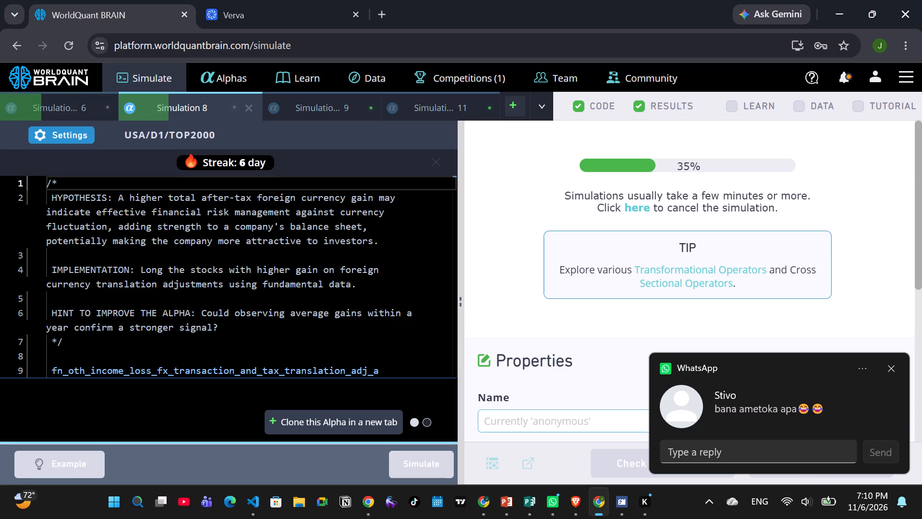
{"action": "left_click", "coordinate": [893, 369]}
Set Simulation 9's decay to 12 and neutralization to Market, apply the settings and rerun the simulation.
{"action": "left_click", "coordinate": [336, 113]}
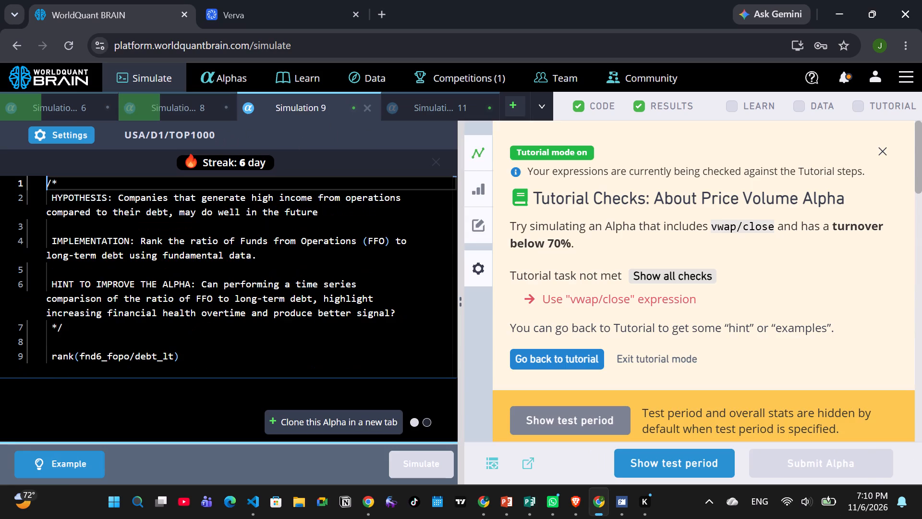
{"action": "left_click", "coordinate": [81, 134]}
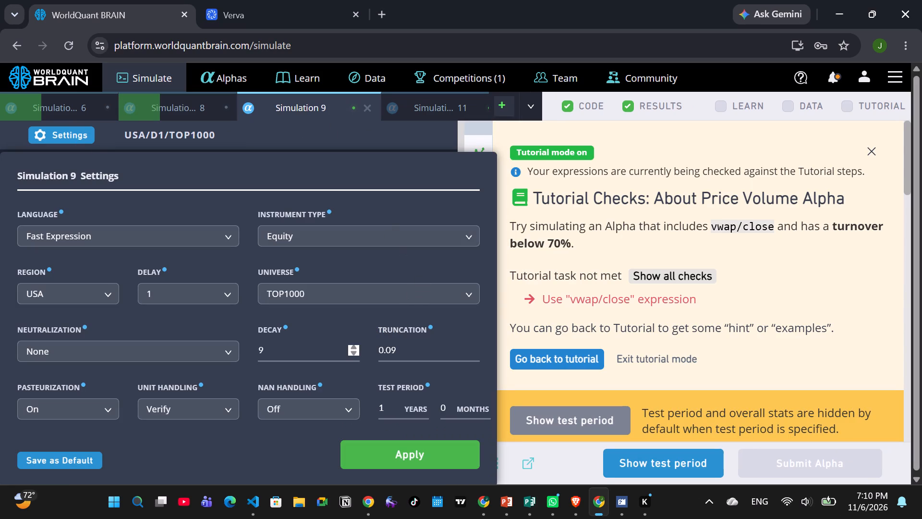
{"action": "triple_click", "coordinate": [355, 350]}
{"action": "left_click", "coordinate": [211, 359]}
{"action": "left_click", "coordinate": [95, 402]}
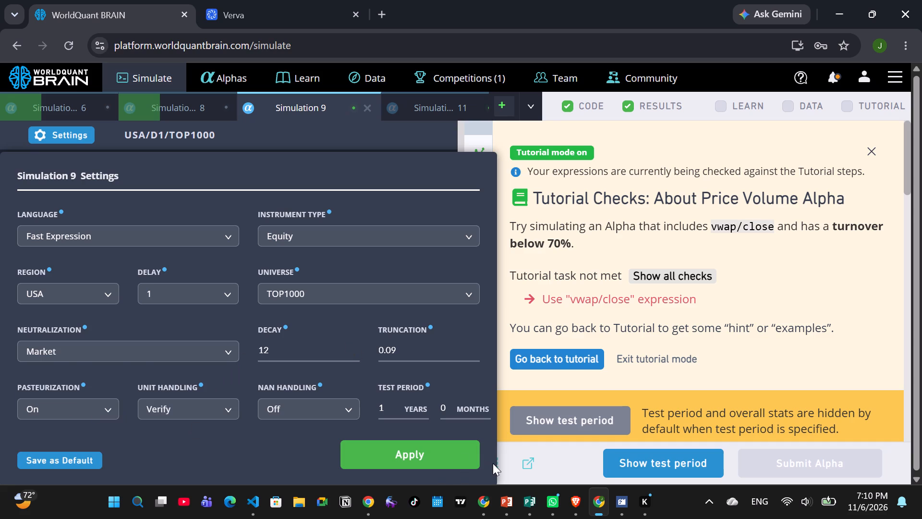
{"action": "left_click", "coordinate": [433, 453]}
{"action": "left_click", "coordinate": [430, 462]}
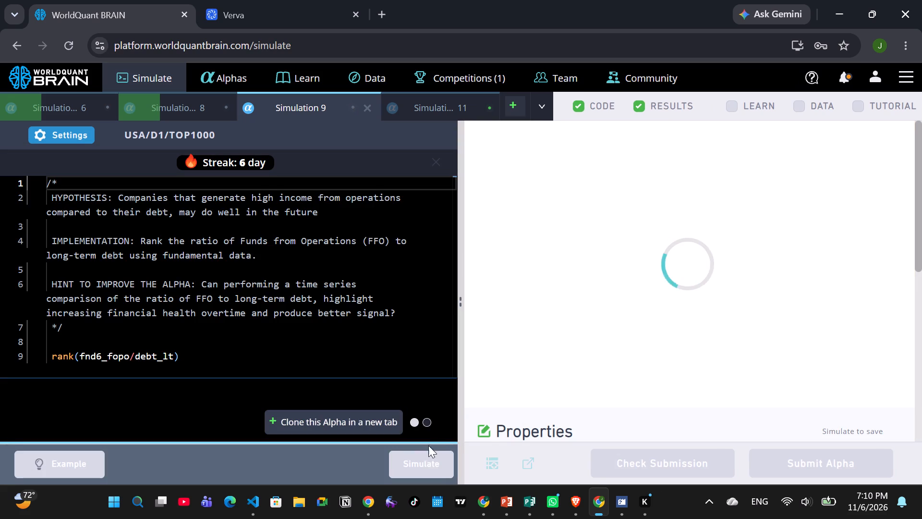
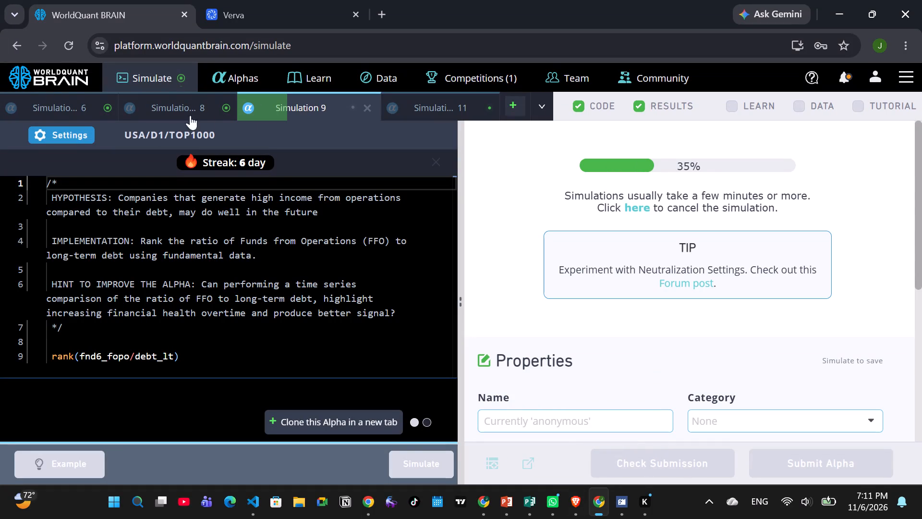
Change Simulation 8's universe to TOP1000, apply the settings and rerun the simulation.
{"action": "left_click", "coordinate": [174, 119]}
{"action": "left_click", "coordinate": [92, 132]}
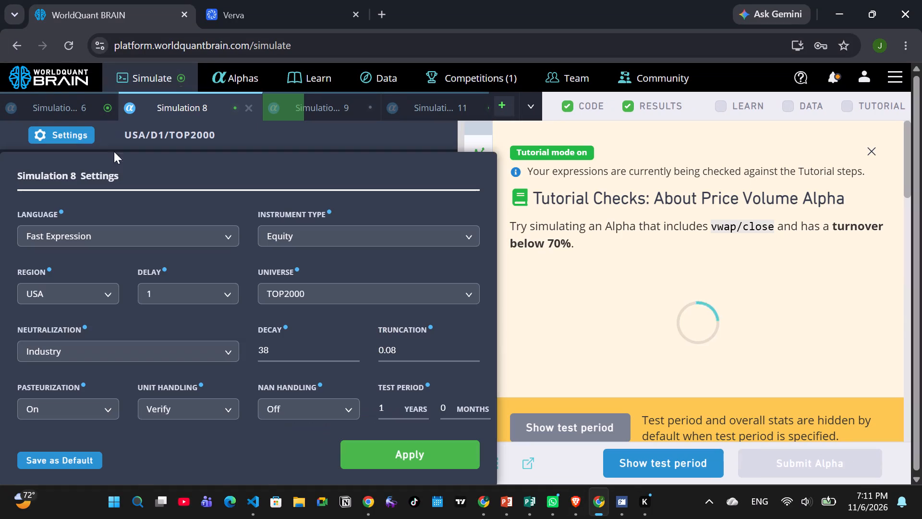
{"action": "left_click", "coordinate": [324, 290]}
{"action": "left_click", "coordinate": [314, 359]}
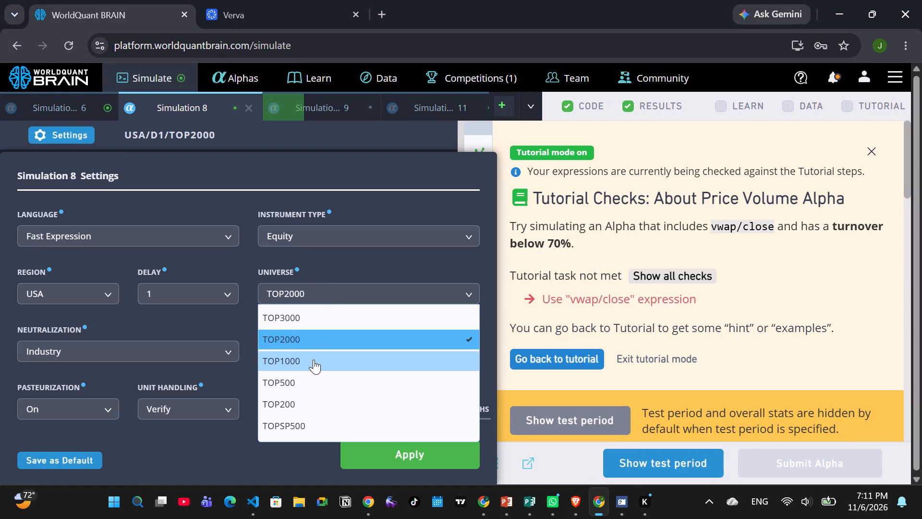
{"action": "left_click", "coordinate": [387, 454]}
{"action": "left_click", "coordinate": [401, 454]}
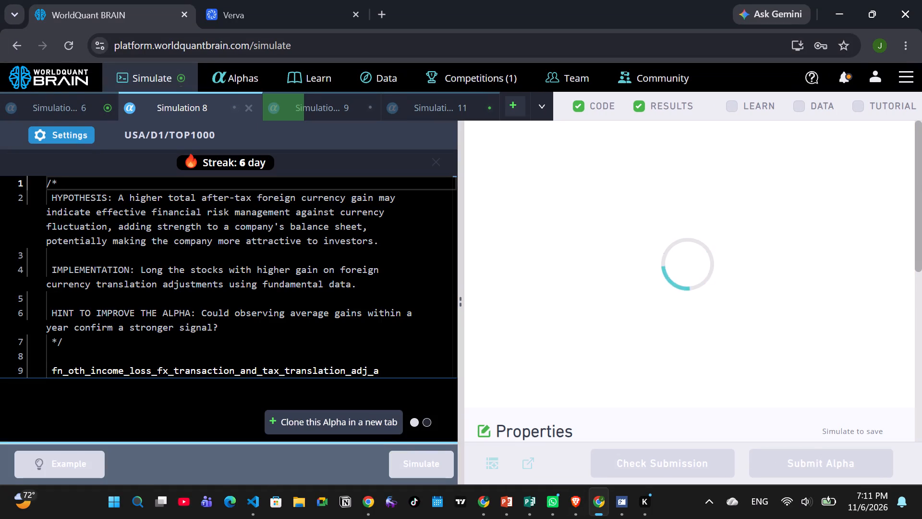
Set Simulation 6's neutralization to Industry and its decay to 38.
{"action": "left_click", "coordinate": [65, 108]}
{"action": "left_click", "coordinate": [70, 136]}
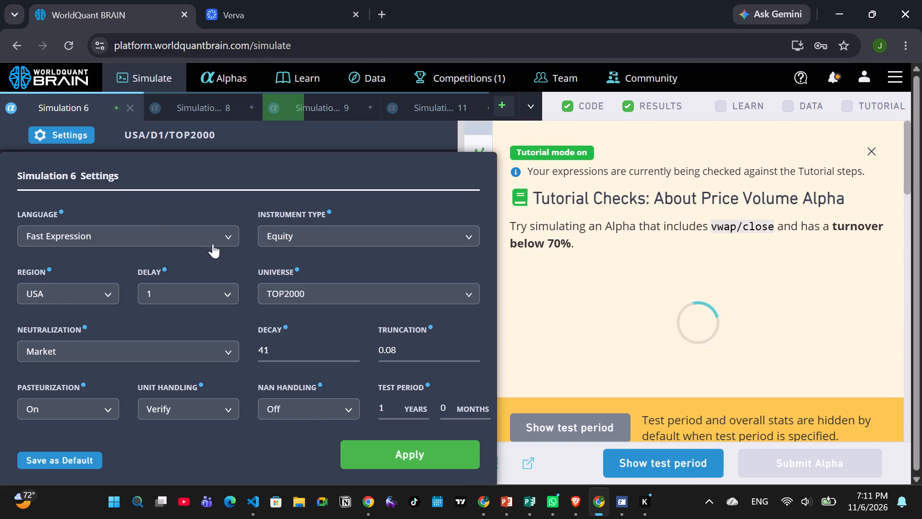
{"action": "left_click", "coordinate": [203, 357]}
{"action": "left_click", "coordinate": [157, 431]}
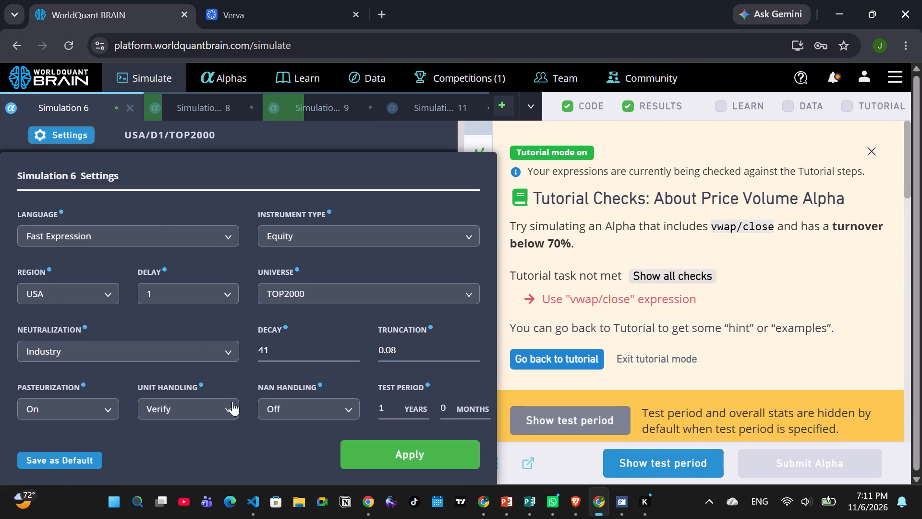
{"action": "triple_click", "coordinate": [352, 353]}
Apply Simulation 6's updated settings and rerun the simulation.
{"action": "left_click", "coordinate": [377, 456]}
{"action": "left_click", "coordinate": [390, 462]}
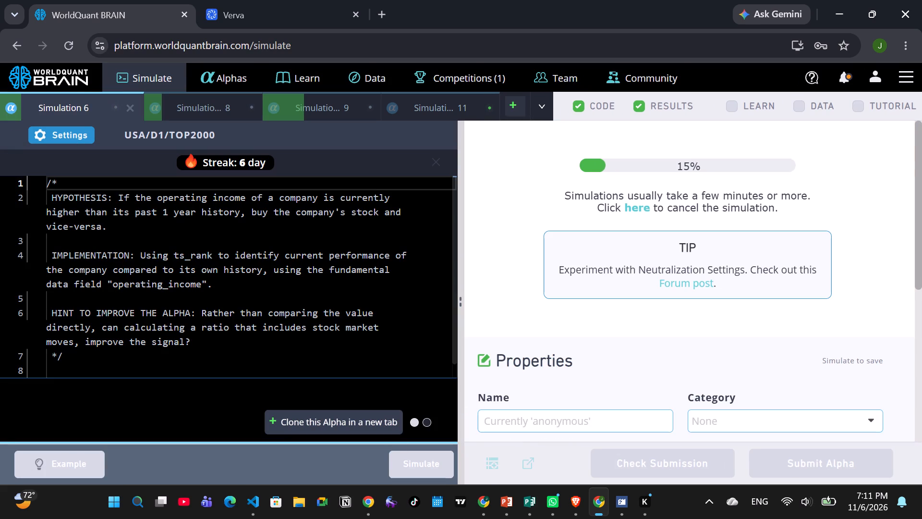
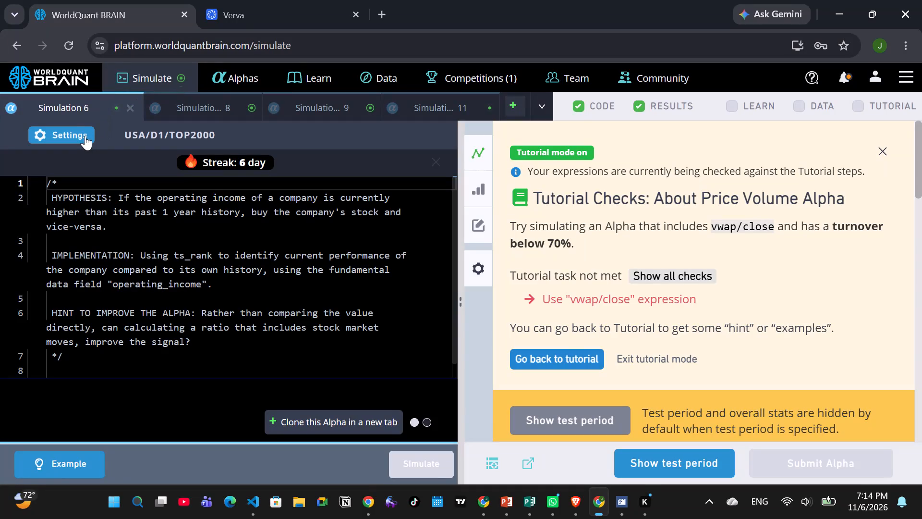
Set Simulation 6's neutralization to Market, apply the settings and rerun the simulation.
{"action": "left_click", "coordinate": [83, 136]}
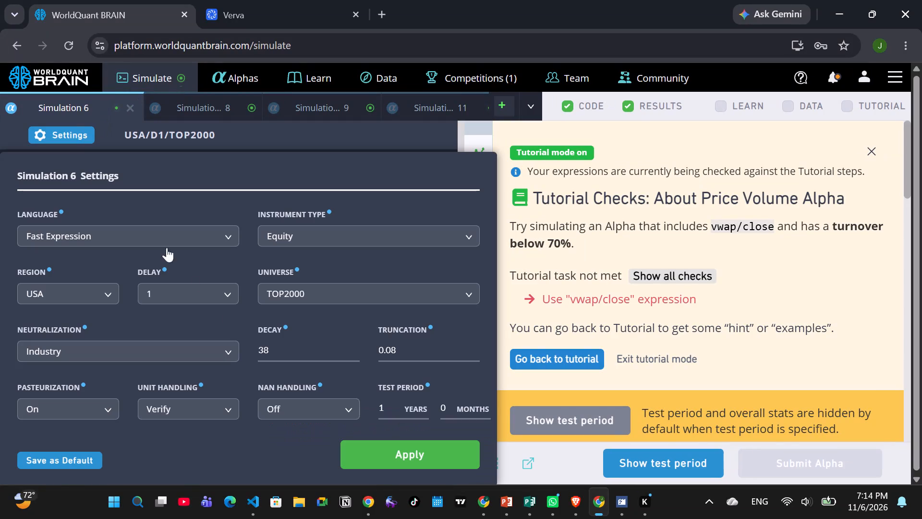
{"action": "left_click", "coordinate": [217, 359]}
{"action": "left_click", "coordinate": [67, 394]}
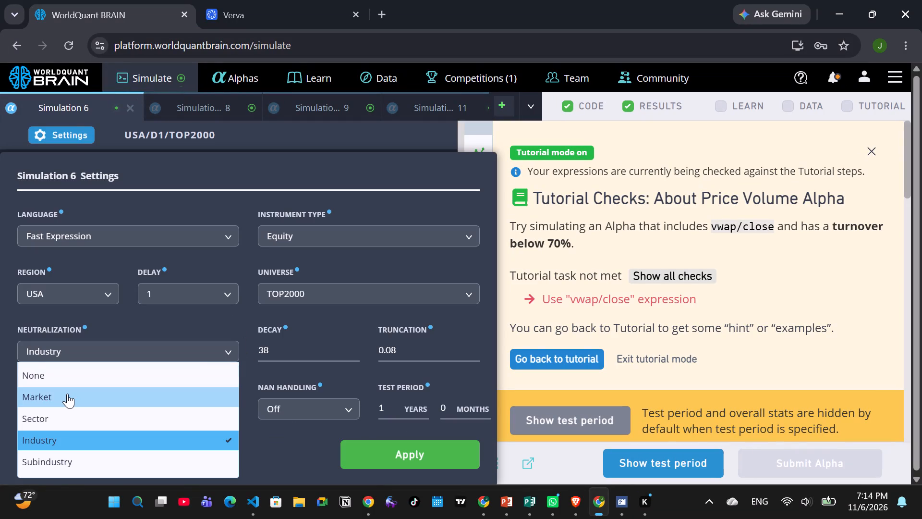
{"action": "left_click", "coordinate": [353, 464]}
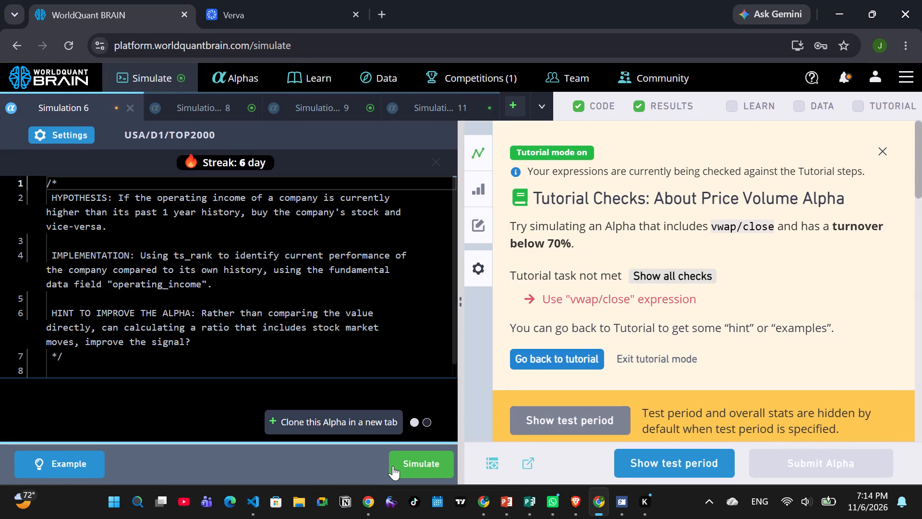
{"action": "left_click", "coordinate": [412, 467]}
Set Simulation 8's decay to 41 in its simulation settings.
{"action": "left_click", "coordinate": [202, 109]}
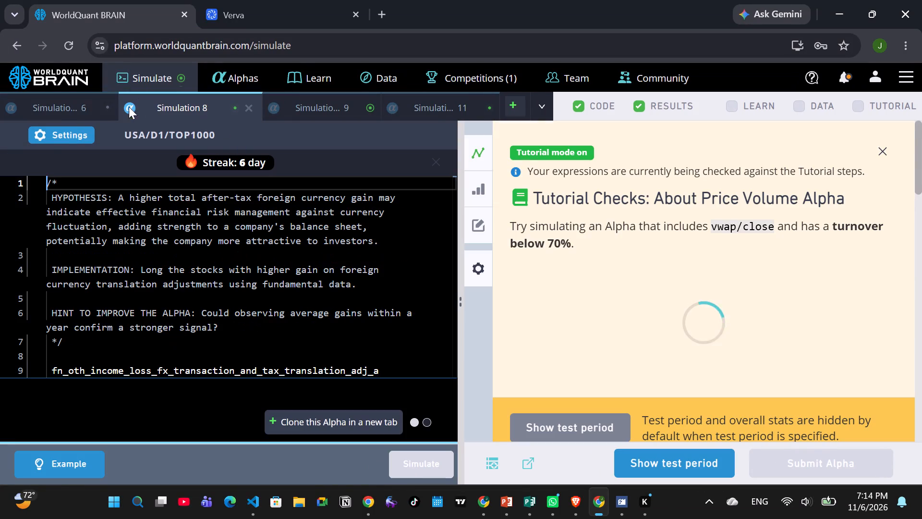
{"action": "left_click", "coordinate": [60, 137]}
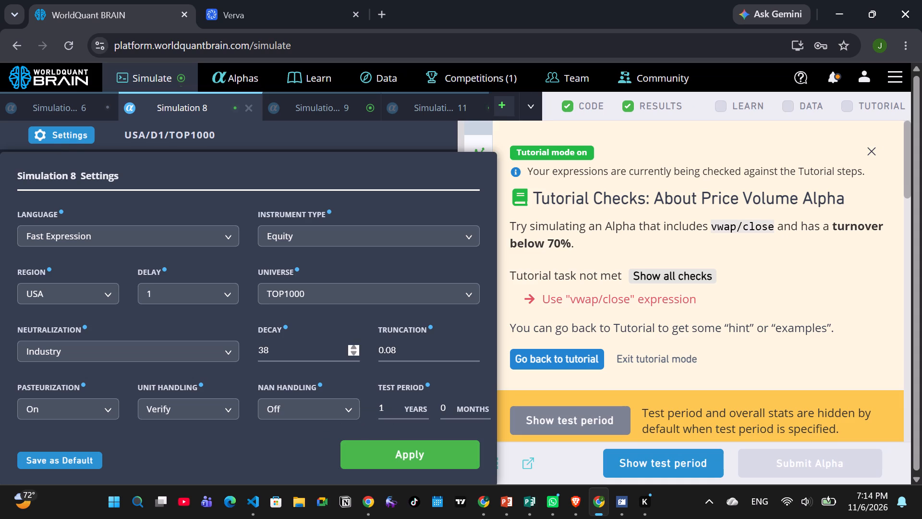
{"action": "triple_click", "coordinate": [355, 346]}
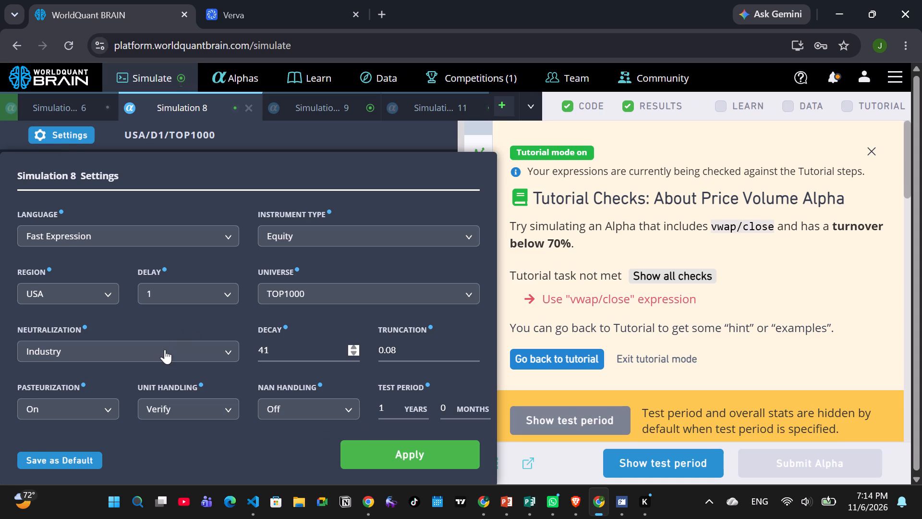
Set Simulation 8's neutralization to Sector, apply the settings and rerun the simulation.
{"action": "left_click", "coordinate": [165, 349]}
{"action": "left_click", "coordinate": [63, 415]}
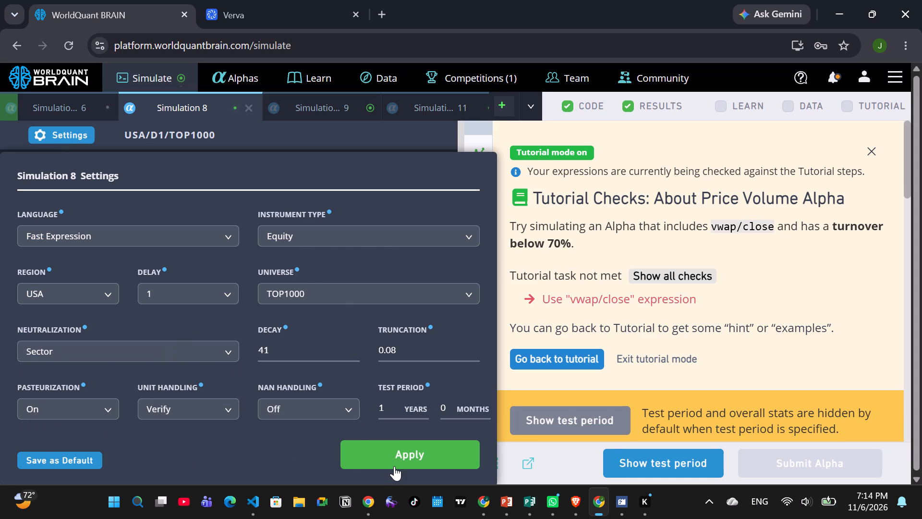
{"action": "left_click", "coordinate": [394, 466]}
{"action": "left_click", "coordinate": [412, 465]}
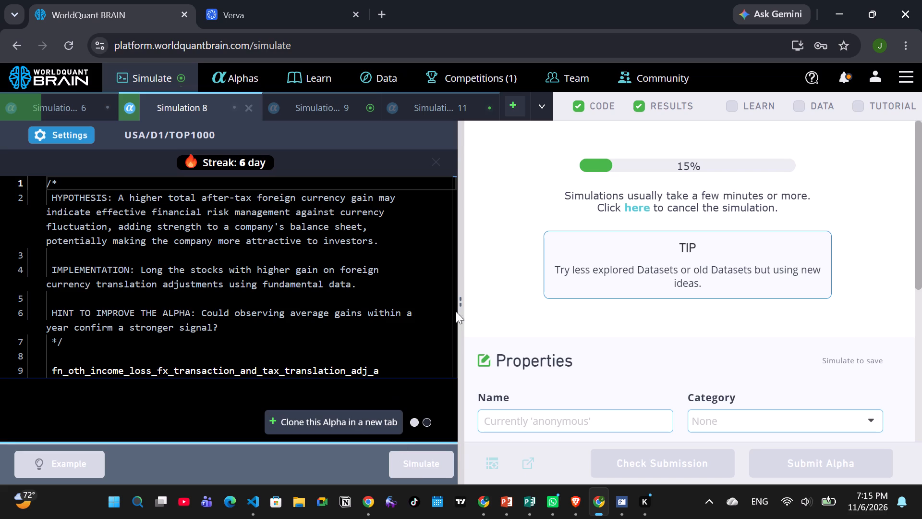
Change Simulation 9's universe to TOP200, apply the settings and rerun the simulation.
{"action": "left_click", "coordinate": [301, 111]}
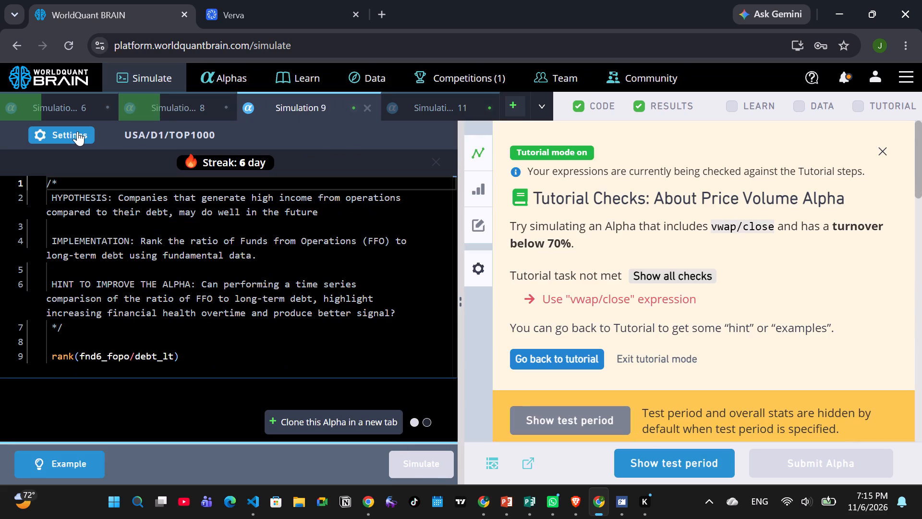
{"action": "left_click", "coordinate": [76, 131]}
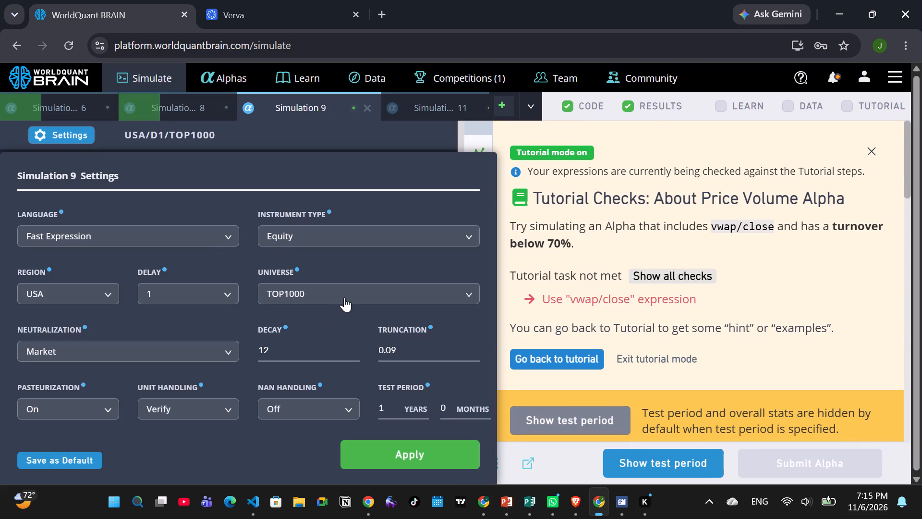
{"action": "left_click", "coordinate": [344, 297]}
{"action": "left_click_drag", "start_coordinate": [290, 394], "coordinate": [283, 402]}
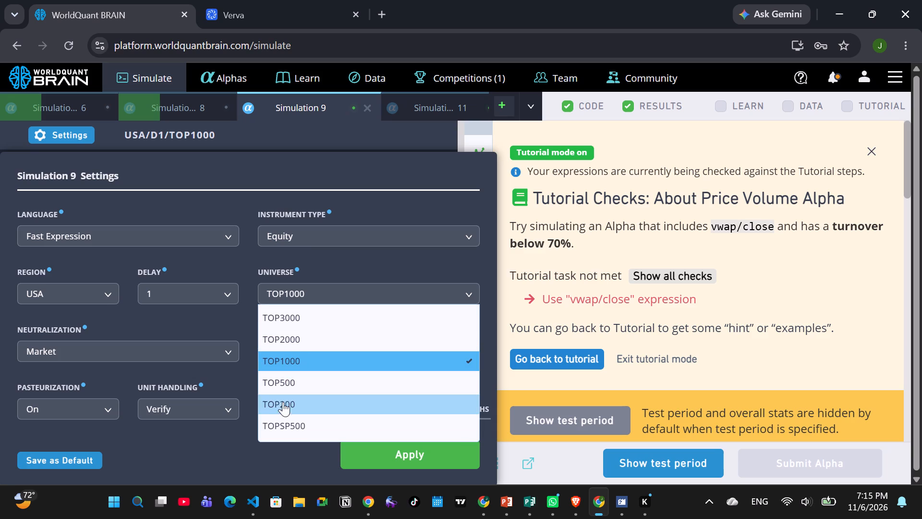
{"action": "left_click_drag", "start_coordinate": [283, 402], "coordinate": [279, 407]}
{"action": "left_click", "coordinate": [279, 407]}
{"action": "left_click", "coordinate": [369, 463]}
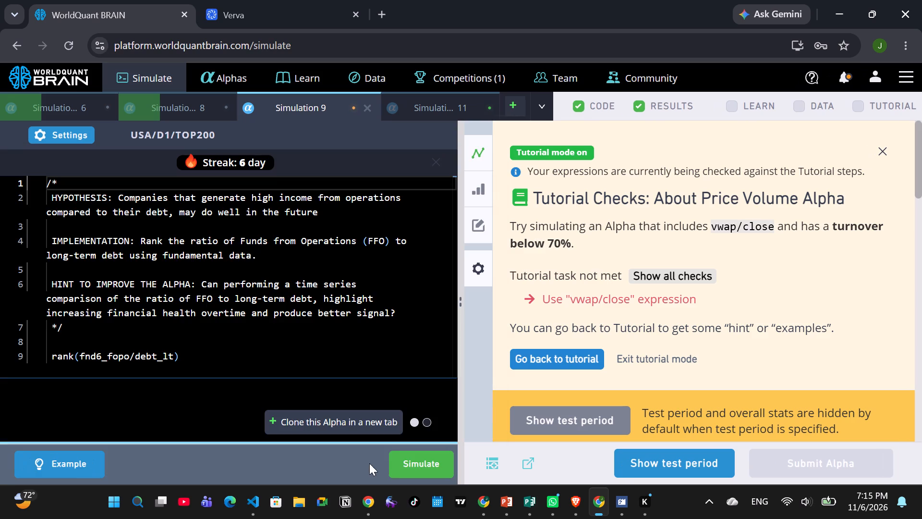
{"action": "left_click", "coordinate": [408, 464]}
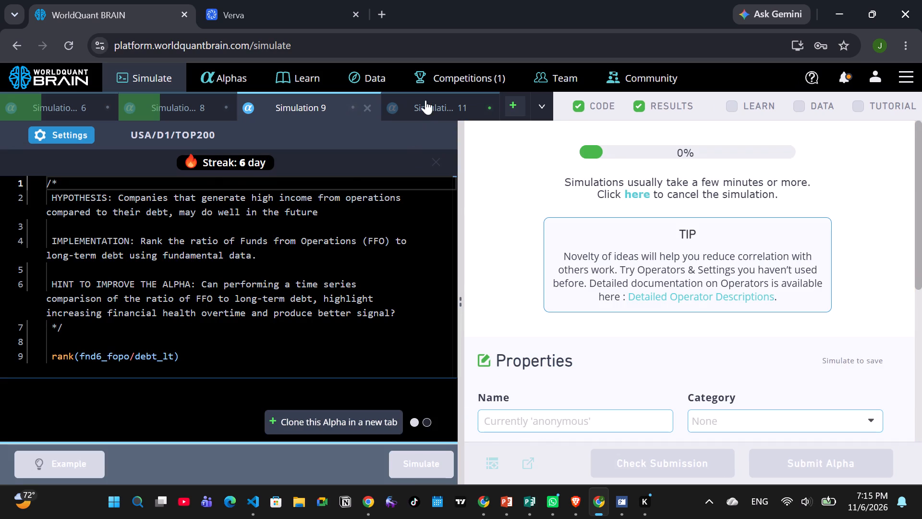
Switch to Simulation 11 and review its results, from the PnL chart down to the alpha properties.
{"action": "left_click", "coordinate": [425, 100]}
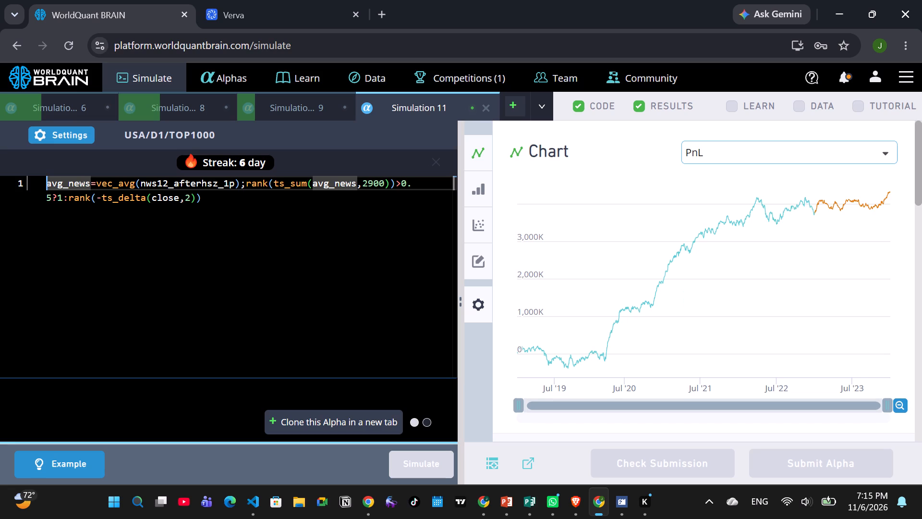
{"action": "scroll", "coordinate": [625, 420], "scroll_direction": "down", "scroll_amount": 6}
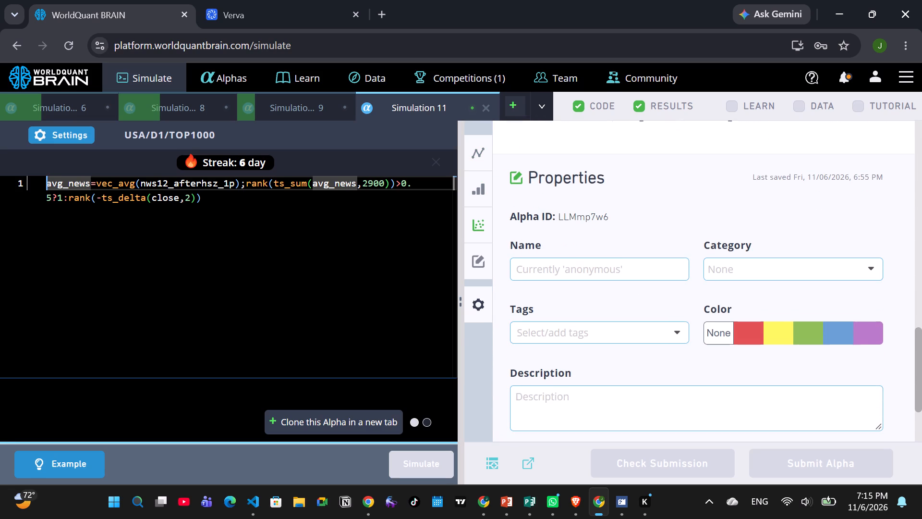
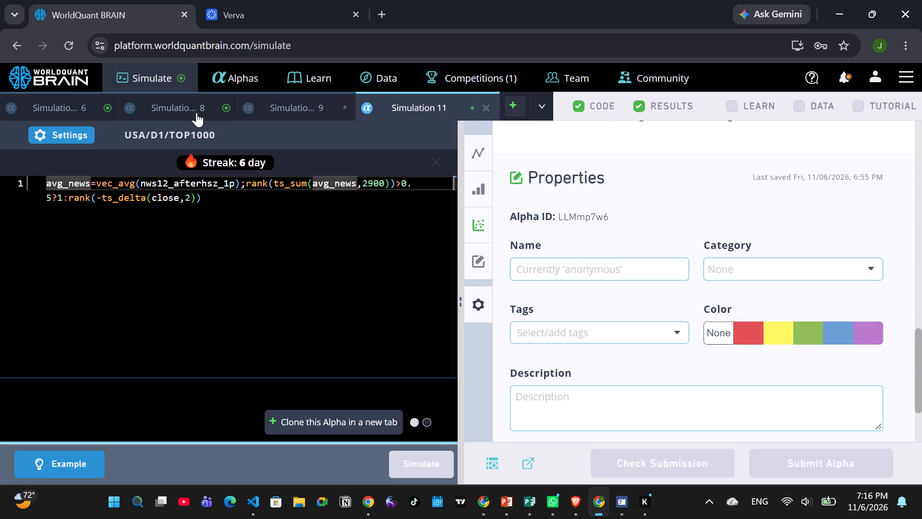
Change Simulation 8's universe to TOP3000, apply the settings and rerun the simulation.
{"action": "left_click", "coordinate": [196, 112]}
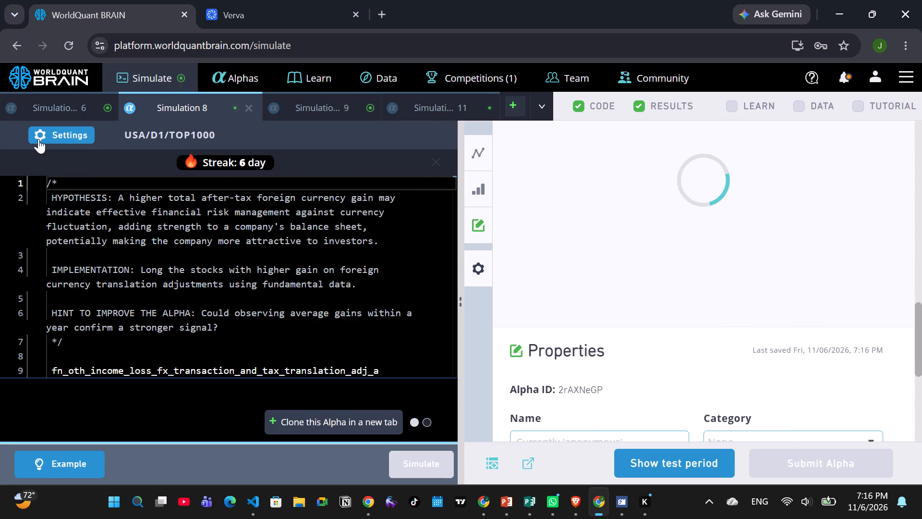
{"action": "left_click", "coordinate": [38, 139]}
{"action": "left_click", "coordinate": [335, 297]}
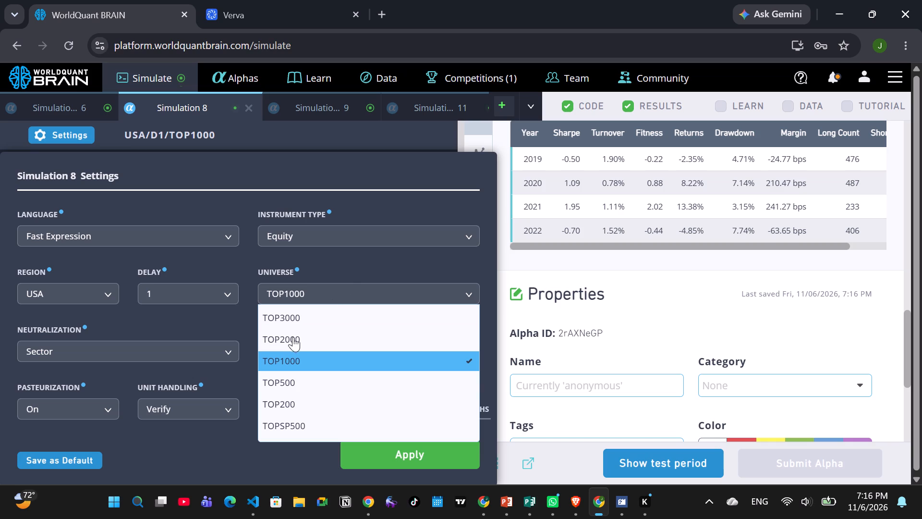
{"action": "left_click", "coordinate": [303, 324]}
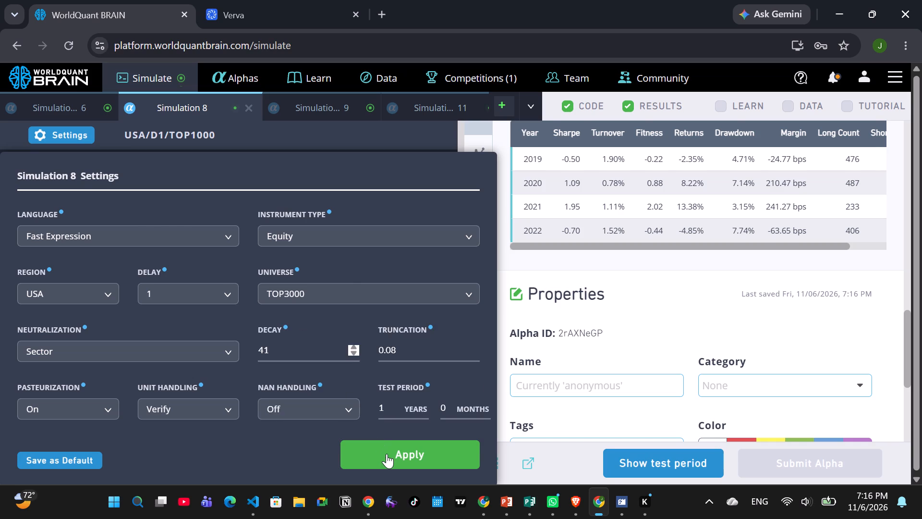
{"action": "left_click", "coordinate": [387, 454]}
{"action": "left_click", "coordinate": [422, 457]}
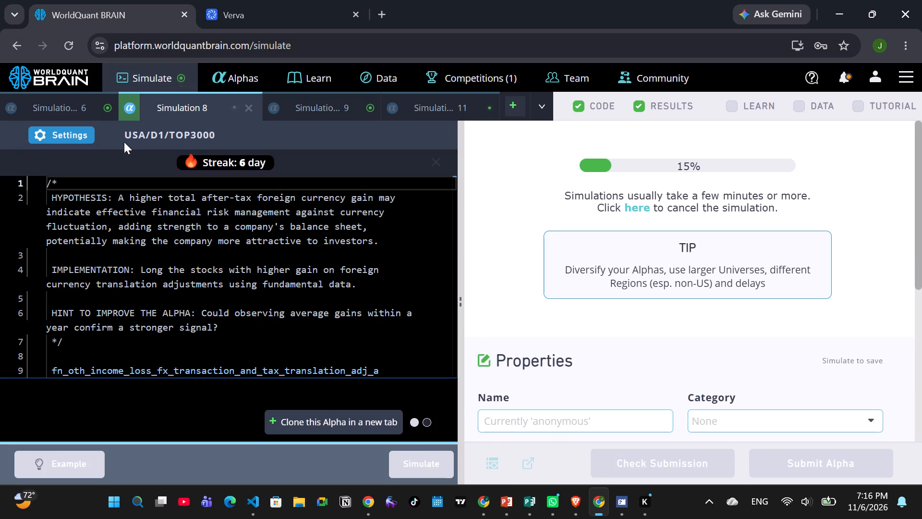
Set Simulation 6's neutralization to Industry, apply the settings and rerun the simulation.
{"action": "left_click", "coordinate": [76, 103]}
{"action": "left_click", "coordinate": [61, 134]}
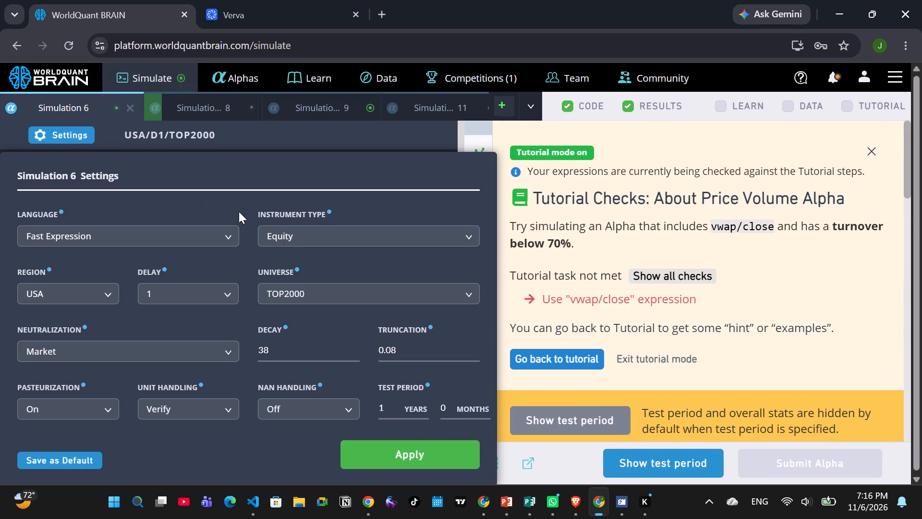
{"action": "left_click", "coordinate": [220, 344]}
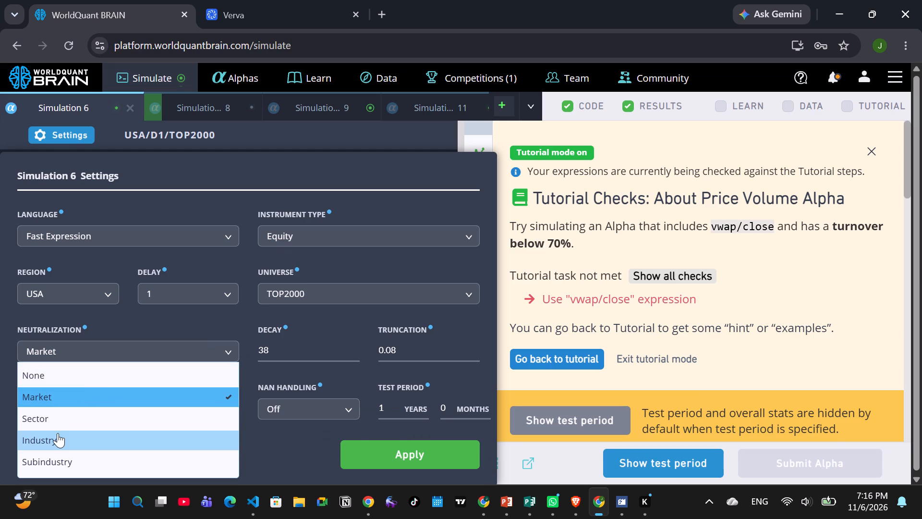
{"action": "left_click", "coordinate": [58, 433]}
{"action": "left_click", "coordinate": [369, 457]}
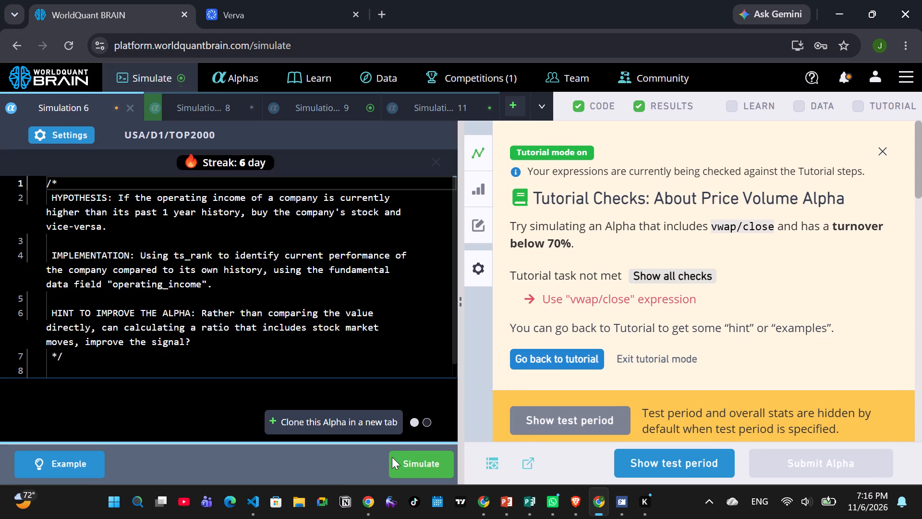
{"action": "left_click", "coordinate": [413, 459]}
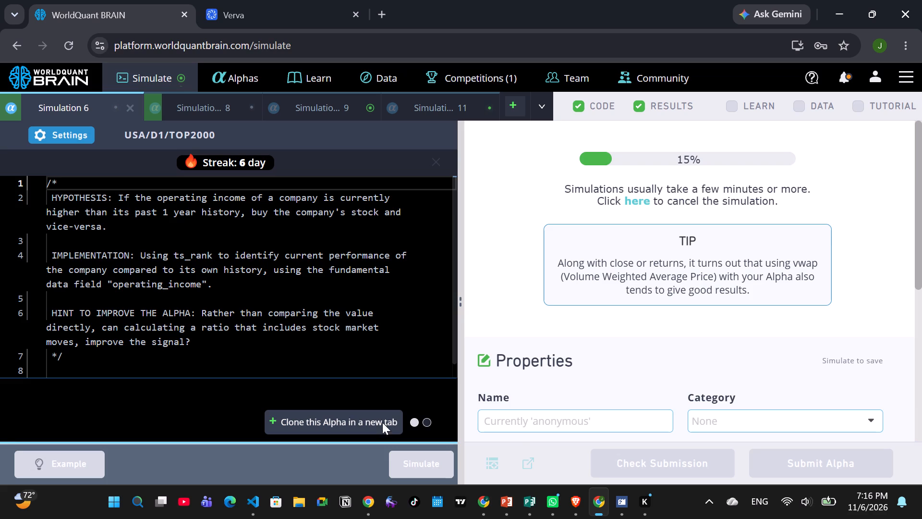
Set Simulation 9's decay to 15 and its neutralization to Industry, and apply the settings.
{"action": "left_click", "coordinate": [336, 113]}
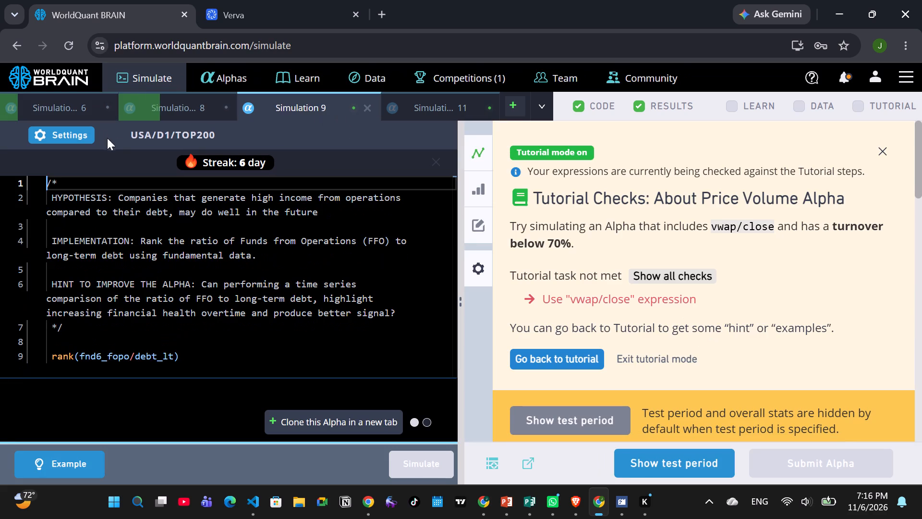
{"action": "left_click", "coordinate": [83, 135]}
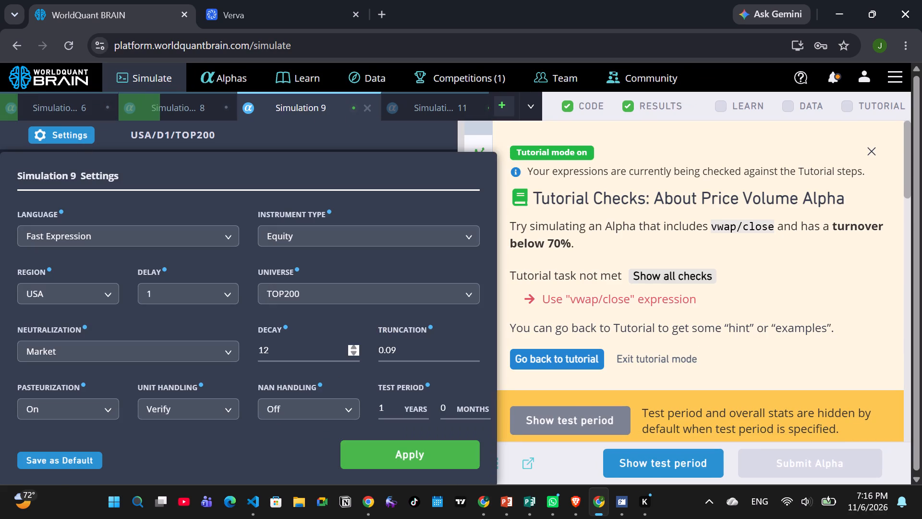
{"action": "triple_click", "coordinate": [351, 345]}
{"action": "left_click", "coordinate": [146, 353]}
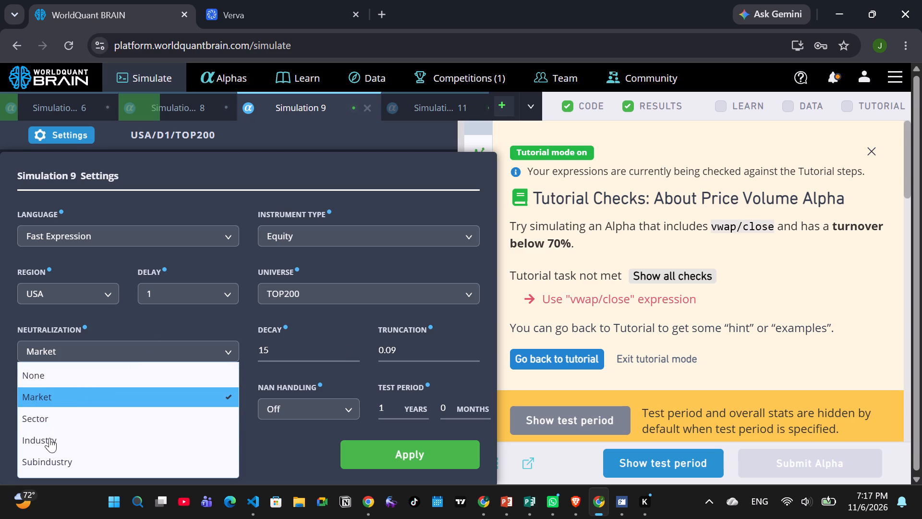
{"action": "left_click", "coordinate": [49, 438]}
{"action": "left_click", "coordinate": [361, 457]}
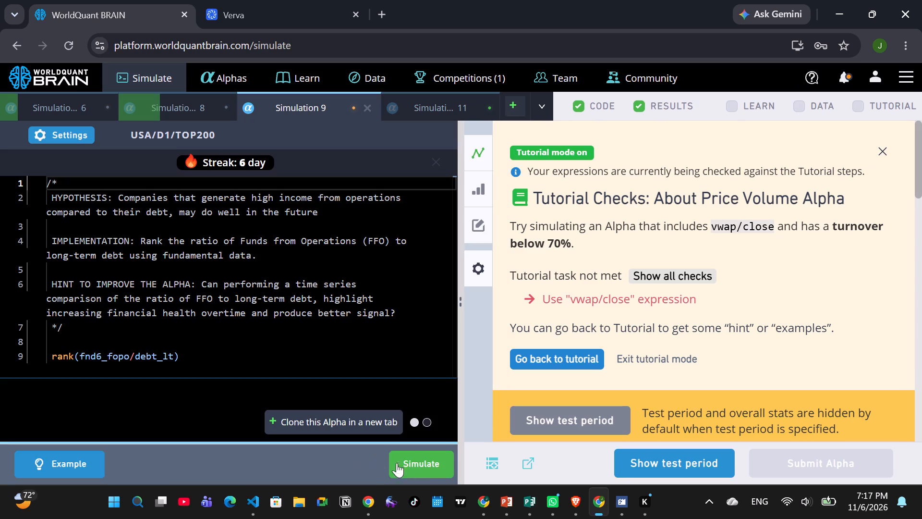
Rerun Simulation 9 with the newly applied settings.
{"action": "left_click", "coordinate": [426, 469]}
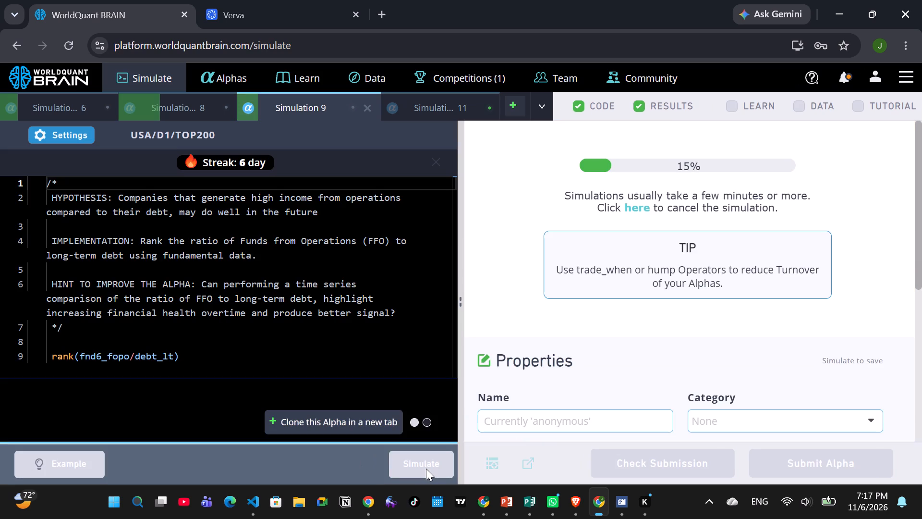
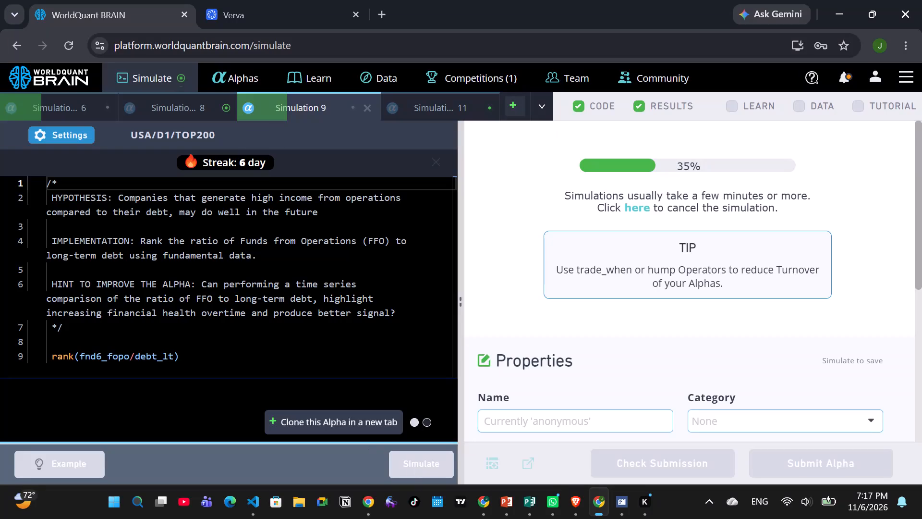
In Simulation 8's settings, set the neutralization to Industry and the decay to 44, and open the universe choices.
{"action": "left_click", "coordinate": [177, 113]}
{"action": "left_click", "coordinate": [73, 138]}
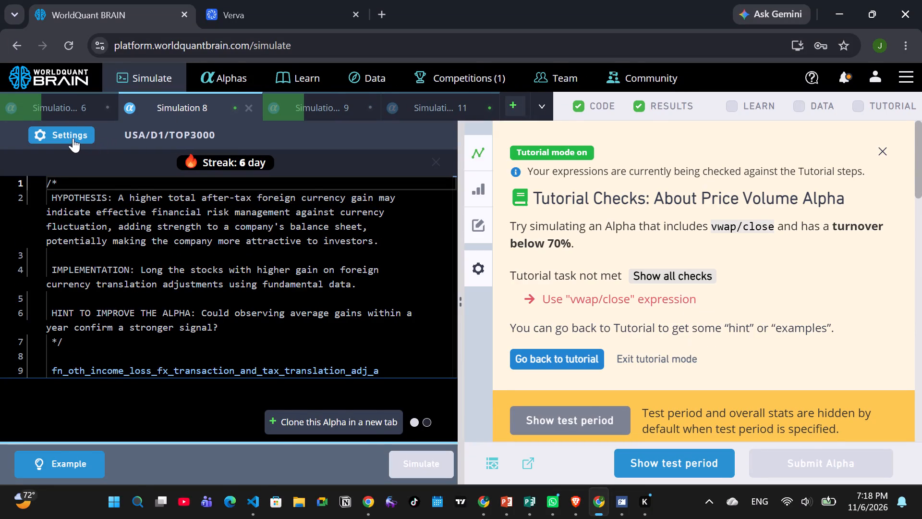
{"action": "left_click", "coordinate": [211, 347]}
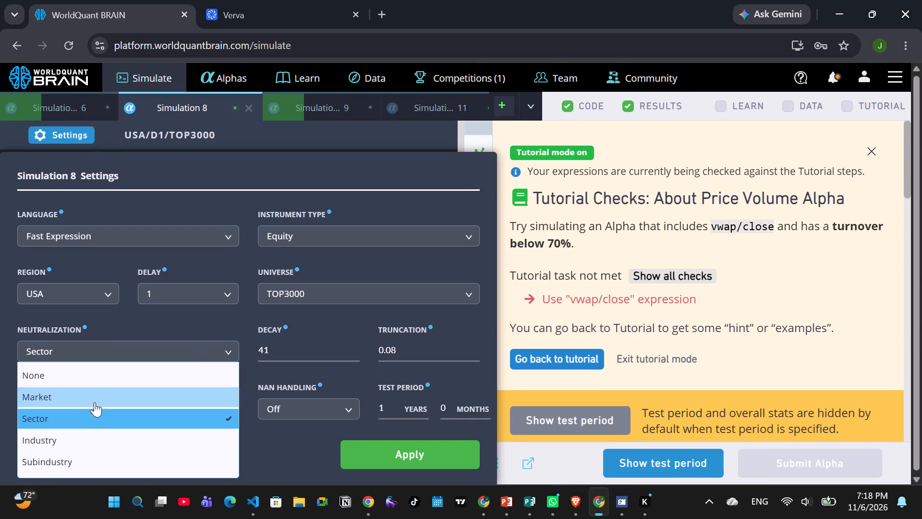
{"action": "left_click", "coordinate": [58, 444]}
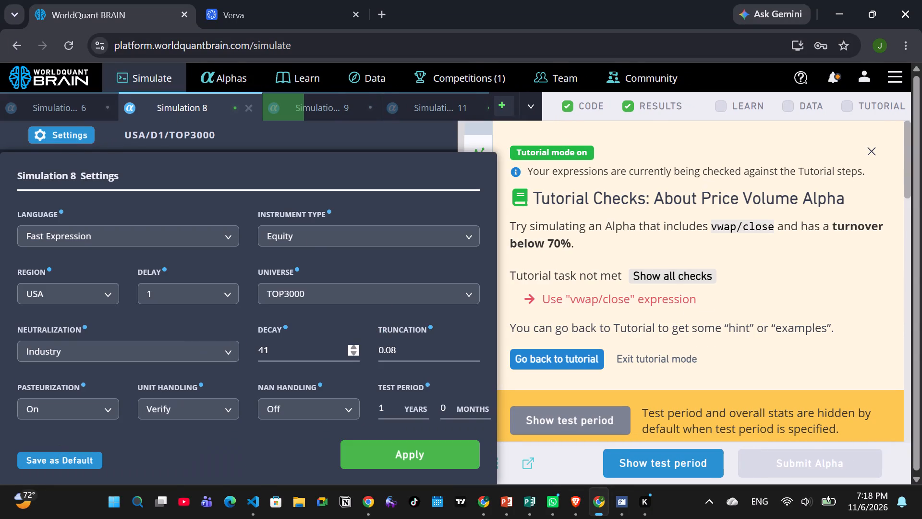
{"action": "triple_click", "coordinate": [352, 346]}
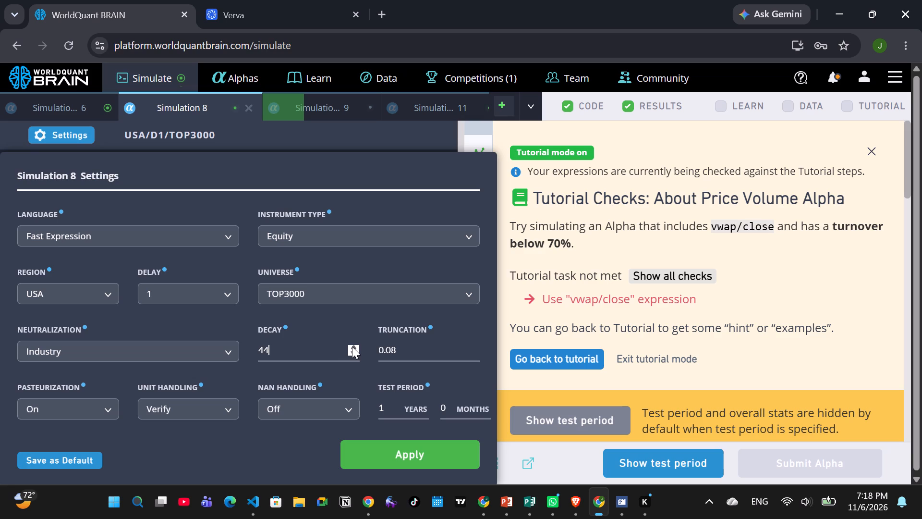
{"action": "left_click", "coordinate": [341, 300]}
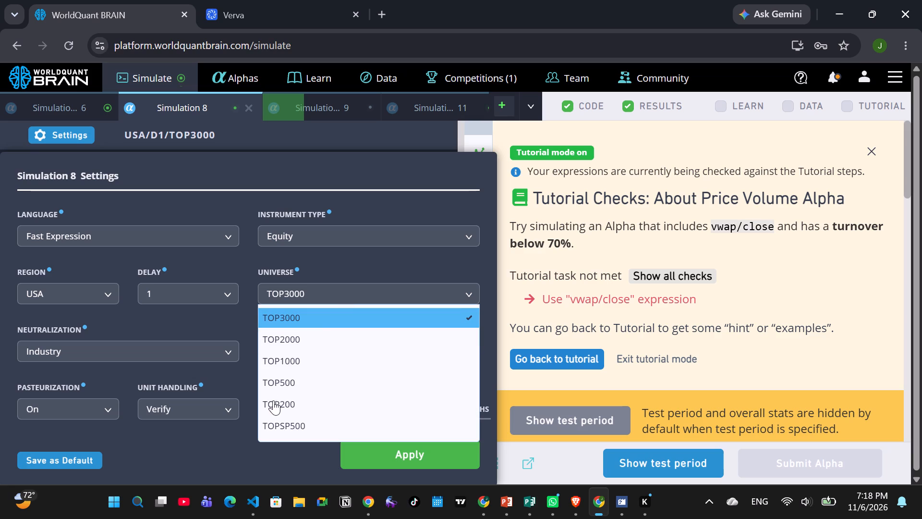
Change Simulation 8's universe to TOP200, apply the settings and rerun the simulation.
{"action": "left_click", "coordinate": [273, 401]}
{"action": "left_click", "coordinate": [404, 452]}
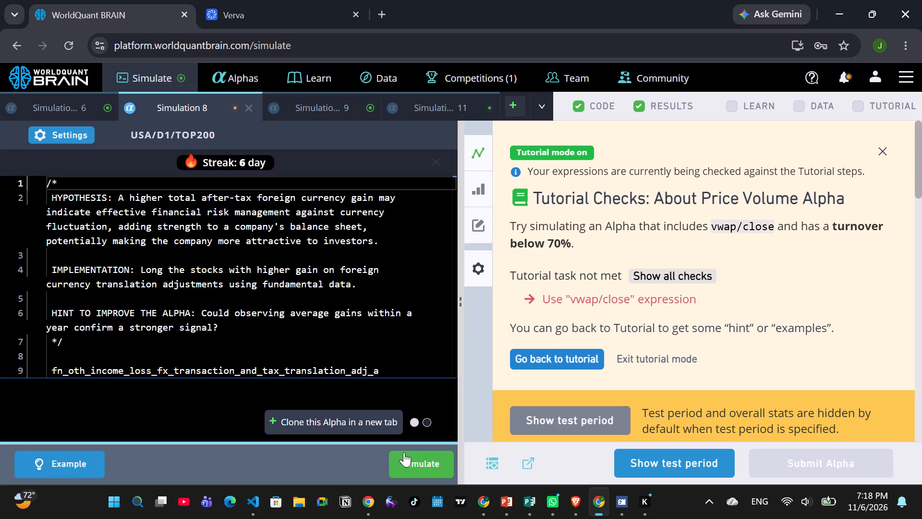
{"action": "left_click", "coordinate": [425, 459]}
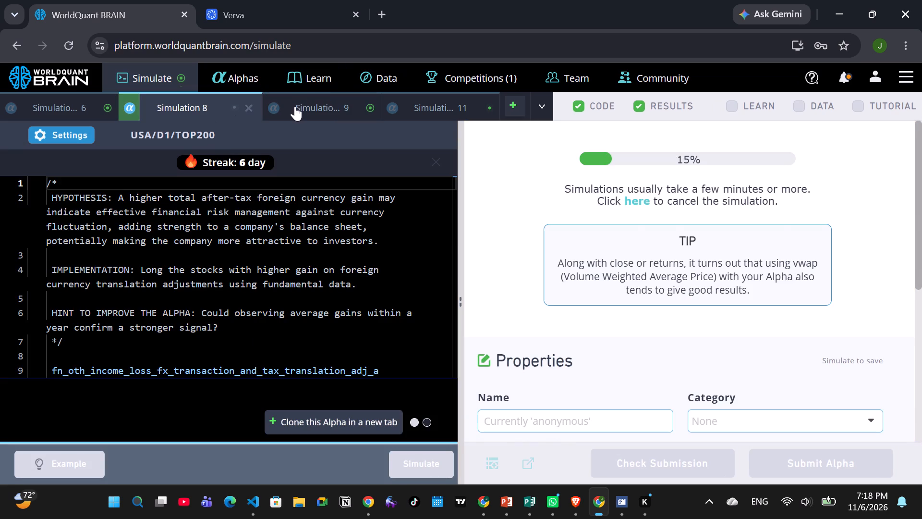
Set Simulation 9's neutralization to Market and universe to TOP3000, adjust its truncation by two increments, apply the settings and rerun the simulation.
{"action": "left_click", "coordinate": [295, 106]}
{"action": "left_click", "coordinate": [77, 133]}
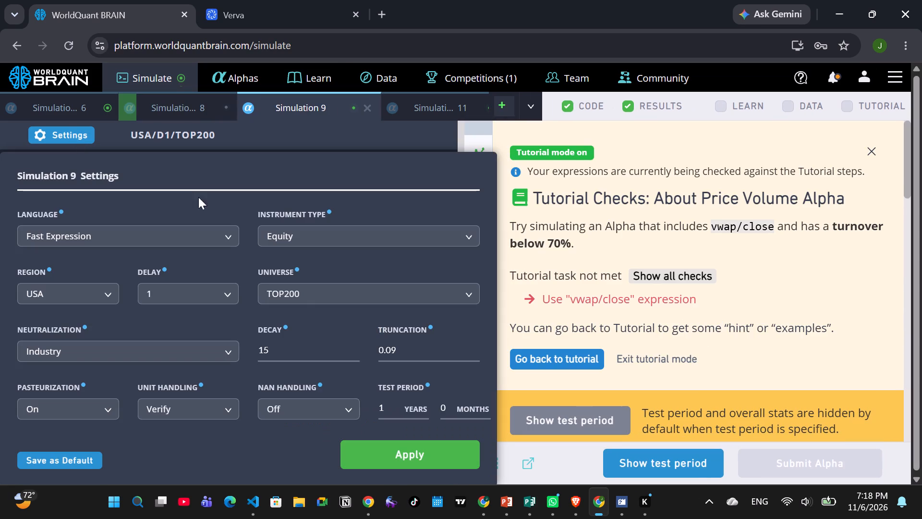
{"action": "left_click", "coordinate": [227, 358]}
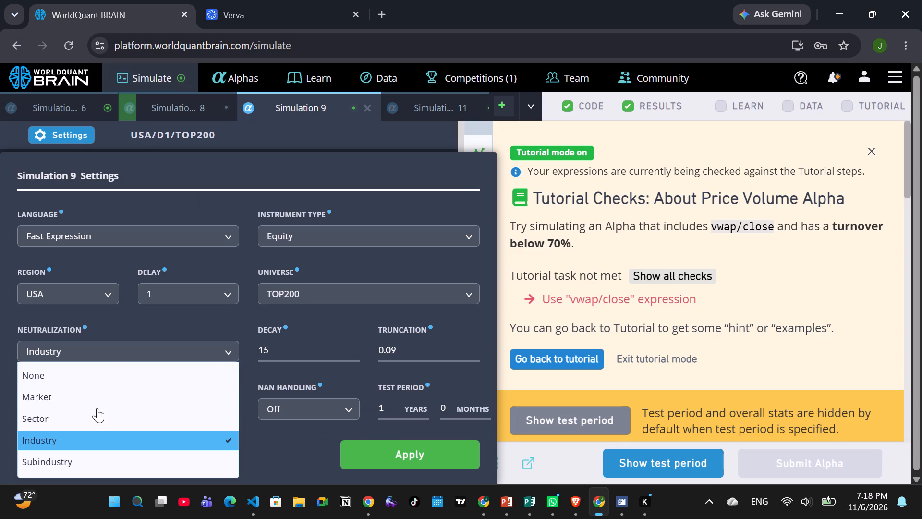
{"action": "left_click", "coordinate": [97, 408]}
{"action": "left_click", "coordinate": [88, 397]}
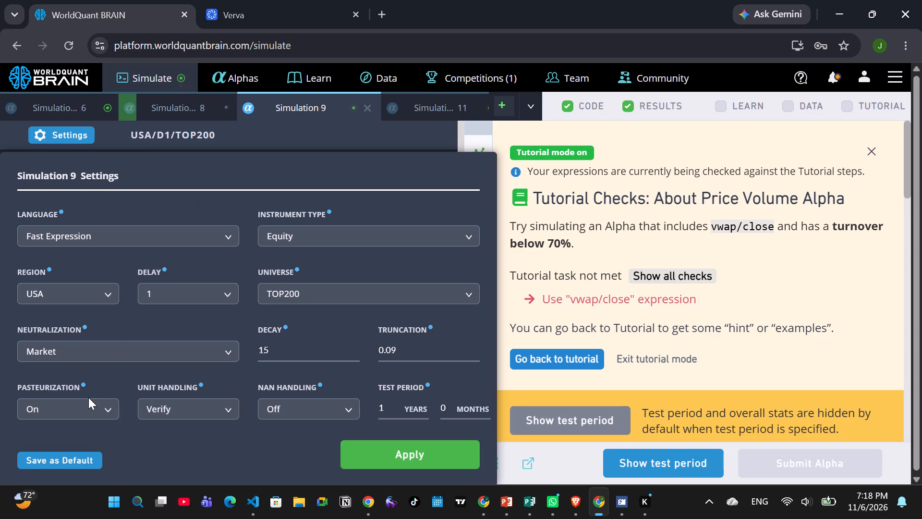
{"action": "left_click", "coordinate": [375, 292]}
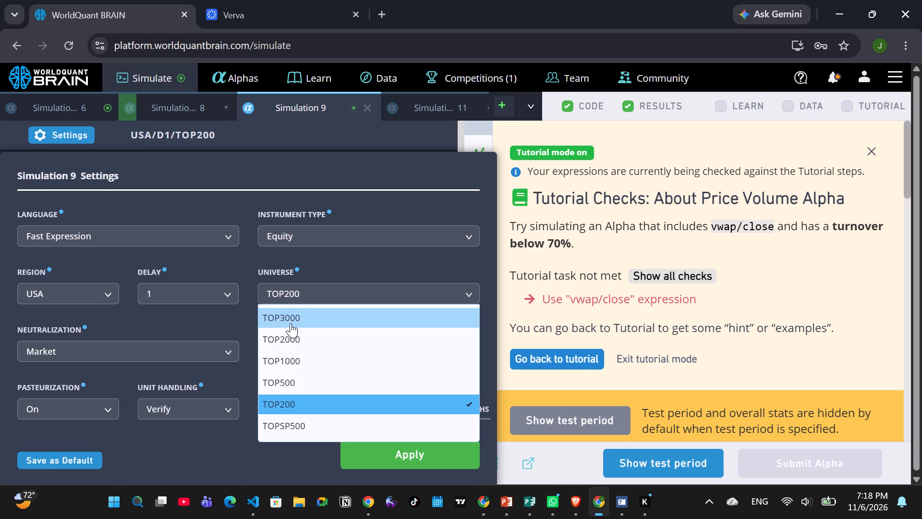
{"action": "left_click", "coordinate": [283, 327]}
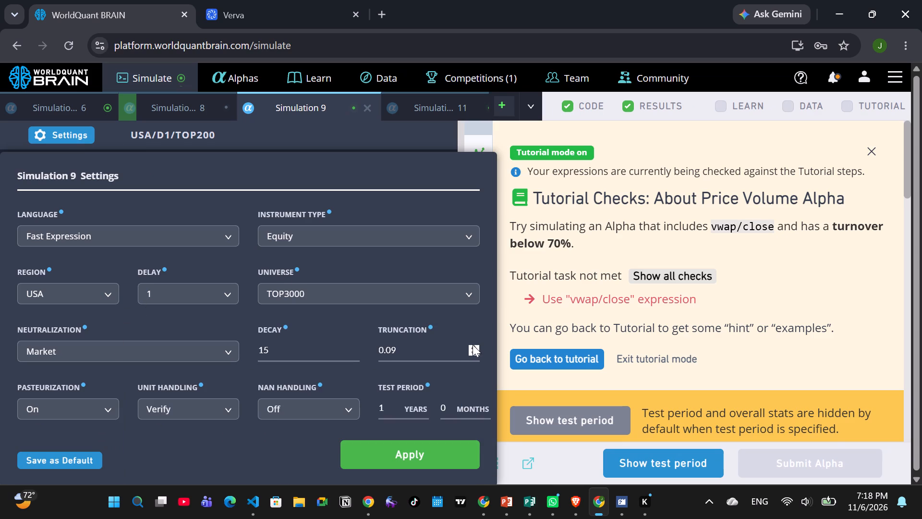
{"action": "double_click", "coordinate": [474, 346]}
{"action": "left_click", "coordinate": [391, 457]}
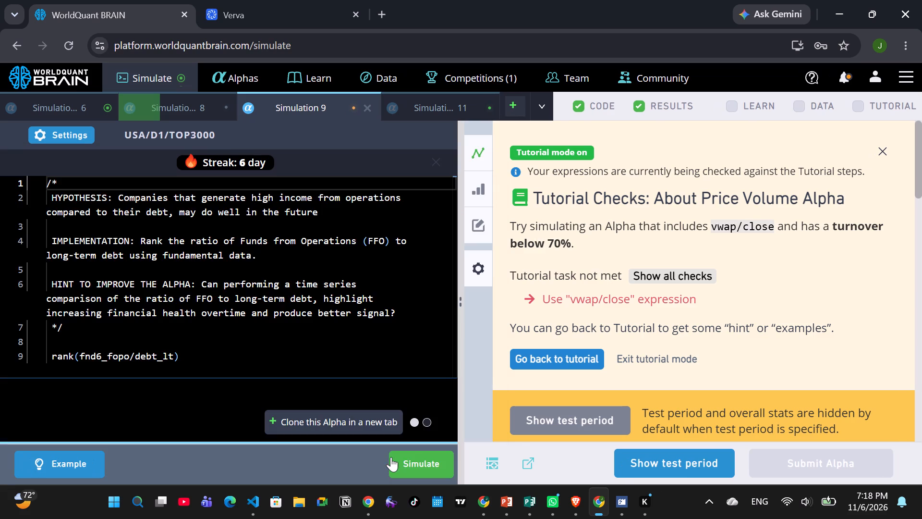
{"action": "left_click", "coordinate": [407, 460]}
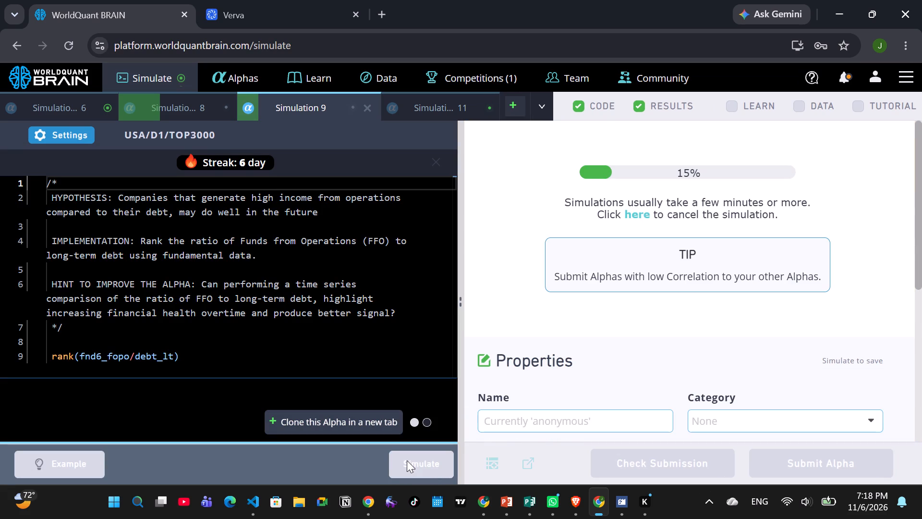
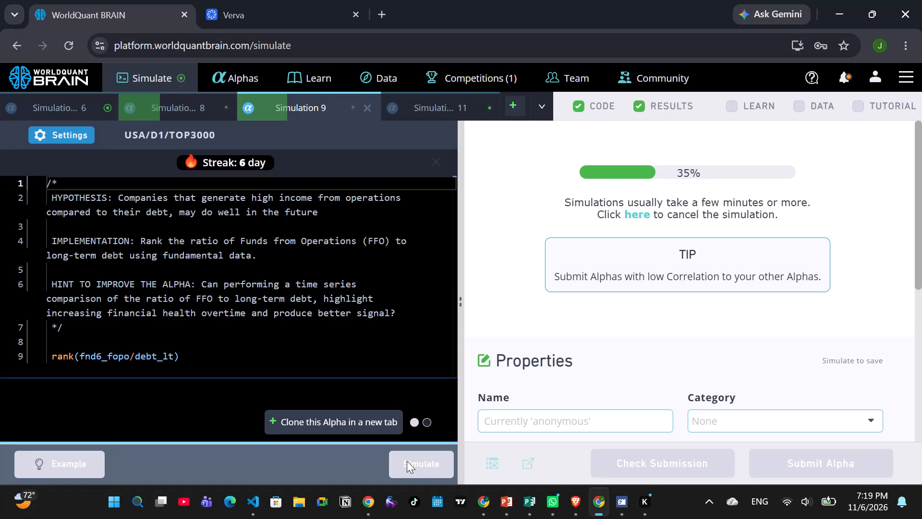
Set Simulation 6's neutralization to Market and universe to TOP500, apply the settings and rerun the simulation.
{"action": "left_click", "coordinate": [76, 109]}
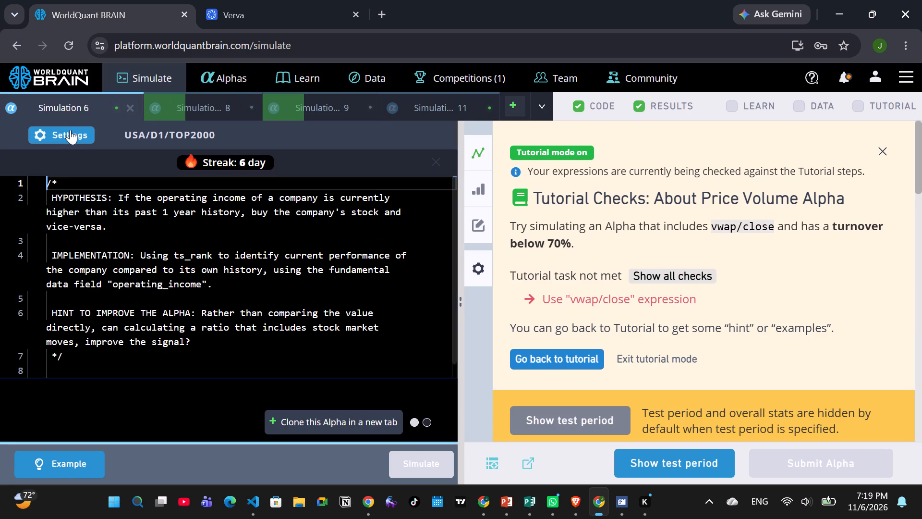
{"action": "left_click", "coordinate": [69, 132]}
{"action": "left_click", "coordinate": [202, 348]}
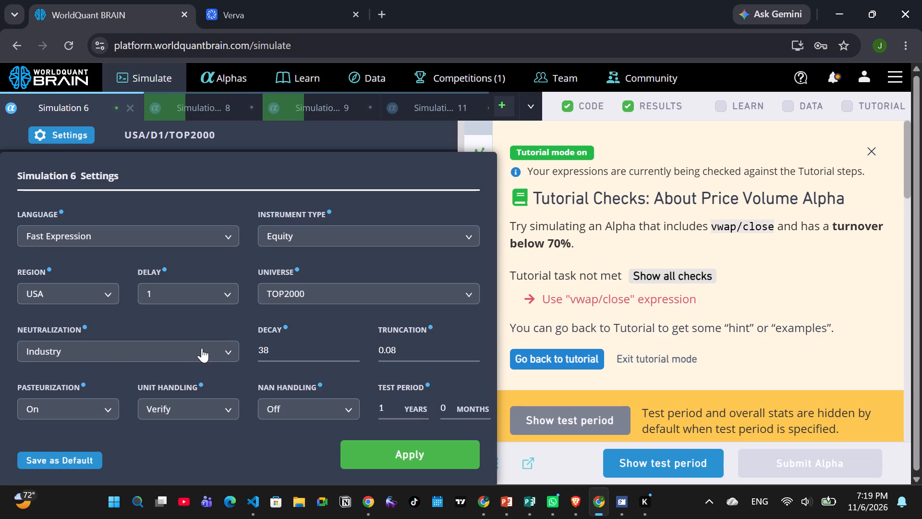
{"action": "left_click", "coordinate": [87, 388]}
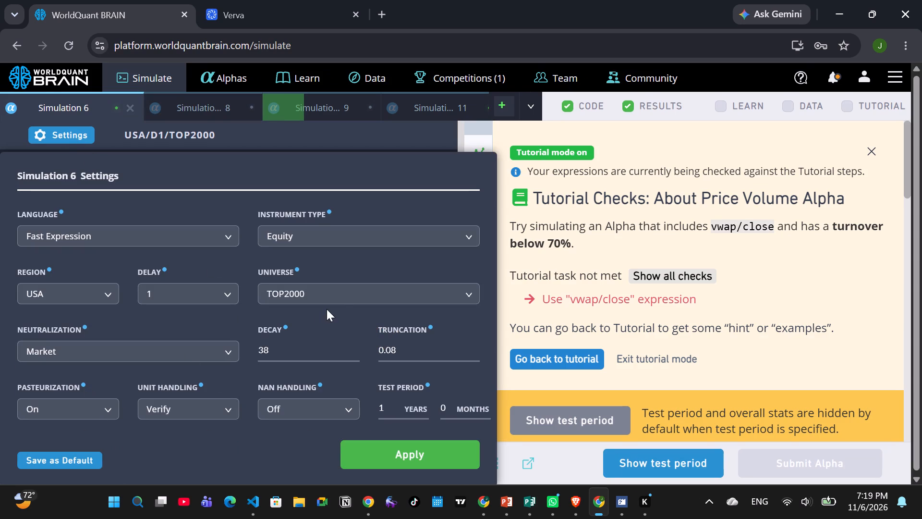
{"action": "left_click", "coordinate": [340, 284]}
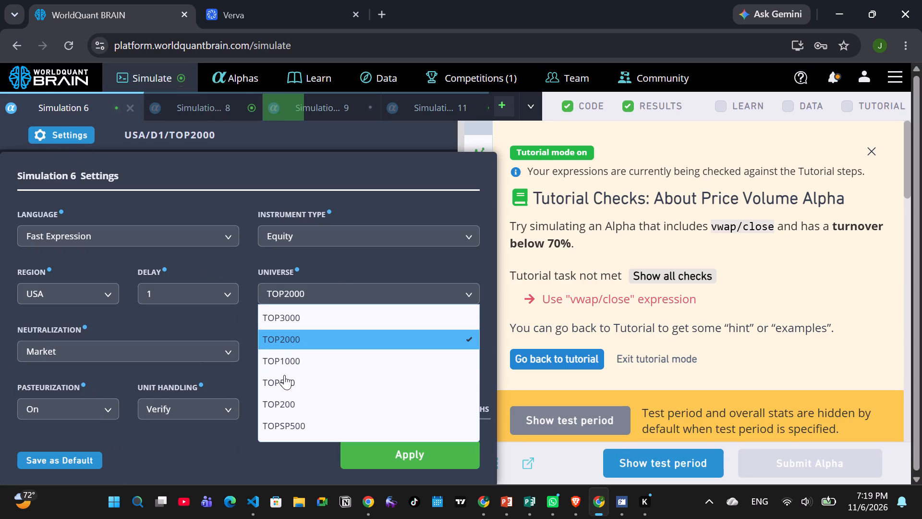
{"action": "left_click", "coordinate": [284, 375]}
{"action": "left_click", "coordinate": [397, 451]}
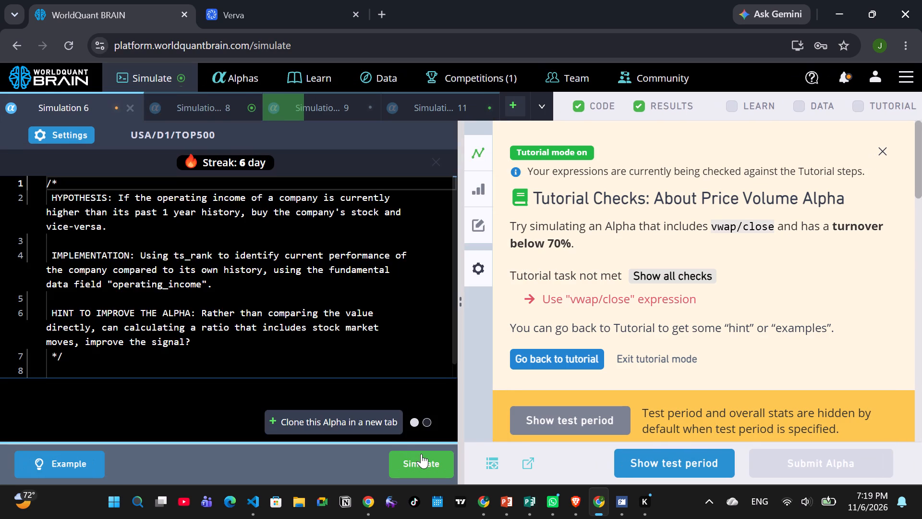
{"action": "left_click", "coordinate": [421, 454]}
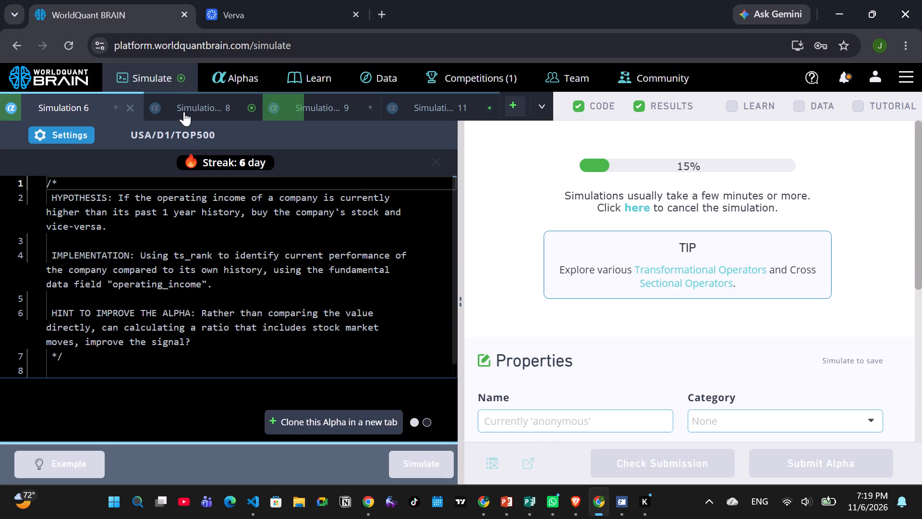
Set Simulation 8's decay to 47 and neutralization to Market, apply the settings and rerun the simulation.
{"action": "left_click", "coordinate": [184, 111]}
{"action": "left_click", "coordinate": [61, 141]}
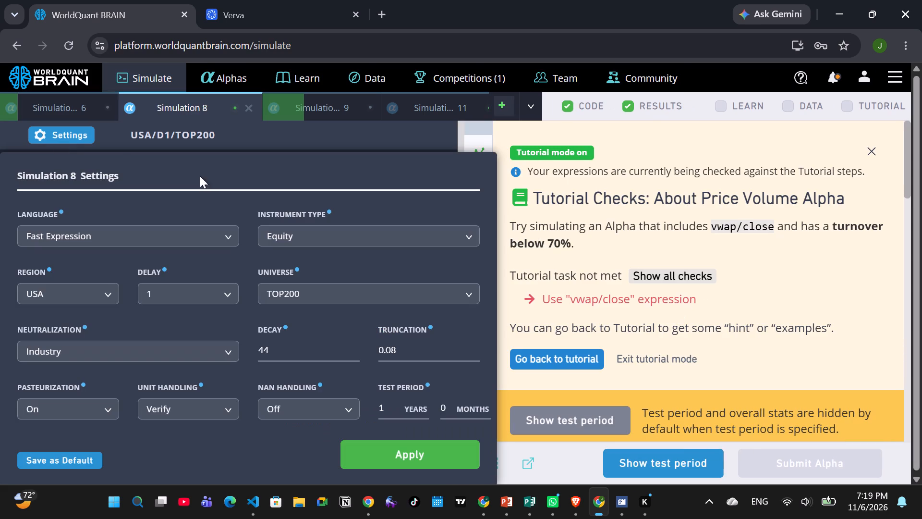
{"action": "triple_click", "coordinate": [355, 345]}
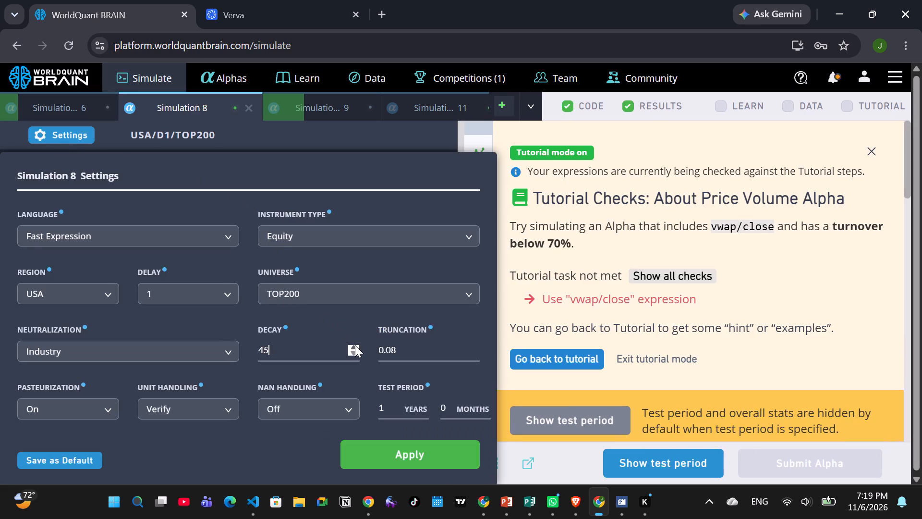
{"action": "left_click", "coordinate": [191, 349]}
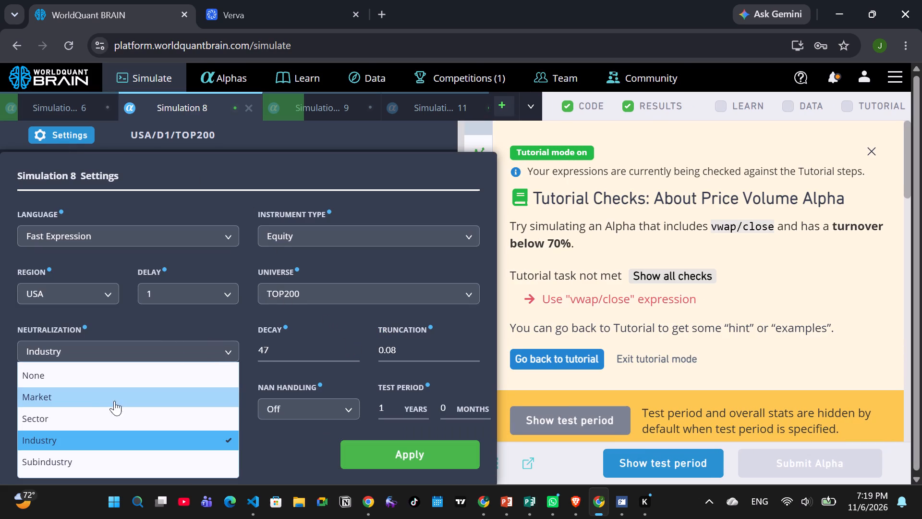
{"action": "left_click", "coordinate": [106, 405]}
{"action": "left_click", "coordinate": [363, 451]}
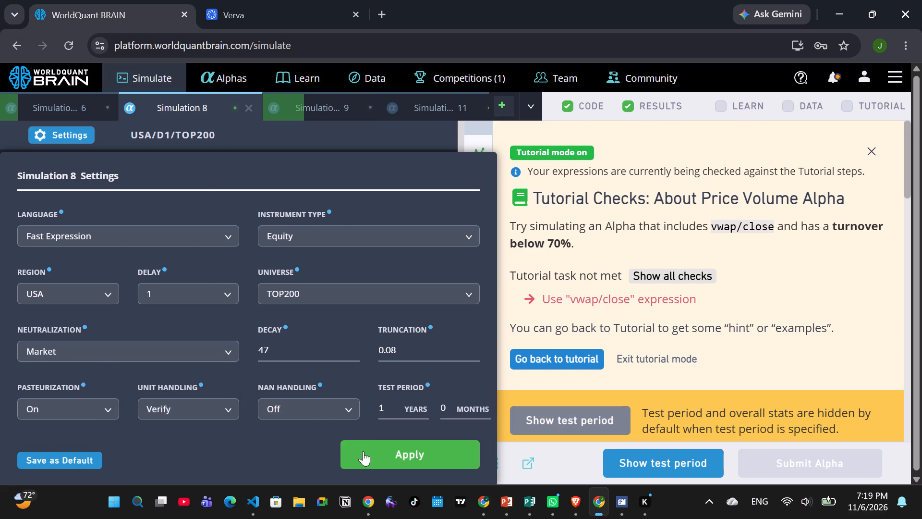
{"action": "left_click", "coordinate": [418, 455]}
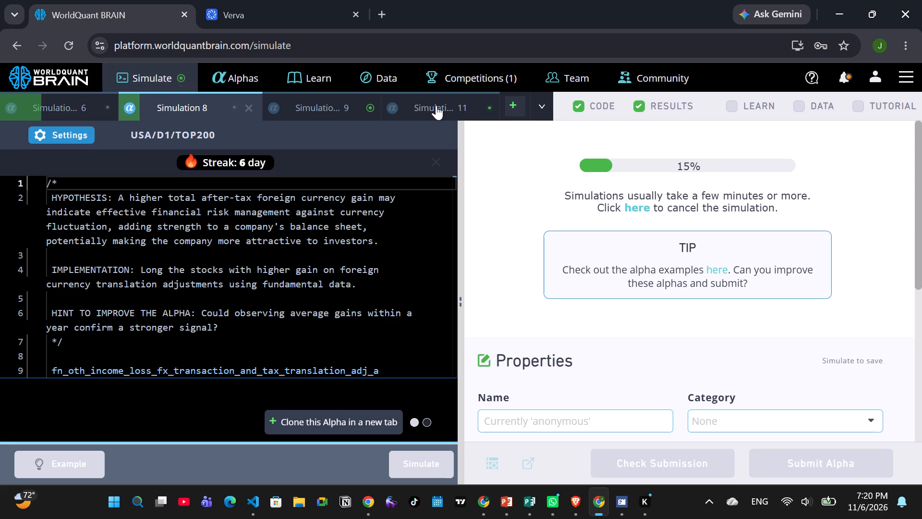
Set Simulation 9's decay to 20 and neutralization to Industry, apply the settings and rerun the simulation.
{"action": "left_click", "coordinate": [324, 112]}
{"action": "left_click", "coordinate": [66, 134]}
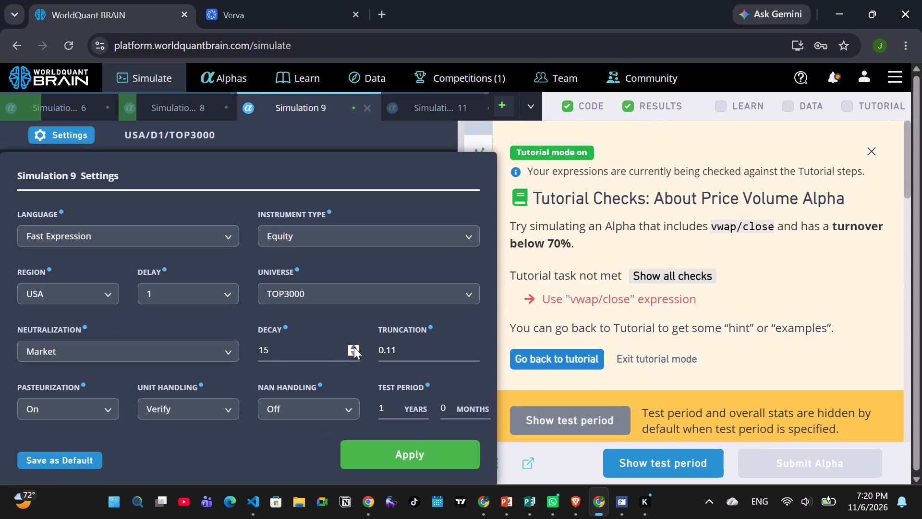
{"action": "triple_click", "coordinate": [354, 347]}
{"action": "double_click", "coordinate": [354, 347]}
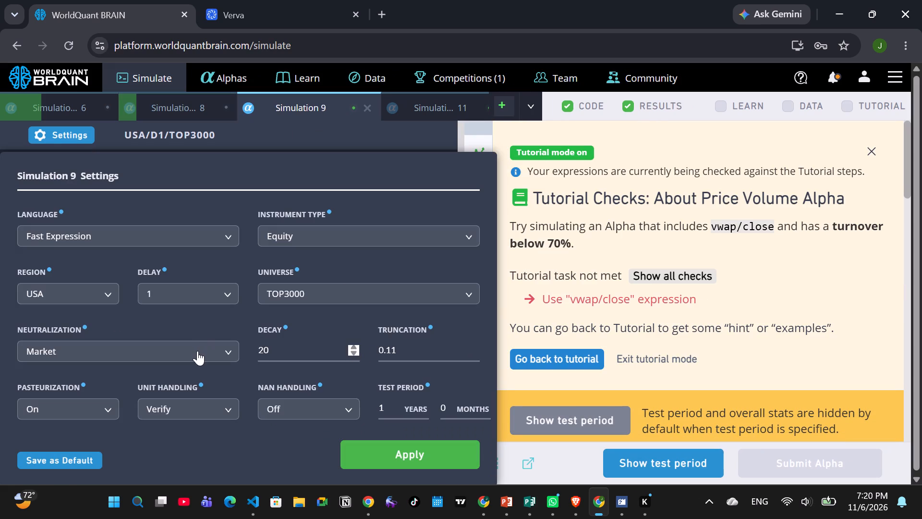
{"action": "left_click", "coordinate": [197, 351]}
{"action": "left_click", "coordinate": [48, 445]}
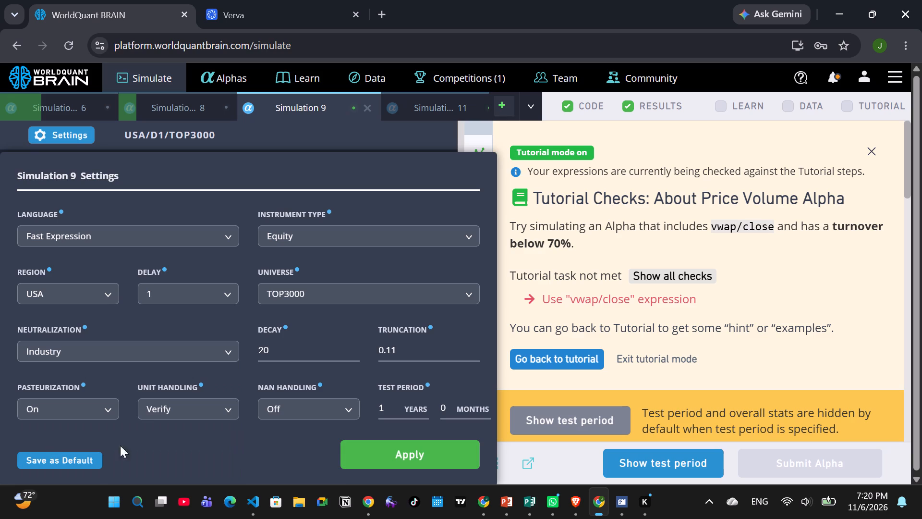
{"action": "left_click", "coordinate": [376, 453]}
{"action": "left_click", "coordinate": [415, 462]}
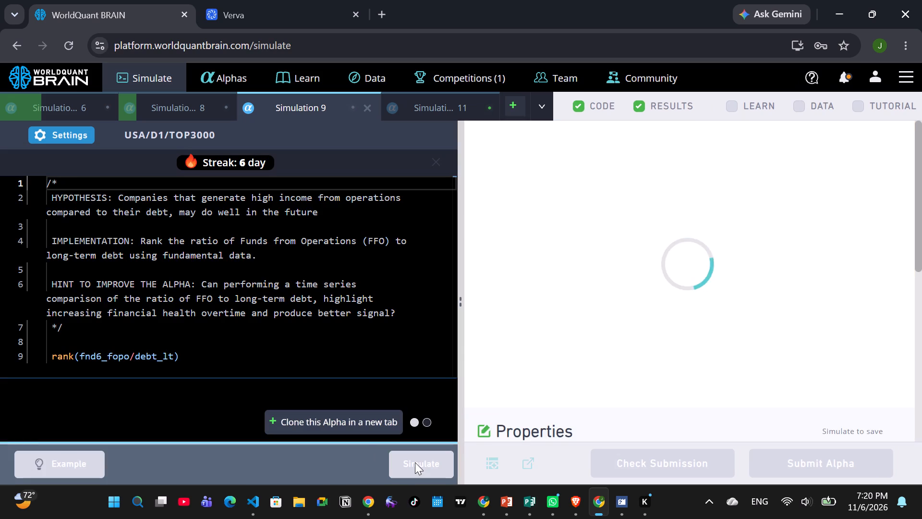
Review the newest unsubmitted alphas and their Sharpe and returns, and return to the simulations.
{"action": "scroll", "coordinate": [606, 359], "scroll_direction": "down", "scroll_amount": 5}
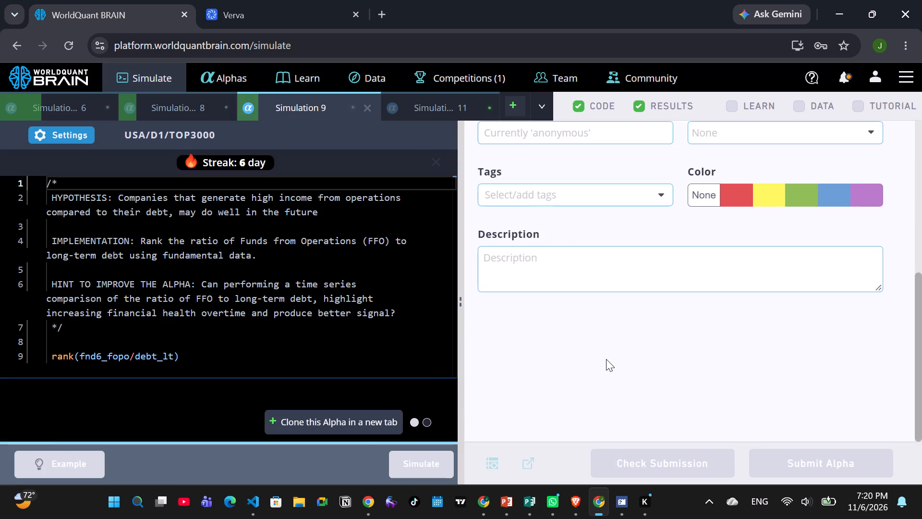
{"action": "scroll", "coordinate": [606, 359], "scroll_direction": "up", "scroll_amount": 3}
{"action": "left_click", "coordinate": [223, 82]}
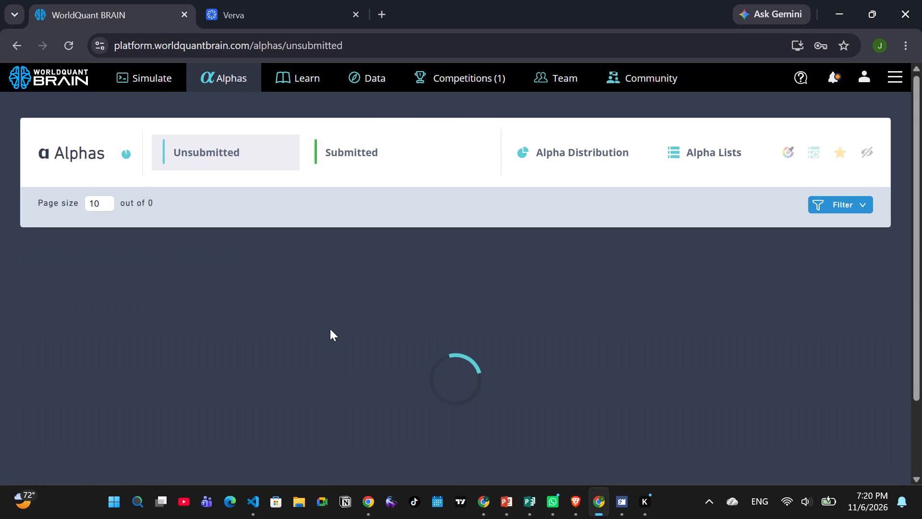
{"action": "scroll", "coordinate": [330, 329], "scroll_direction": "down", "scroll_amount": 5}
{"action": "scroll", "coordinate": [330, 329], "scroll_direction": "up", "scroll_amount": 12}
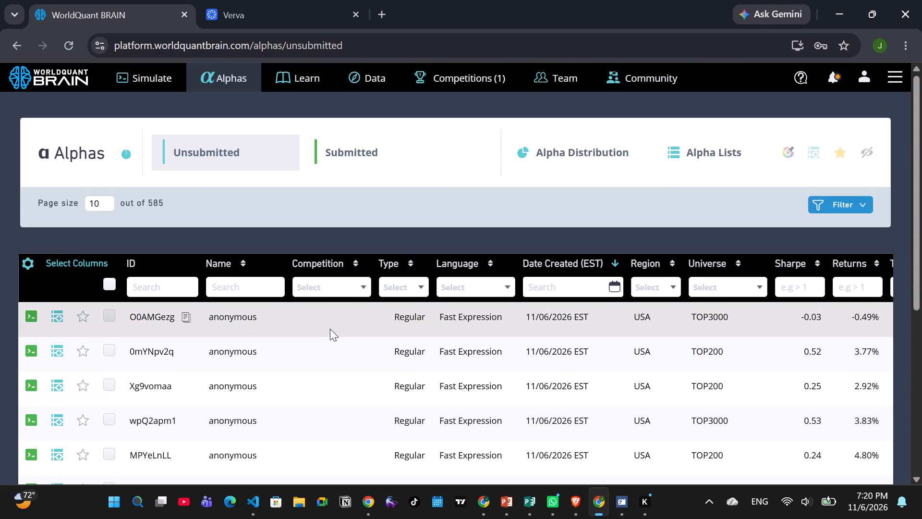
{"action": "scroll", "coordinate": [330, 329], "scroll_direction": "down", "scroll_amount": 3}
{"action": "scroll", "coordinate": [330, 329], "scroll_direction": "up", "scroll_amount": 5}
{"action": "left_click", "coordinate": [145, 85]}
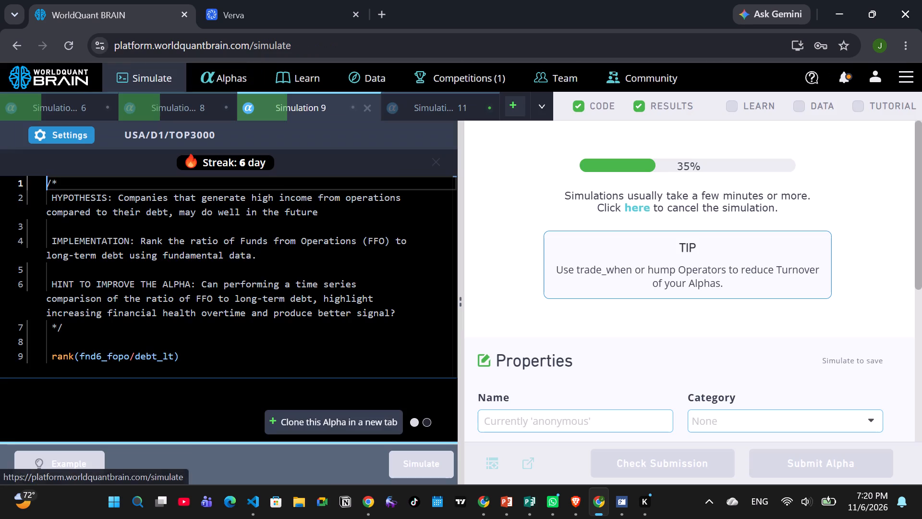
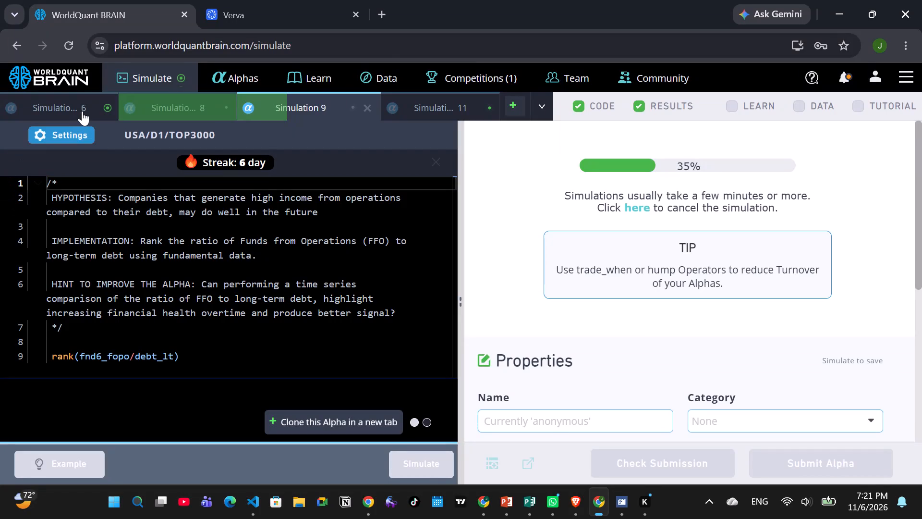
Set Simulation 6's decay to 44 and neutralization to Industry, apply the settings and rerun the simulation.
{"action": "left_click", "coordinate": [82, 111]}
{"action": "left_click", "coordinate": [64, 135]}
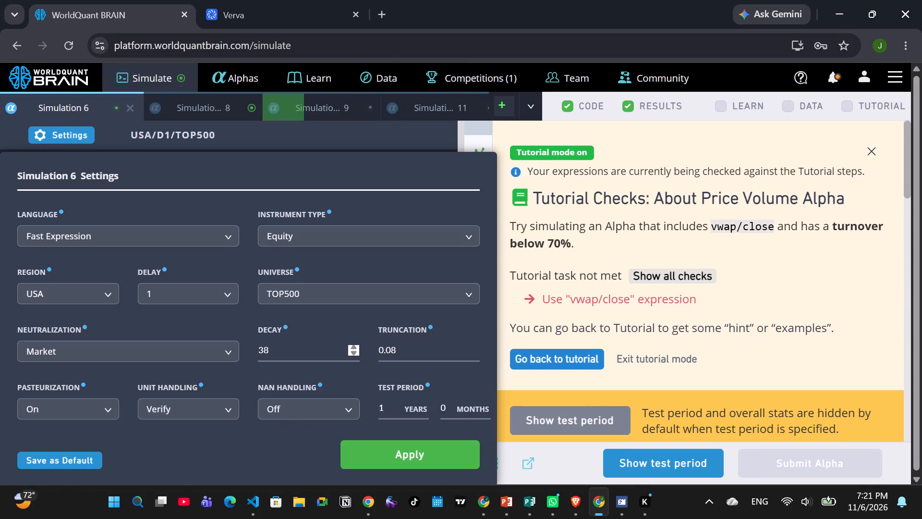
{"action": "triple_click", "coordinate": [355, 346]}
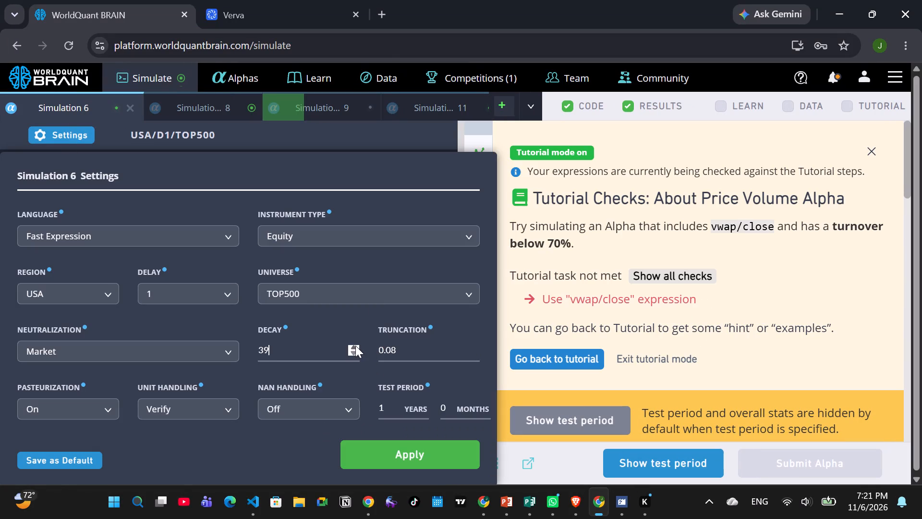
{"action": "triple_click", "coordinate": [355, 346]}
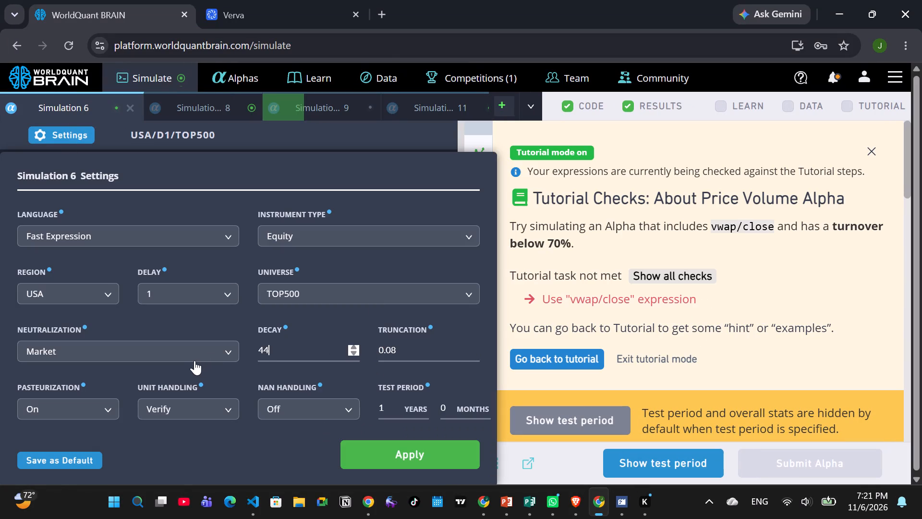
{"action": "left_click", "coordinate": [194, 360]}
{"action": "left_click", "coordinate": [87, 432]}
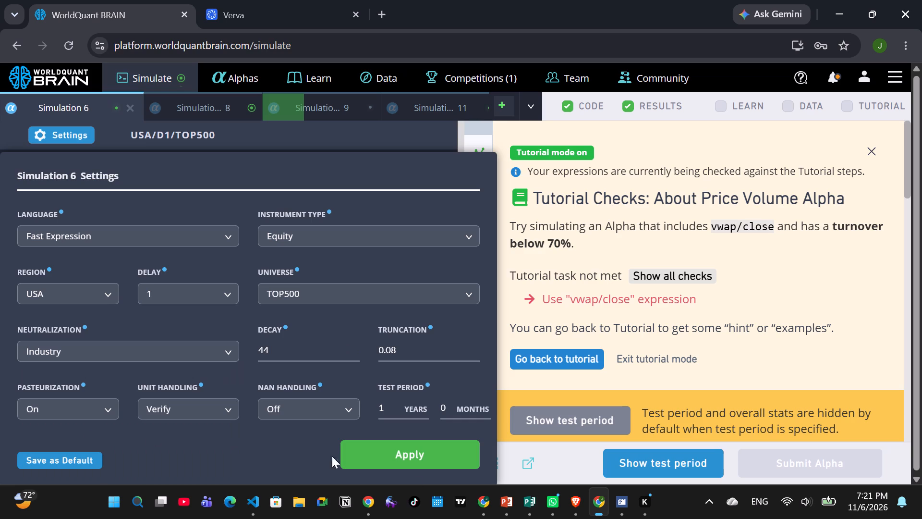
{"action": "left_click", "coordinate": [415, 459]}
{"action": "left_click", "coordinate": [427, 459]}
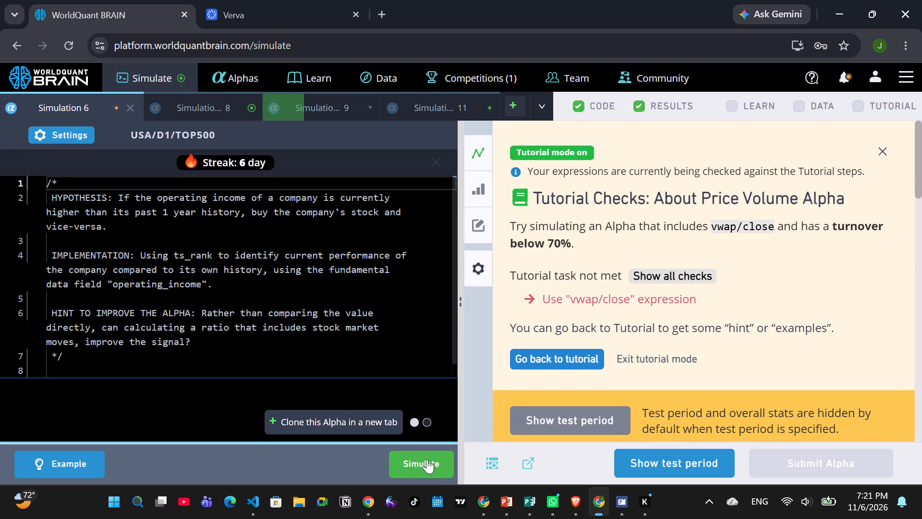
Set Simulation 8's decay to 52 and neutralization to Industry, apply the settings and rerun the simulation.
{"action": "left_click", "coordinate": [191, 100]}
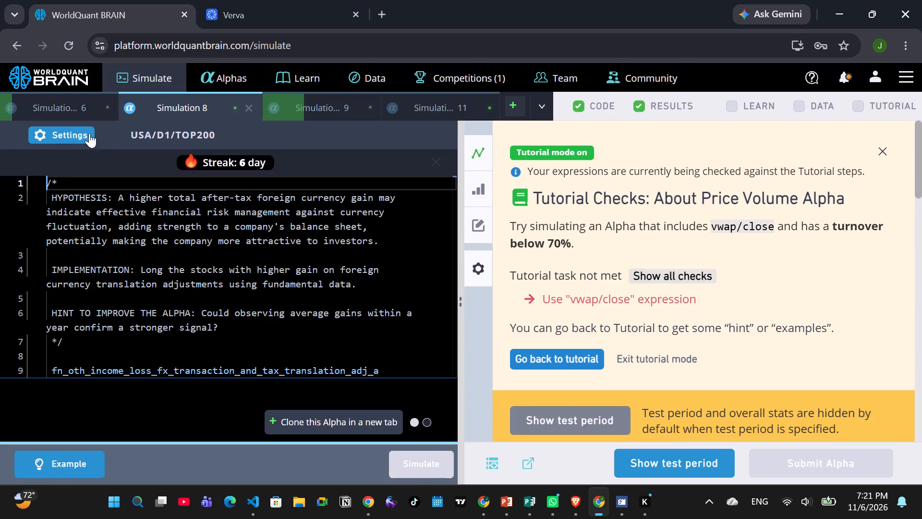
{"action": "left_click", "coordinate": [78, 135]}
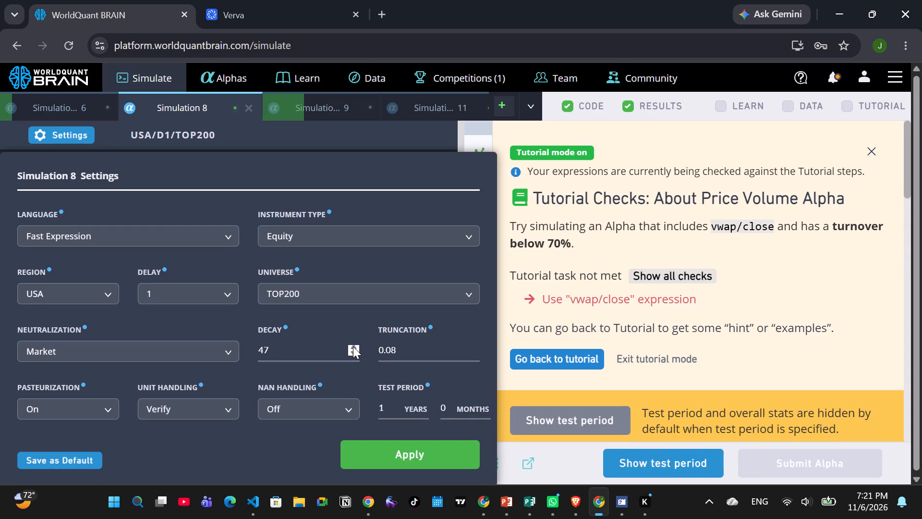
{"action": "triple_click", "coordinate": [353, 346]}
{"action": "left_click", "coordinate": [353, 346]}
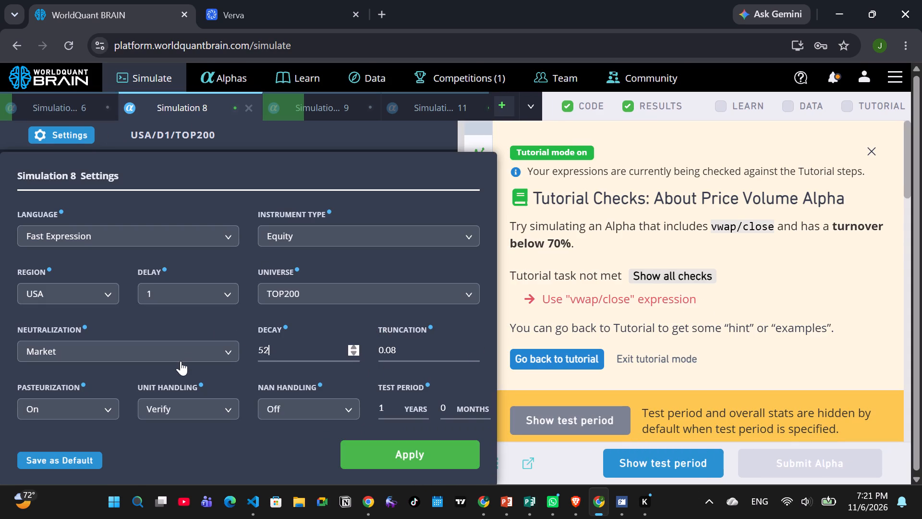
{"action": "left_click", "coordinate": [181, 361]}
{"action": "left_click", "coordinate": [79, 441]}
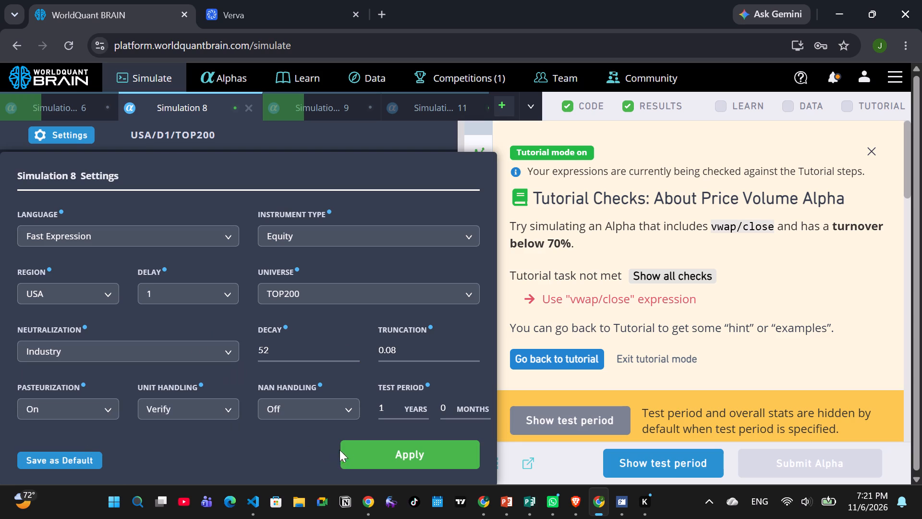
{"action": "left_click", "coordinate": [366, 450]}
{"action": "left_click", "coordinate": [435, 463]}
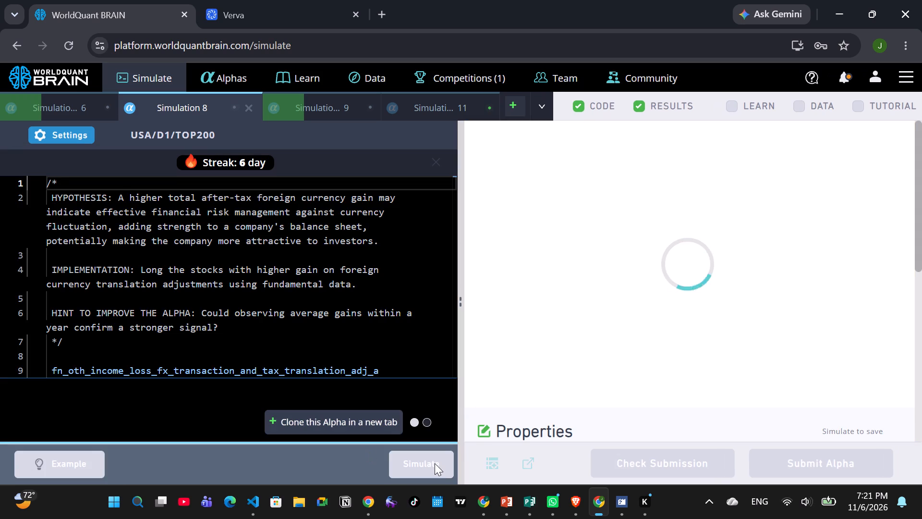
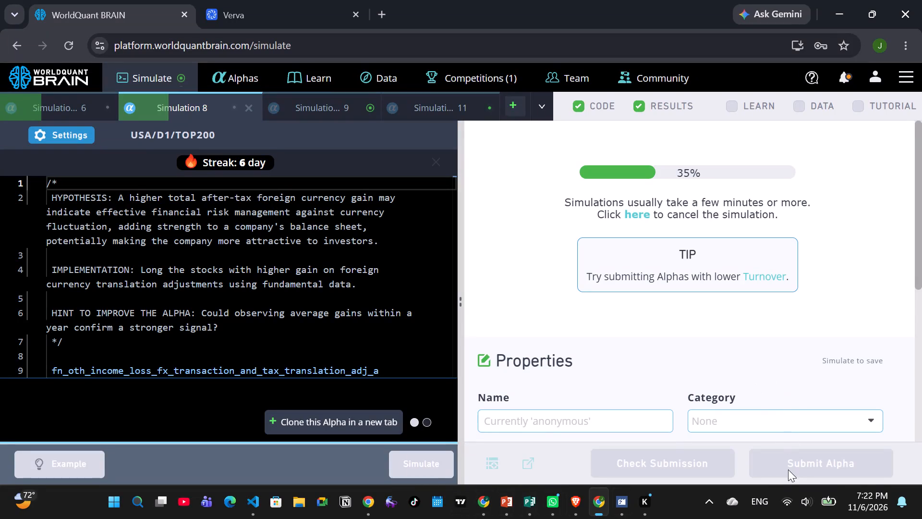
Switch to YouTube in Brave and browse the recommended videos beside the YESHUA song for another worship video.
{"action": "left_click", "coordinate": [790, 511]}
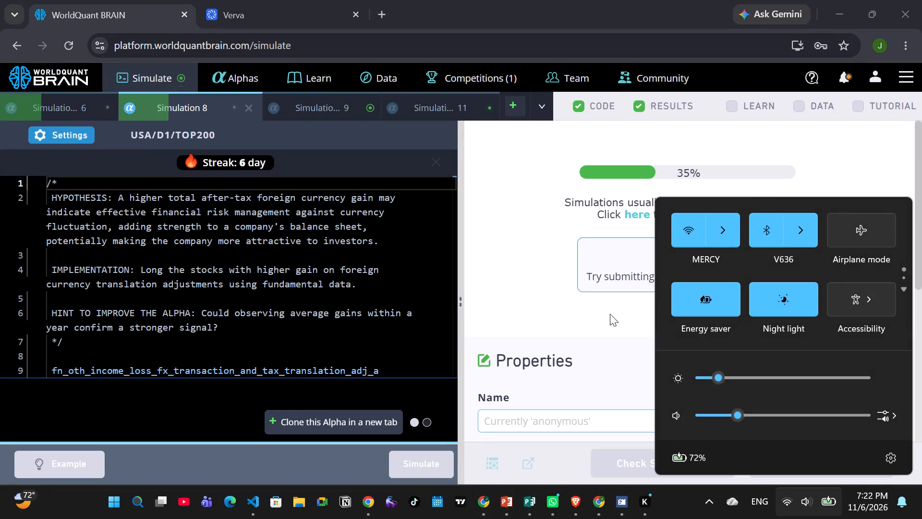
{"action": "left_click", "coordinate": [573, 505]}
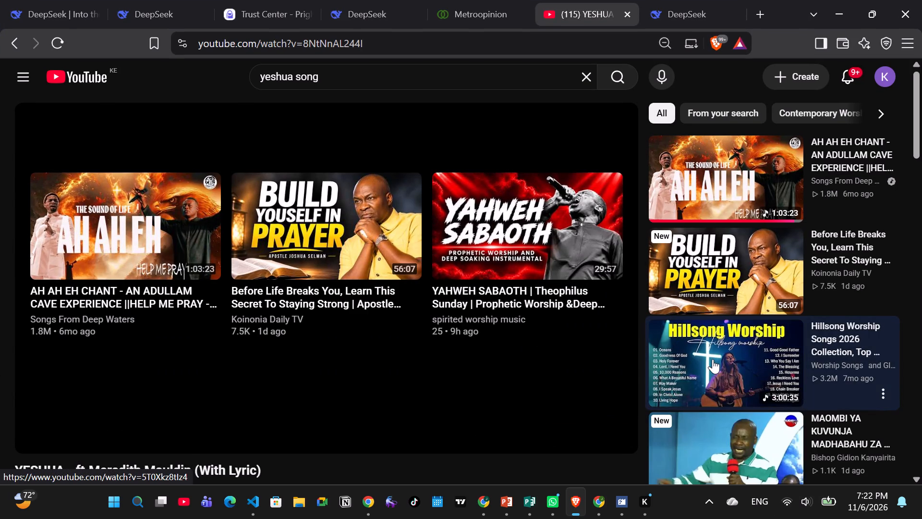
{"action": "scroll", "coordinate": [713, 359], "scroll_direction": "down", "scroll_amount": 5}
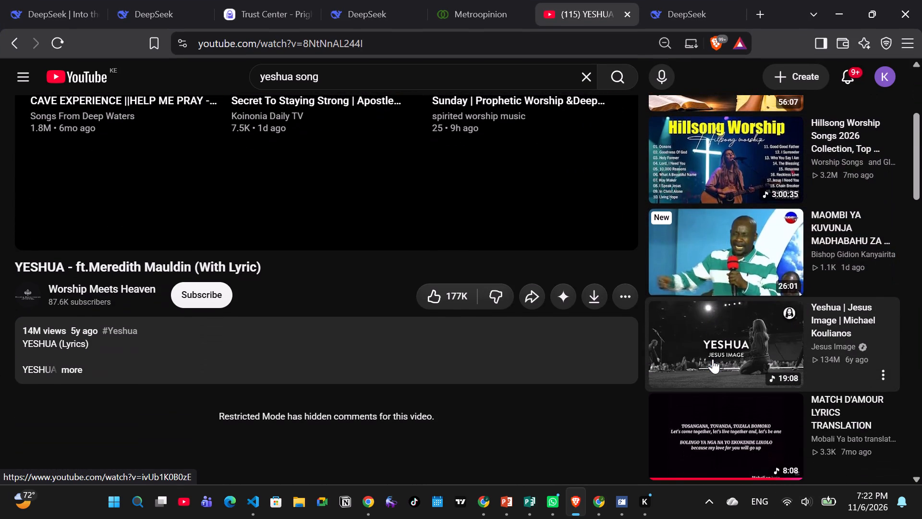
{"action": "scroll", "coordinate": [713, 359], "scroll_direction": "down", "scroll_amount": 4}
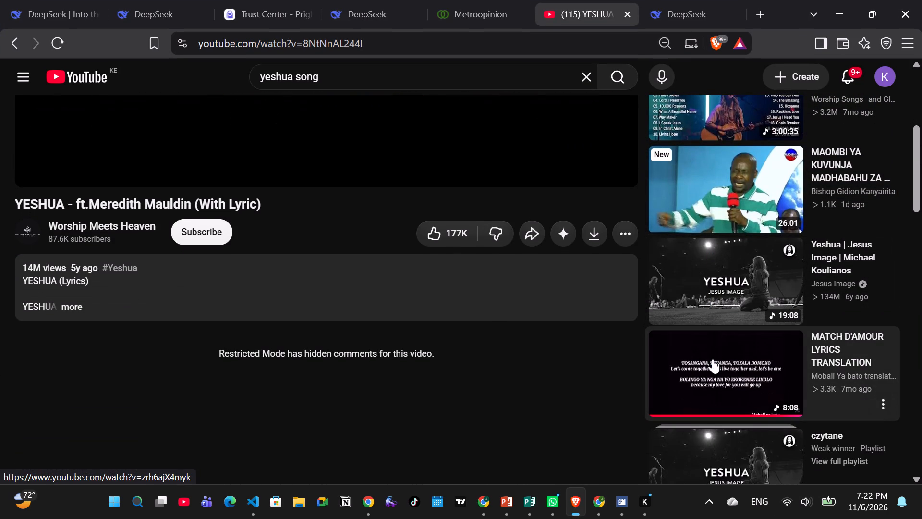
{"action": "scroll", "coordinate": [713, 359], "scroll_direction": "down", "scroll_amount": 1}
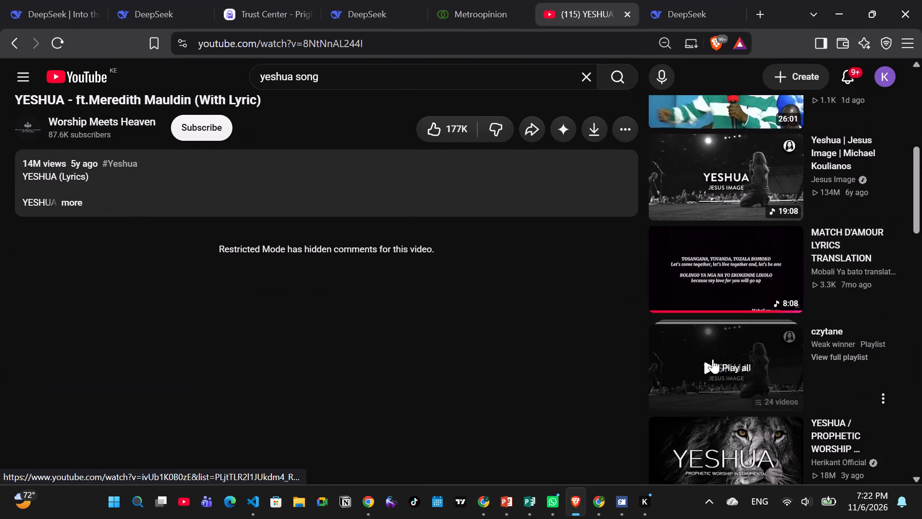
{"action": "scroll", "coordinate": [713, 359], "scroll_direction": "down", "scroll_amount": 5}
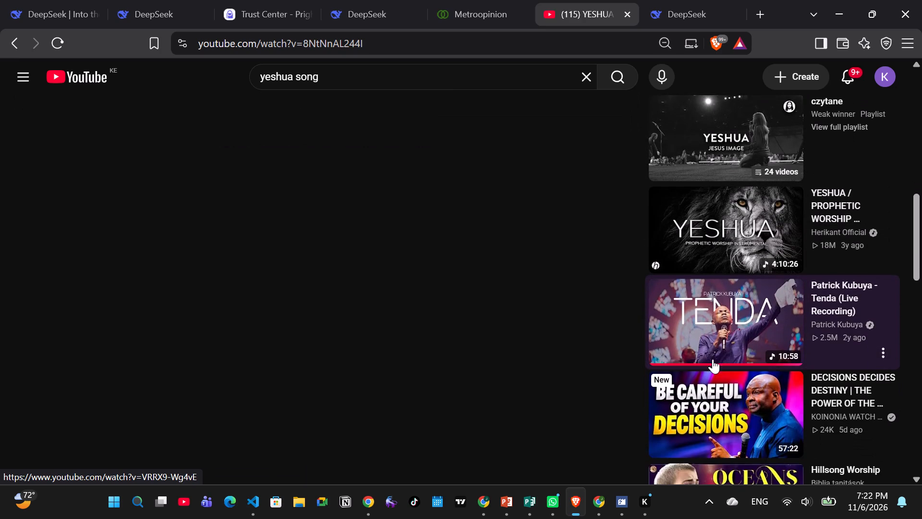
Browse the suggested videos beside the current YouTube video and play "WAY MAKER (Leeland)".
{"action": "scroll", "coordinate": [713, 359], "scroll_direction": "down", "scroll_amount": 2}
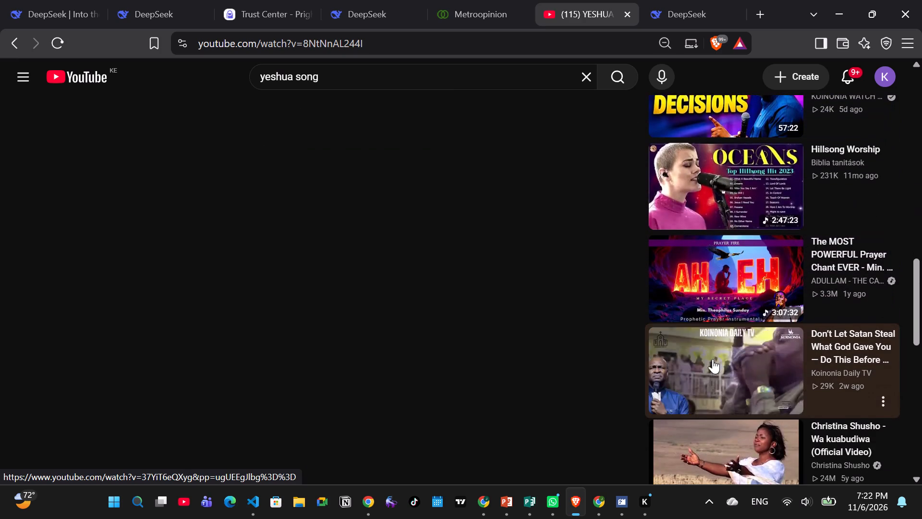
{"action": "scroll", "coordinate": [713, 359], "scroll_direction": "down", "scroll_amount": 2}
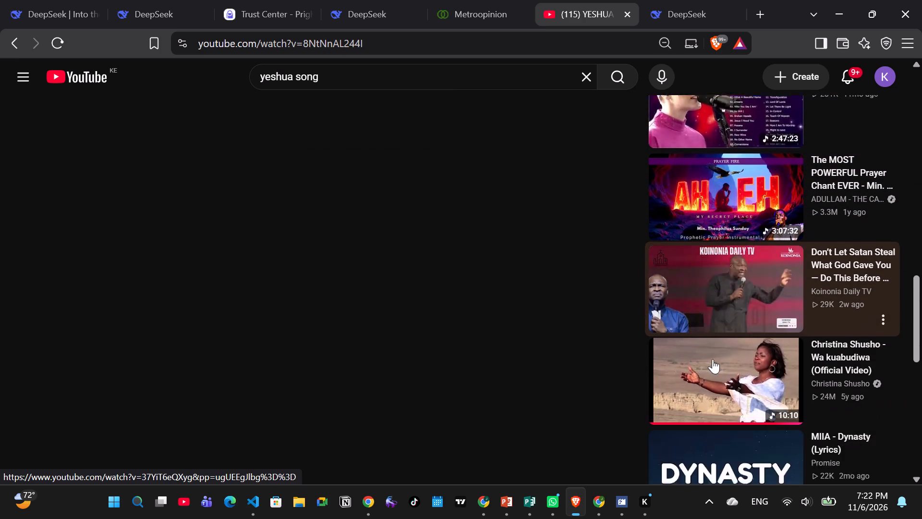
{"action": "scroll", "coordinate": [713, 359], "scroll_direction": "down", "scroll_amount": 4}
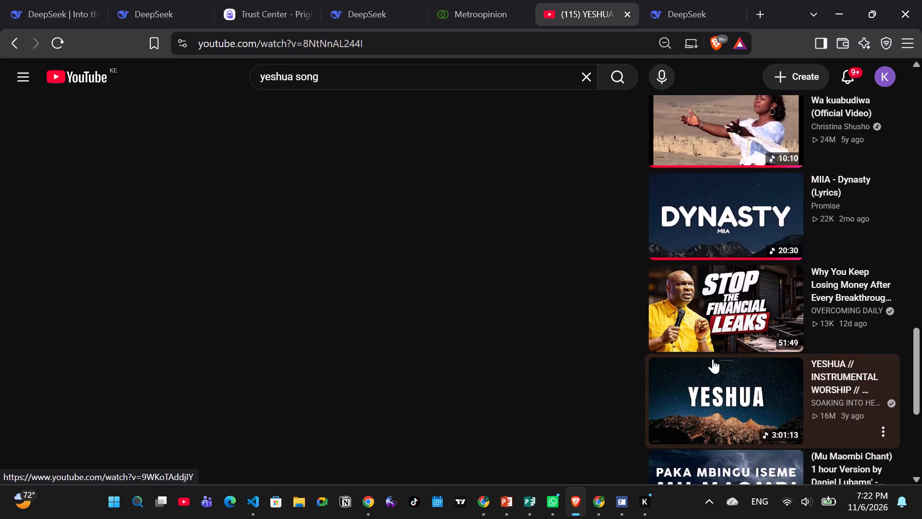
{"action": "scroll", "coordinate": [713, 359], "scroll_direction": "down", "scroll_amount": 2}
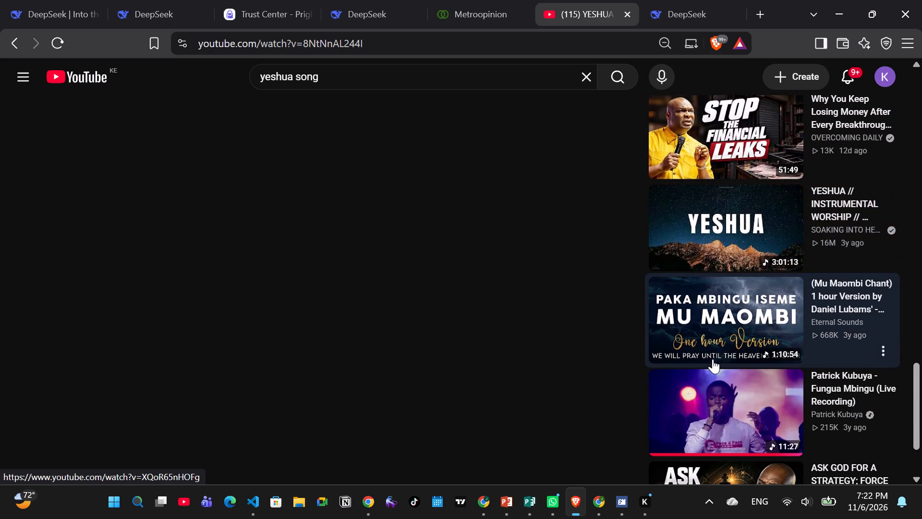
{"action": "scroll", "coordinate": [713, 359], "scroll_direction": "down", "scroll_amount": 2}
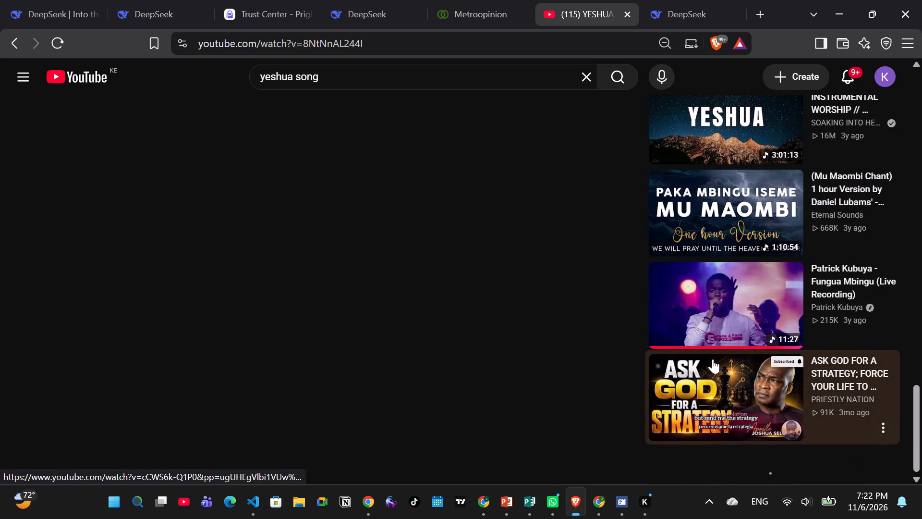
{"action": "scroll", "coordinate": [713, 359], "scroll_direction": "down", "scroll_amount": 3}
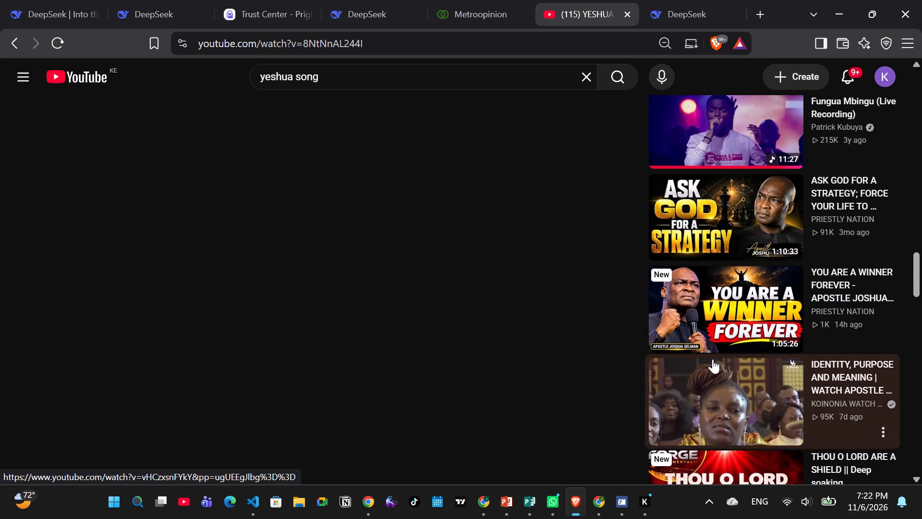
{"action": "scroll", "coordinate": [713, 359], "scroll_direction": "down", "scroll_amount": 2}
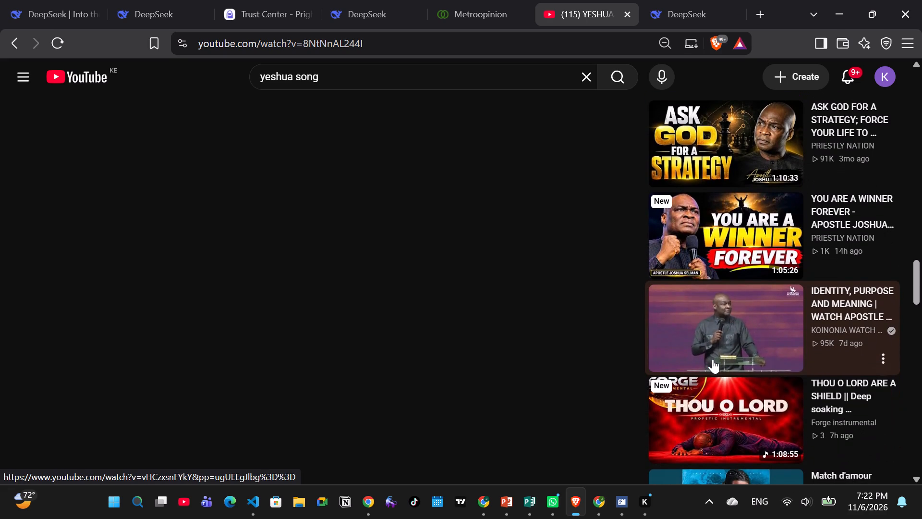
{"action": "scroll", "coordinate": [713, 359], "scroll_direction": "down", "scroll_amount": 3}
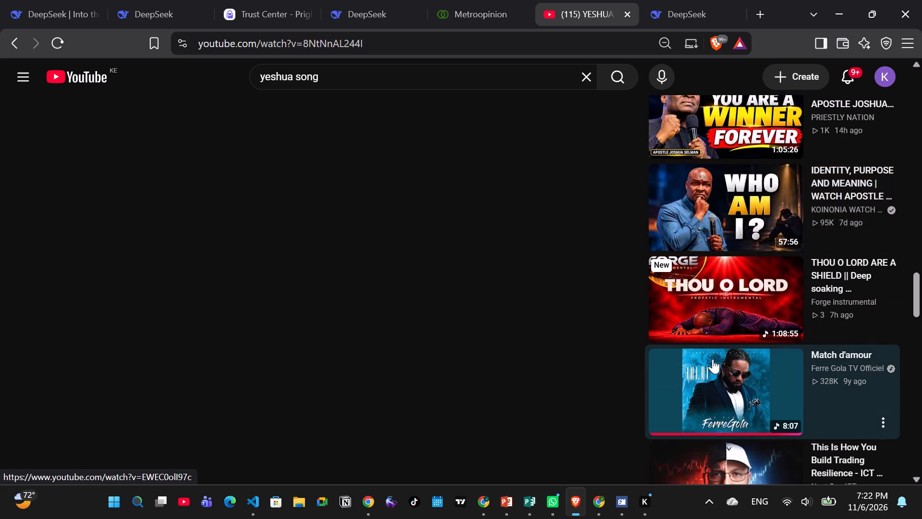
{"action": "scroll", "coordinate": [713, 359], "scroll_direction": "down", "scroll_amount": 2}
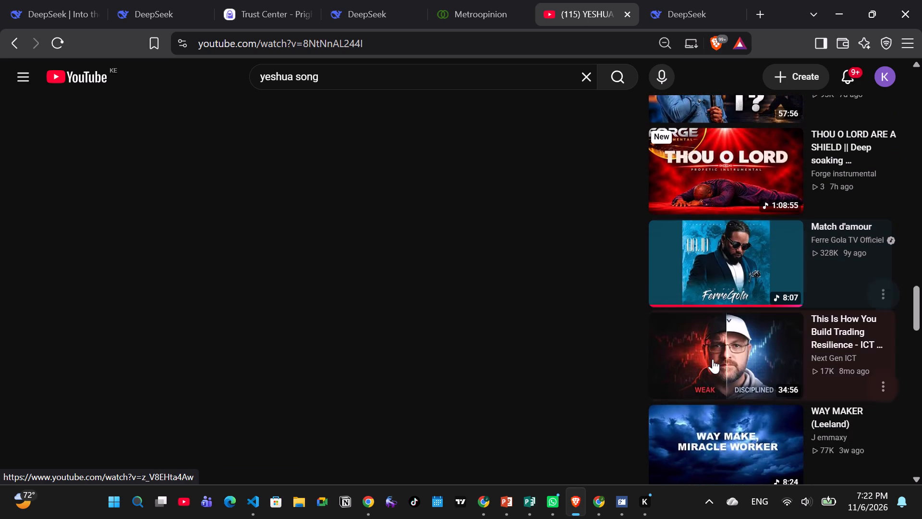
{"action": "scroll", "coordinate": [713, 359], "scroll_direction": "down", "scroll_amount": 2}
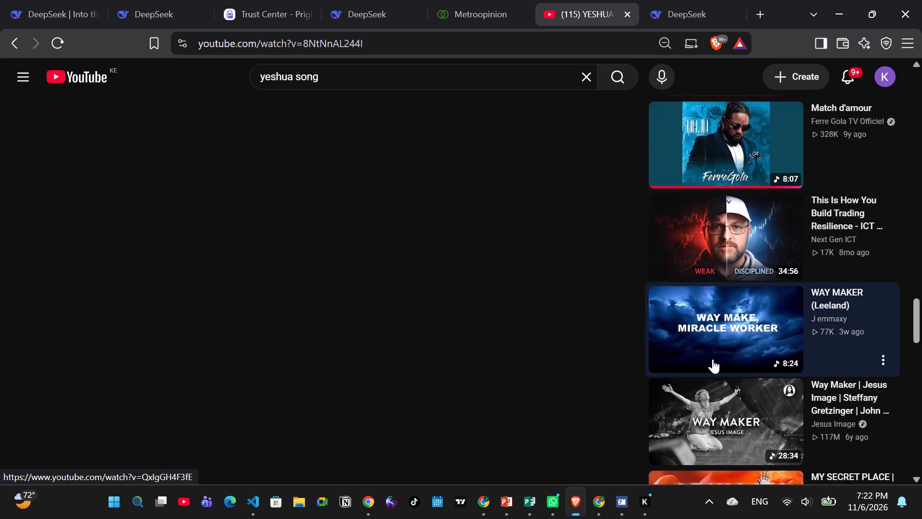
{"action": "left_click", "coordinate": [706, 297]}
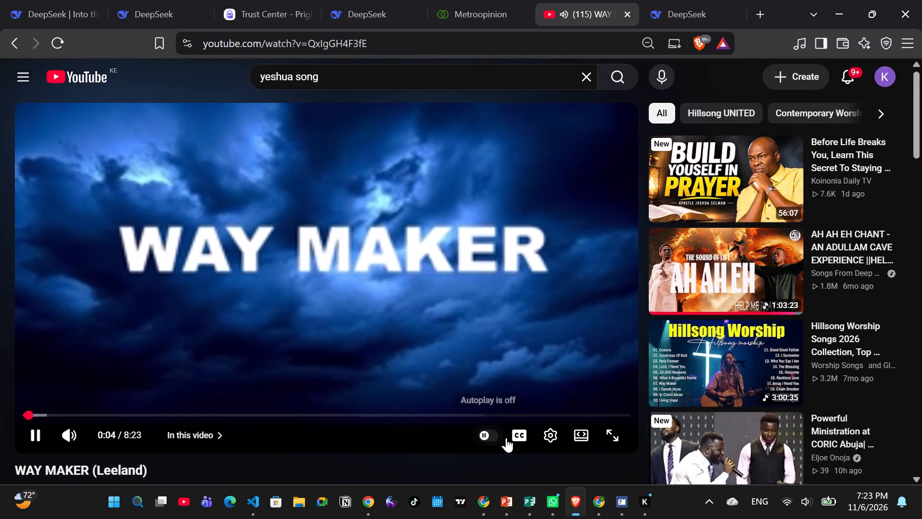
Switch back to WorldQuant BRAIN, set Simulation 8's decay to 46, universe to TOP3000 and neutralization to Market, apply and rerun it.
{"action": "left_click", "coordinate": [852, 9]}
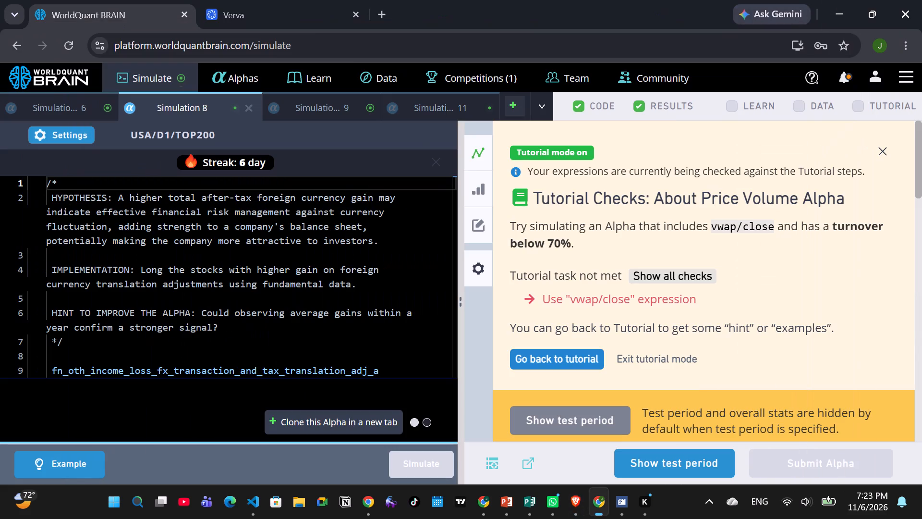
{"action": "left_click", "coordinate": [80, 132]}
{"action": "triple_click", "coordinate": [353, 353]}
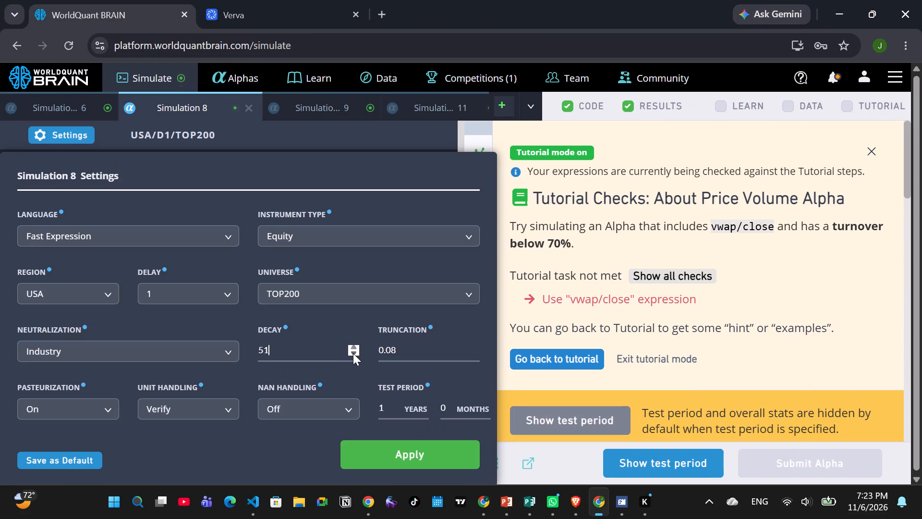
{"action": "triple_click", "coordinate": [353, 353]}
{"action": "left_click", "coordinate": [363, 299]}
{"action": "left_click", "coordinate": [299, 312]}
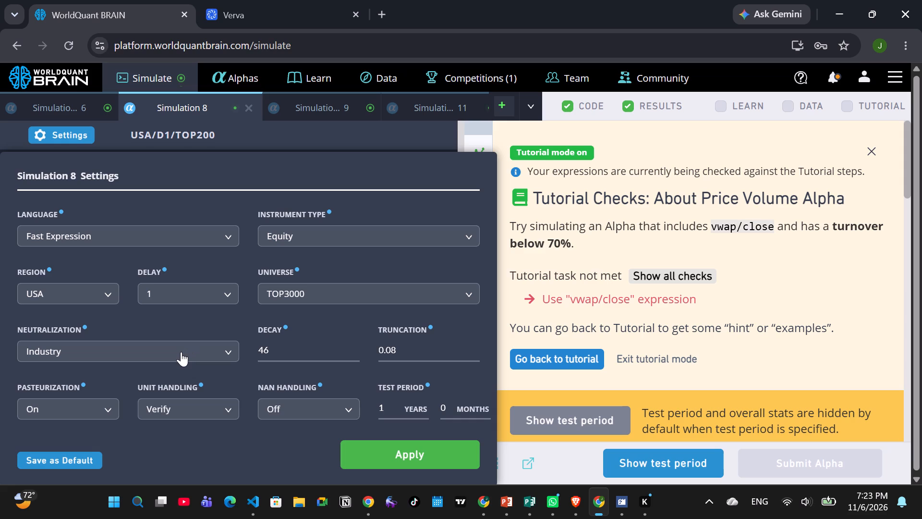
{"action": "left_click", "coordinate": [181, 352]}
{"action": "left_click", "coordinate": [63, 390]}
{"action": "left_click", "coordinate": [370, 458]}
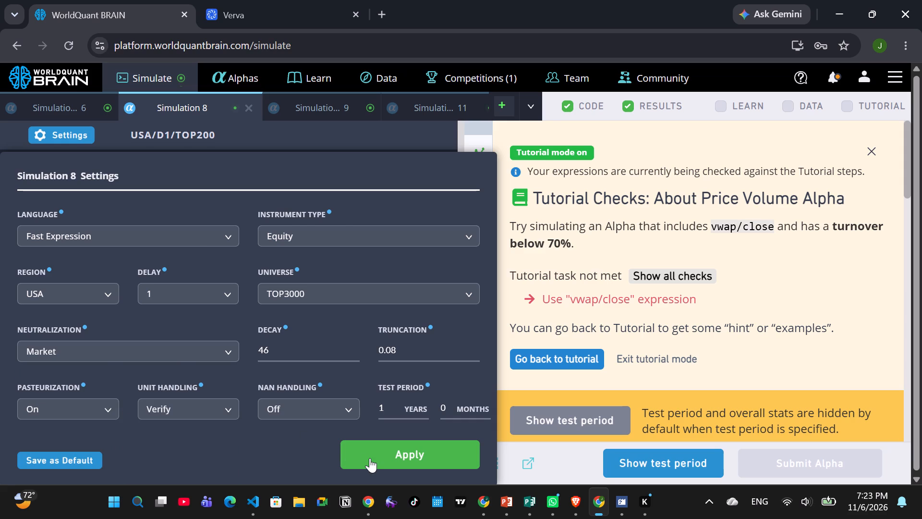
{"action": "left_click", "coordinate": [416, 456]}
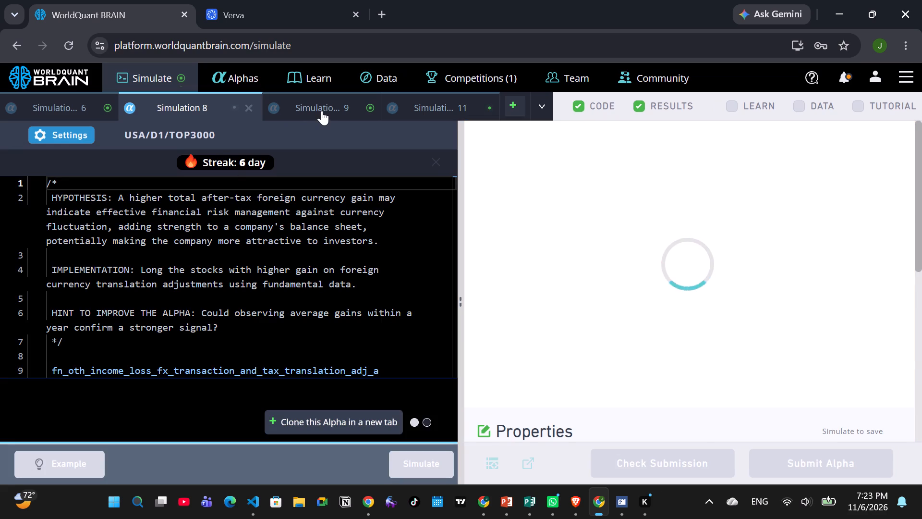
Set Simulation 9's neutralization to Sector, apply the settings and rerun the simulation.
{"action": "left_click", "coordinate": [322, 111]}
{"action": "left_click", "coordinate": [77, 132]}
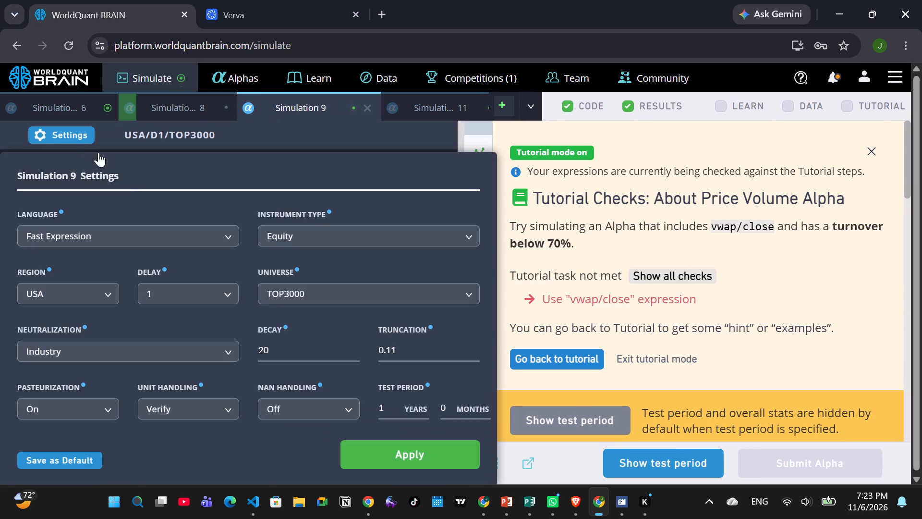
{"action": "left_click", "coordinate": [212, 356]}
{"action": "left_click", "coordinate": [88, 412]}
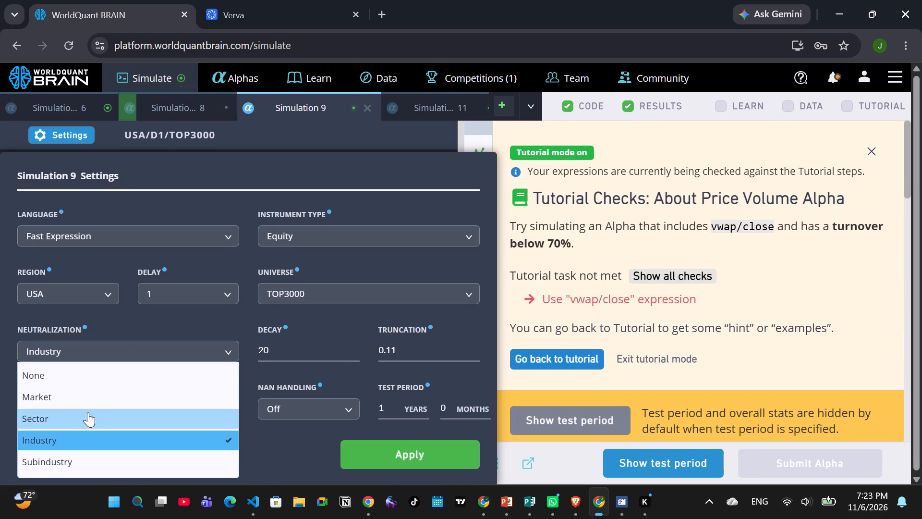
{"action": "left_click", "coordinate": [390, 445]}
{"action": "left_click", "coordinate": [417, 458]}
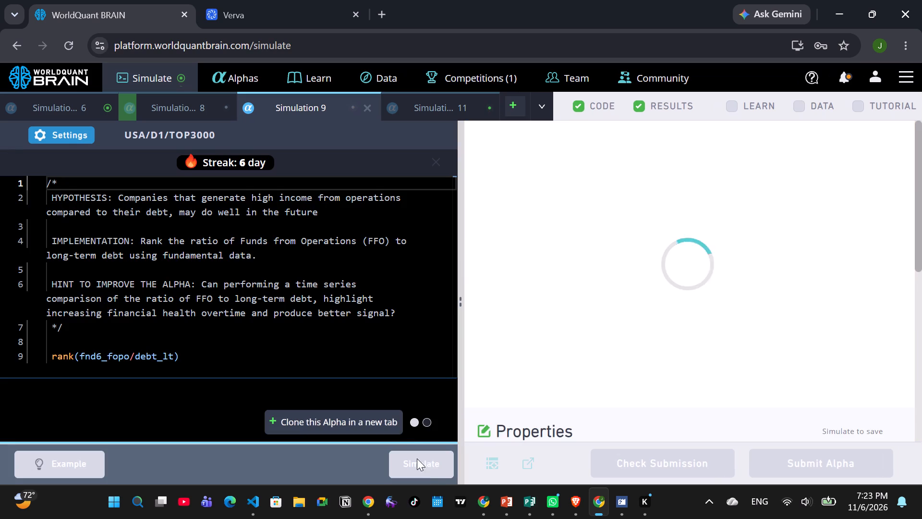
Set Simulation 6's neutralization to Market, apply the settings and rerun the simulation.
{"action": "left_click", "coordinate": [55, 103]}
{"action": "left_click", "coordinate": [61, 132]}
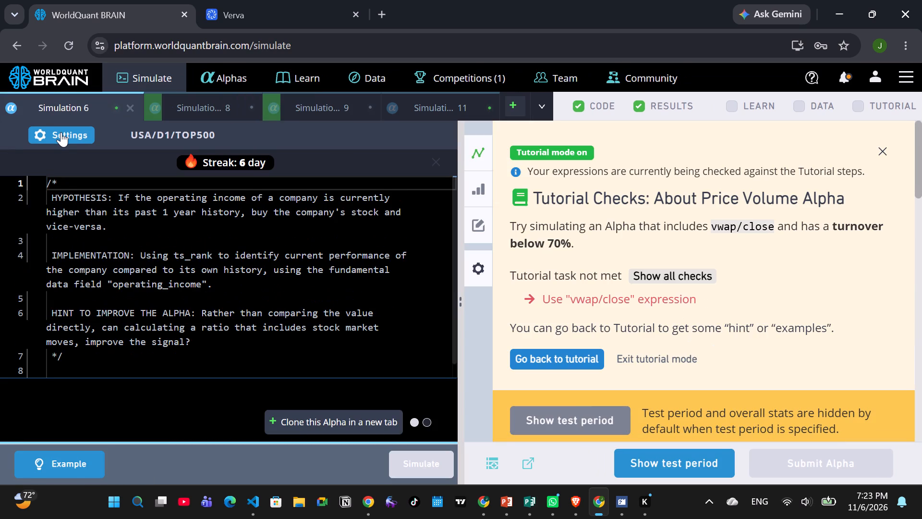
{"action": "left_click", "coordinate": [196, 347]}
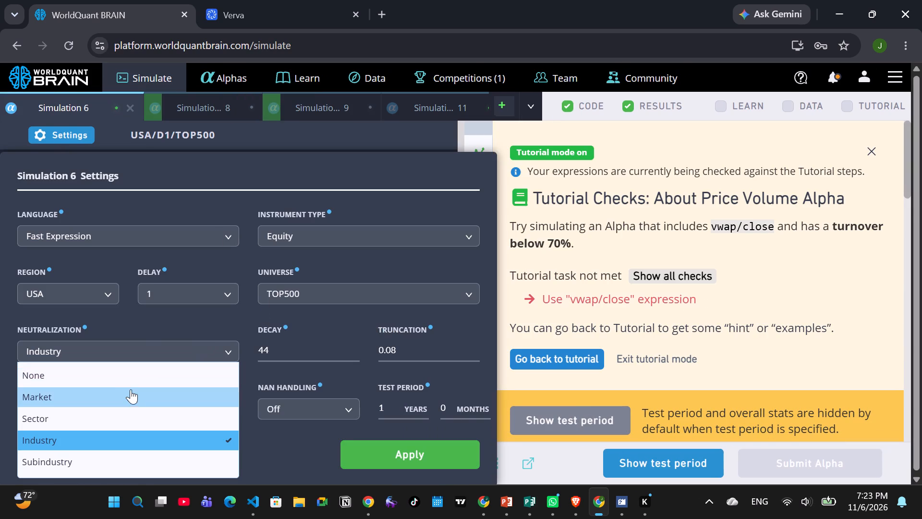
{"action": "left_click", "coordinate": [119, 391]}
{"action": "left_click", "coordinate": [370, 445]}
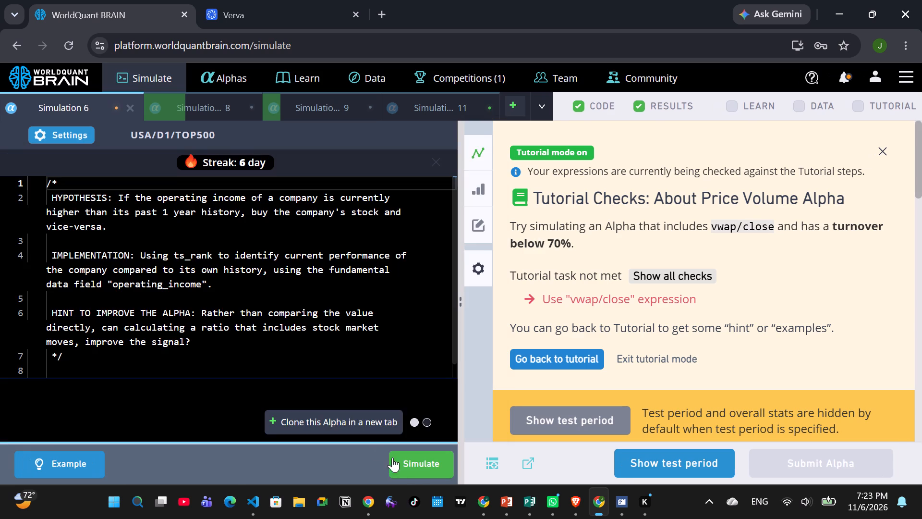
{"action": "left_click", "coordinate": [419, 470]}
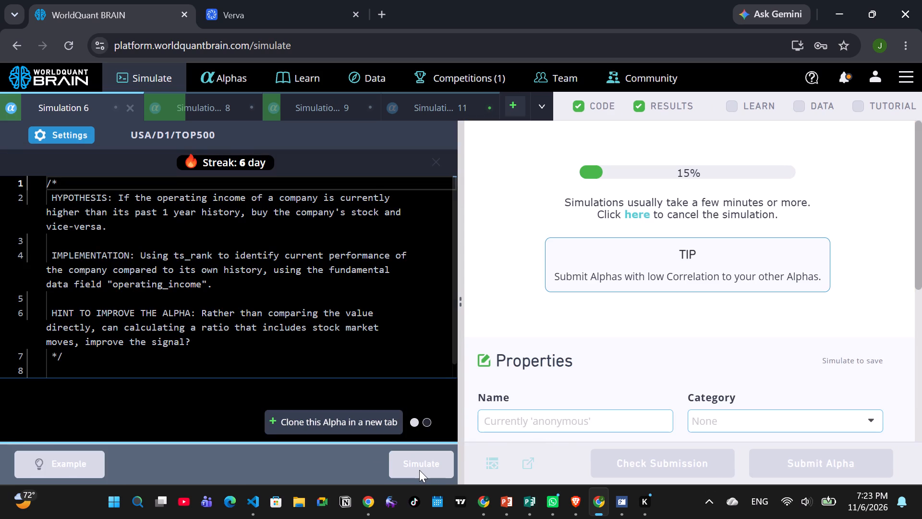
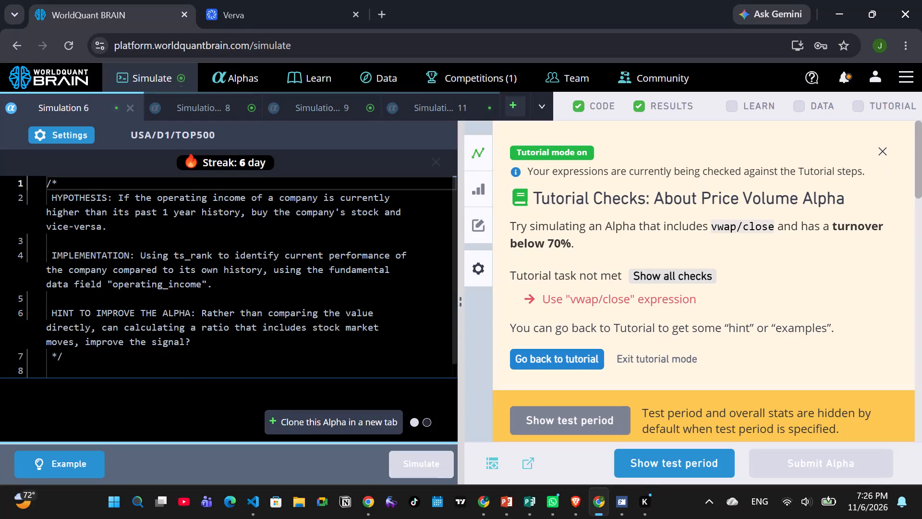
Set Simulation 6's neutralization to Industry, apply the settings and rerun the simulation.
{"action": "left_click", "coordinate": [82, 138]}
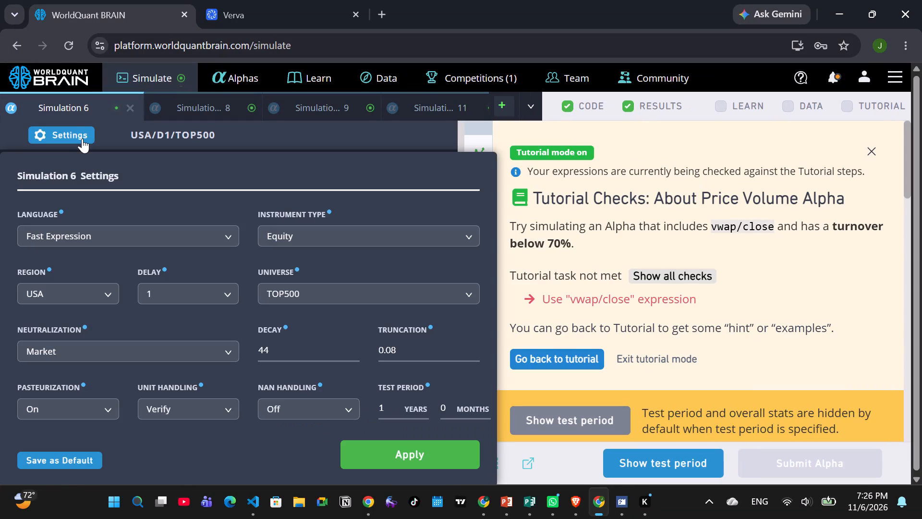
{"action": "left_click", "coordinate": [214, 348]}
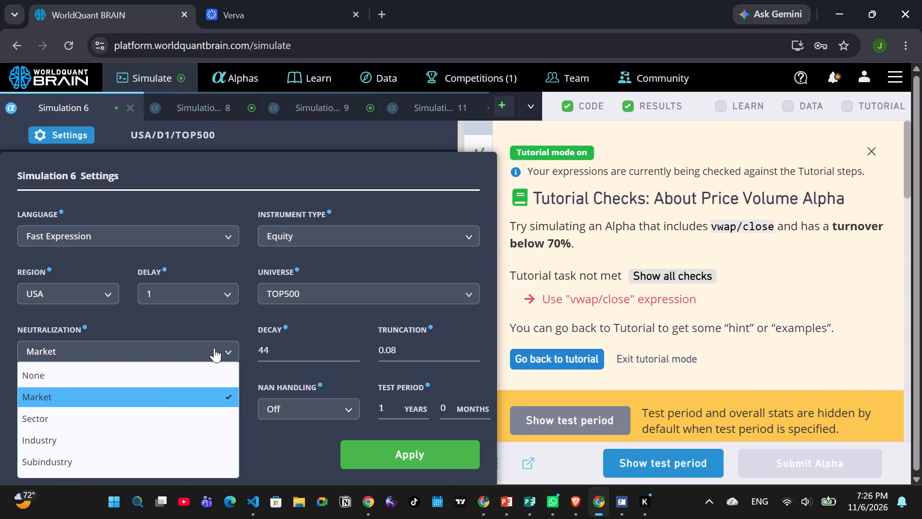
{"action": "left_click", "coordinate": [103, 439]}
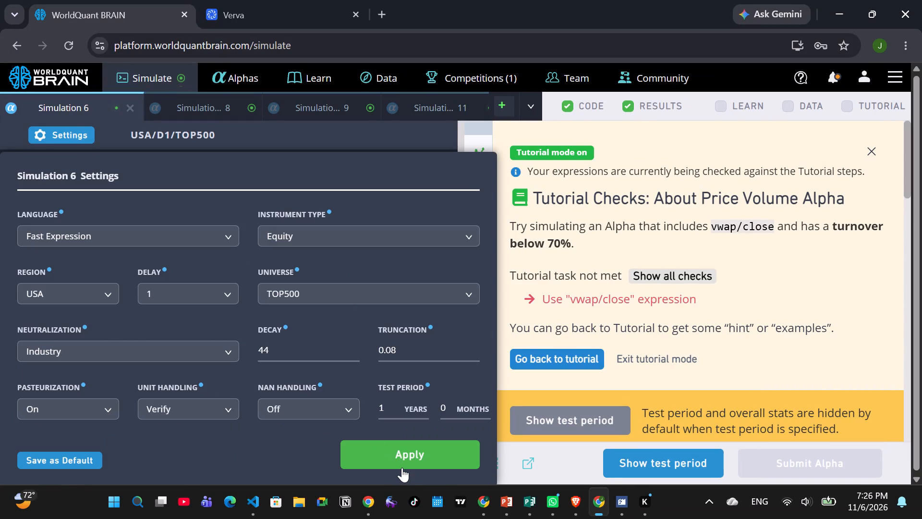
{"action": "left_click", "coordinate": [402, 468]}
{"action": "left_click", "coordinate": [423, 467]}
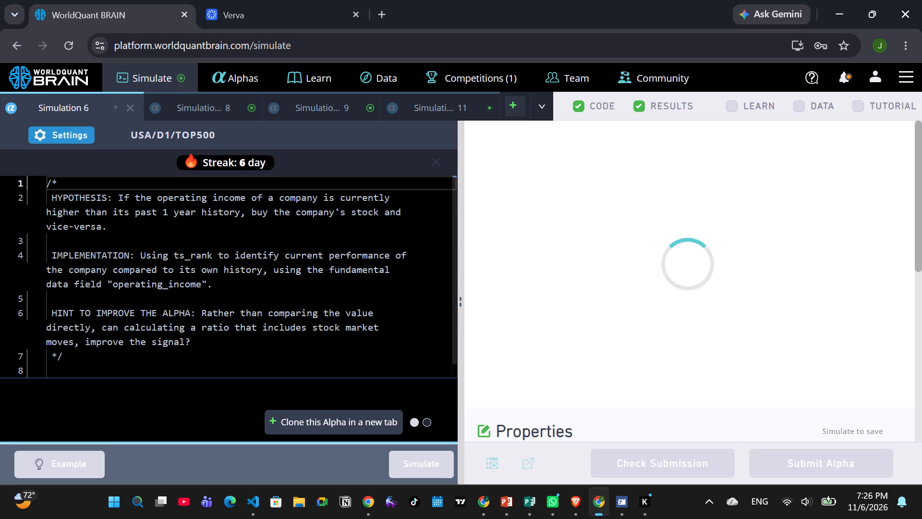
Set Simulation 8's universe to TOP200 and decay to 36, apply the settings and rerun the simulation.
{"action": "left_click", "coordinate": [208, 107]}
{"action": "left_click", "coordinate": [67, 131]}
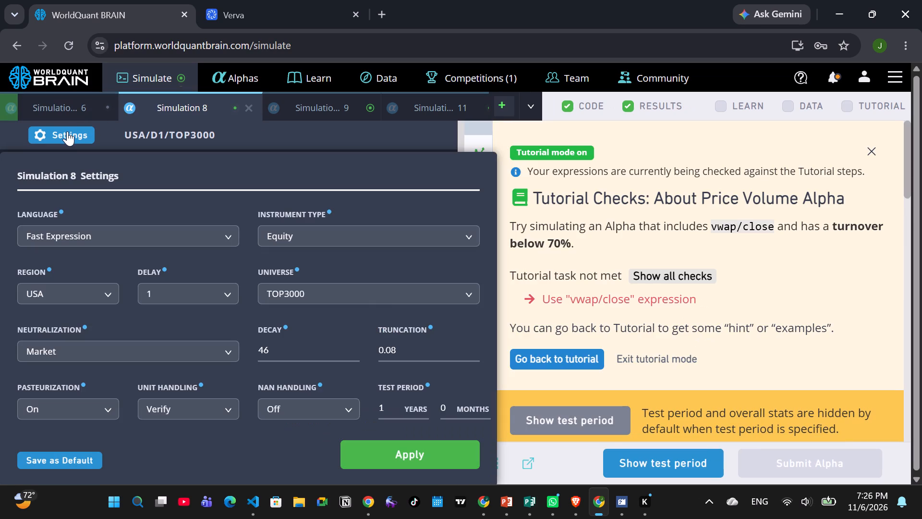
{"action": "left_click", "coordinate": [355, 295]}
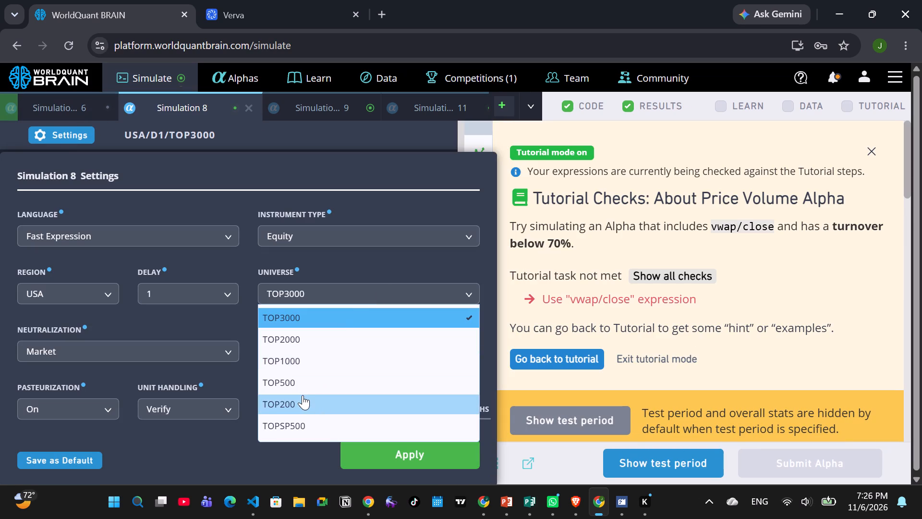
{"action": "left_click", "coordinate": [303, 395]}
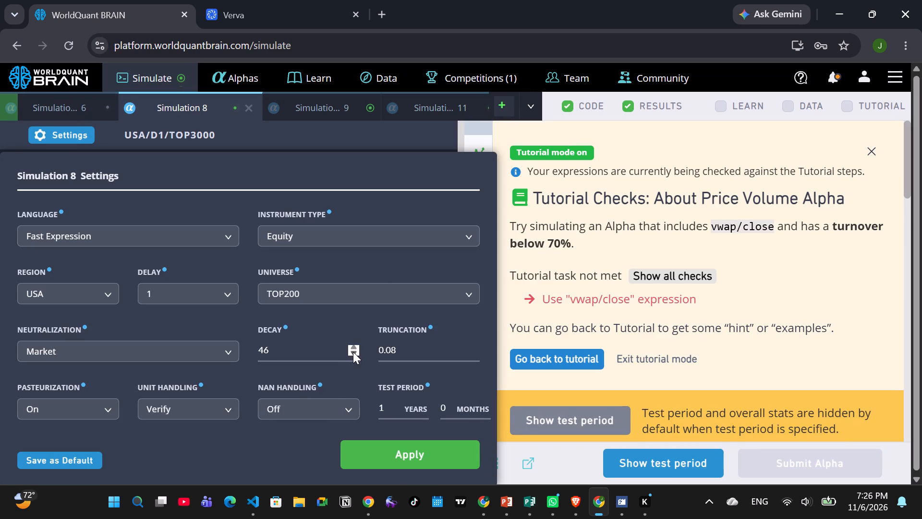
{"action": "triple_click", "coordinate": [353, 352]}
{"action": "left_click", "coordinate": [378, 453]}
{"action": "left_click", "coordinate": [403, 457]}
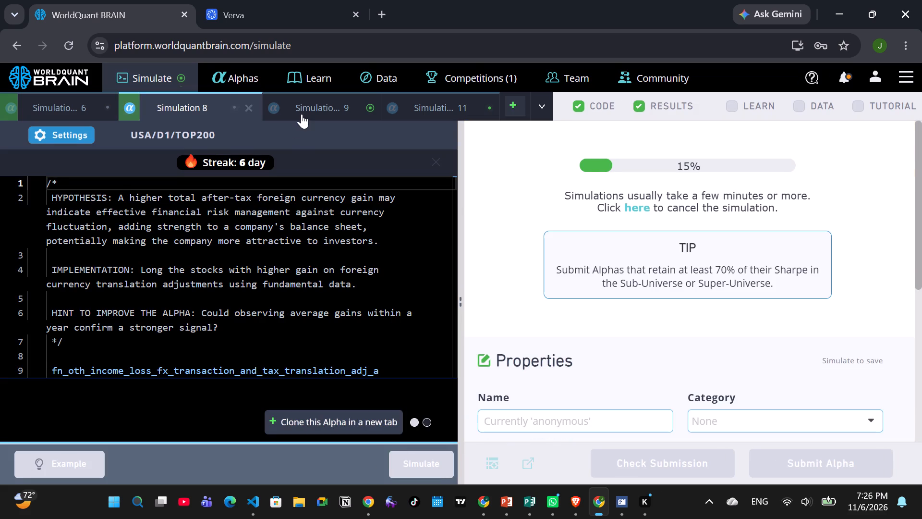
Set Simulation 9's decay to 25, apply the settings and rerun the simulation.
{"action": "left_click", "coordinate": [302, 114]}
{"action": "left_click", "coordinate": [69, 134]}
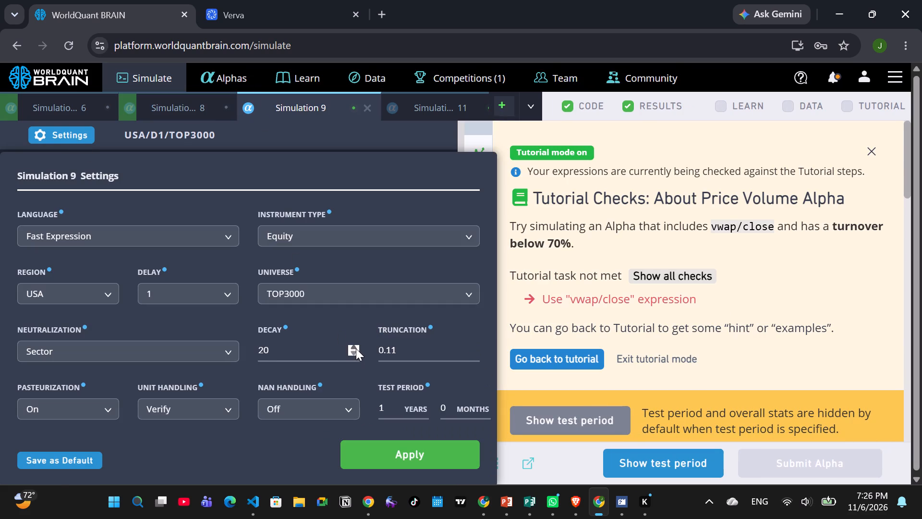
{"action": "triple_click", "coordinate": [356, 348]}
{"action": "double_click", "coordinate": [356, 348]}
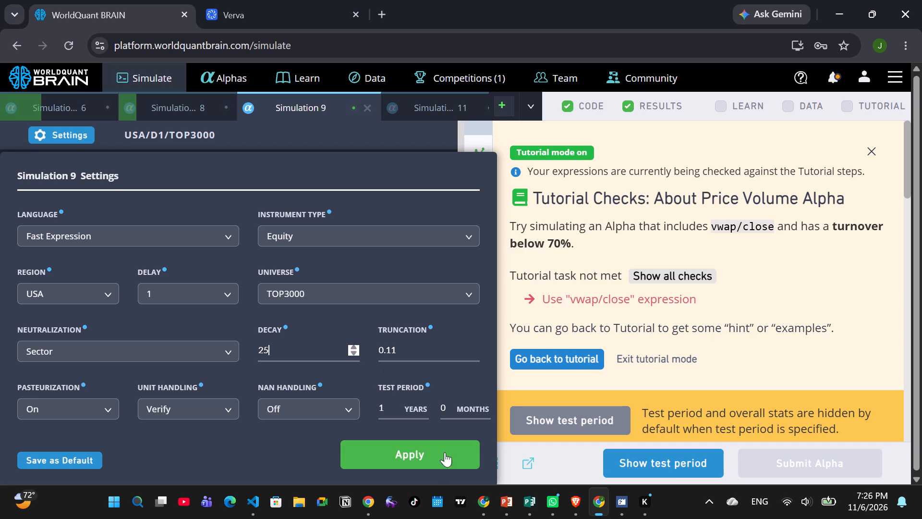
{"action": "left_click", "coordinate": [402, 460]}
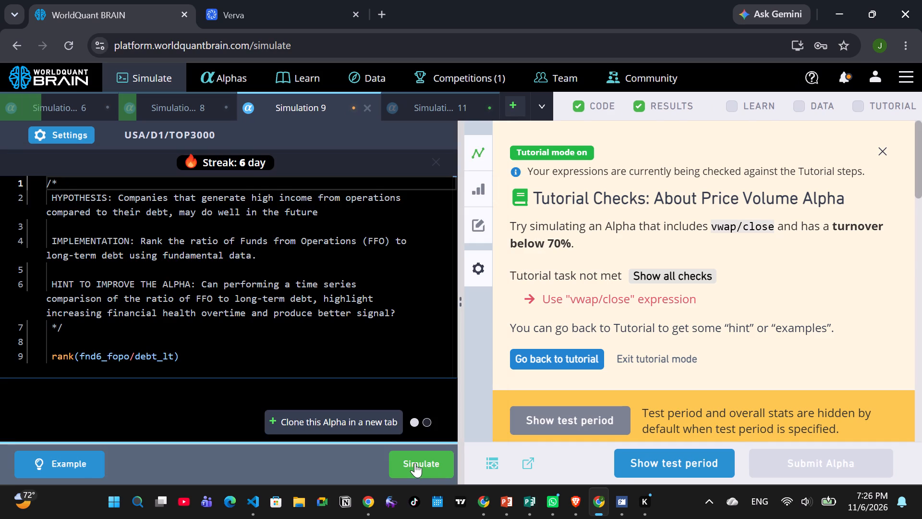
{"action": "left_click", "coordinate": [415, 463]}
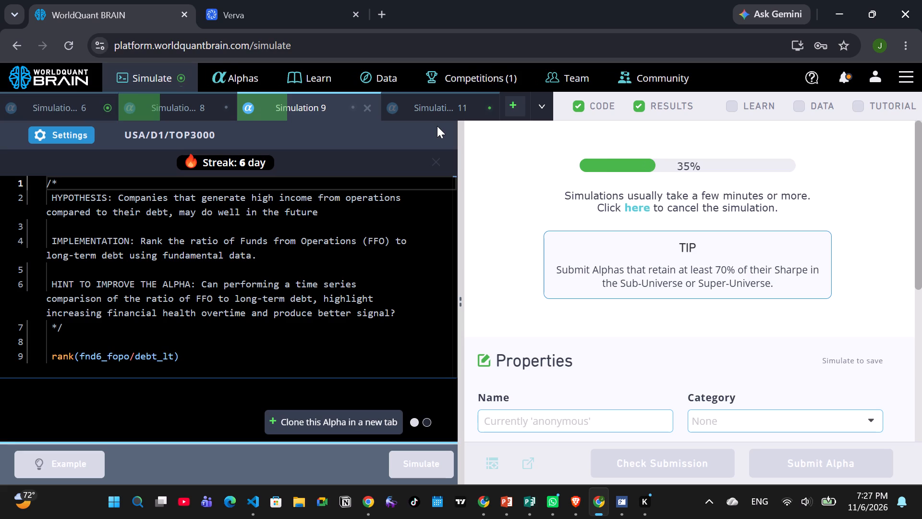
Set Simulation 6's neutralization to Market, apply the settings and rerun the simulation.
{"action": "left_click", "coordinate": [46, 111]}
{"action": "left_click", "coordinate": [79, 136]}
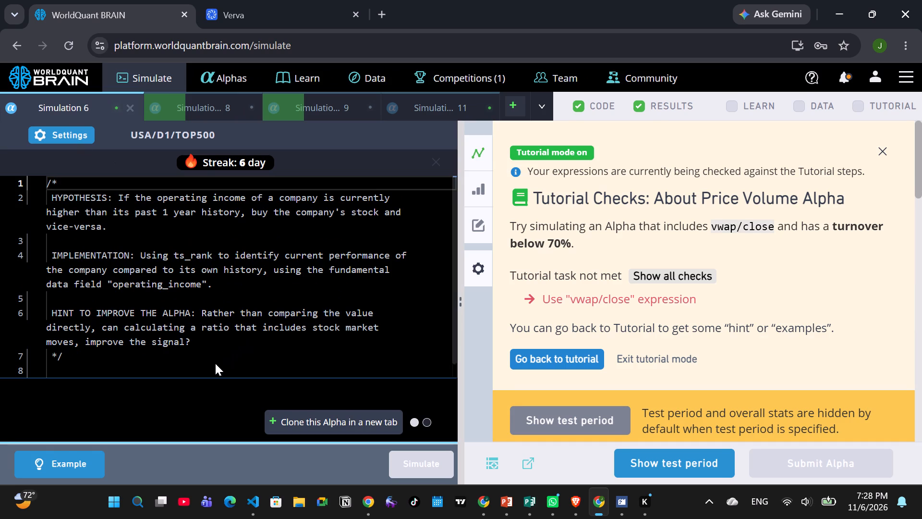
{"action": "left_click_drag", "start_coordinate": [215, 363], "coordinate": [219, 358]}
{"action": "left_click", "coordinate": [219, 358]}
{"action": "left_click", "coordinate": [79, 397]}
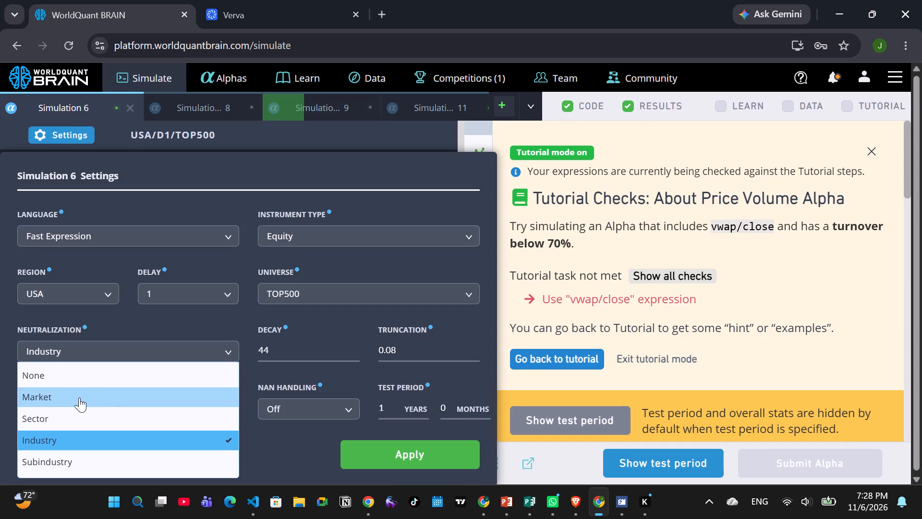
{"action": "left_click", "coordinate": [377, 458]}
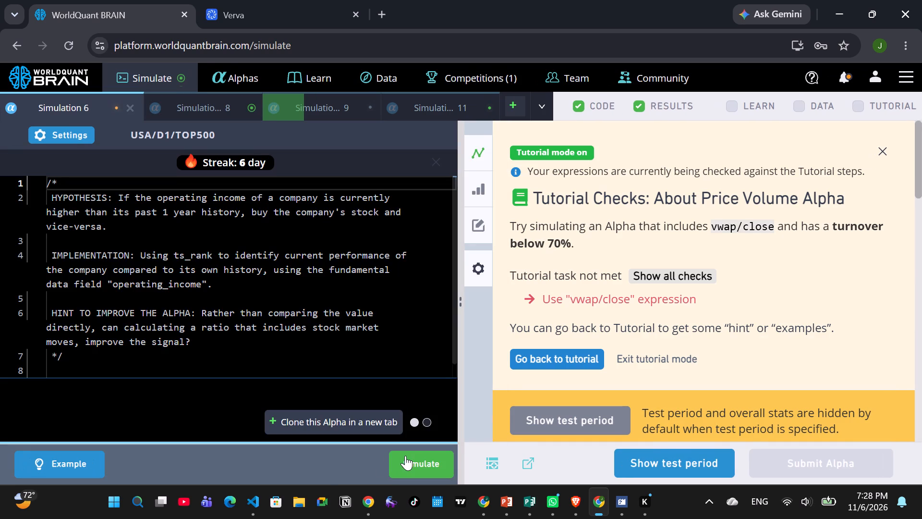
{"action": "left_click", "coordinate": [405, 456]}
Set Simulation 8's universe to TOP2000, decay to 44 and neutralization to Sector, apply the settings and rerun the simulation.
{"action": "left_click", "coordinate": [199, 108]}
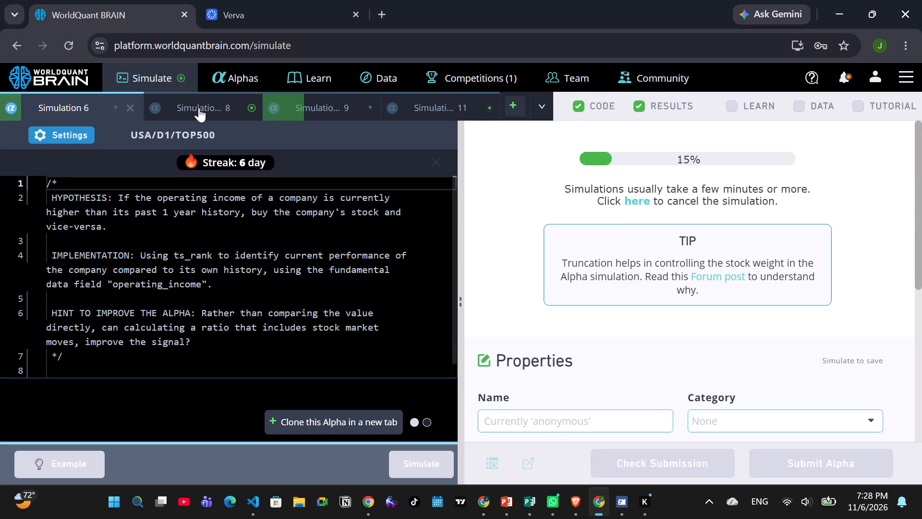
{"action": "left_click", "coordinate": [70, 136]}
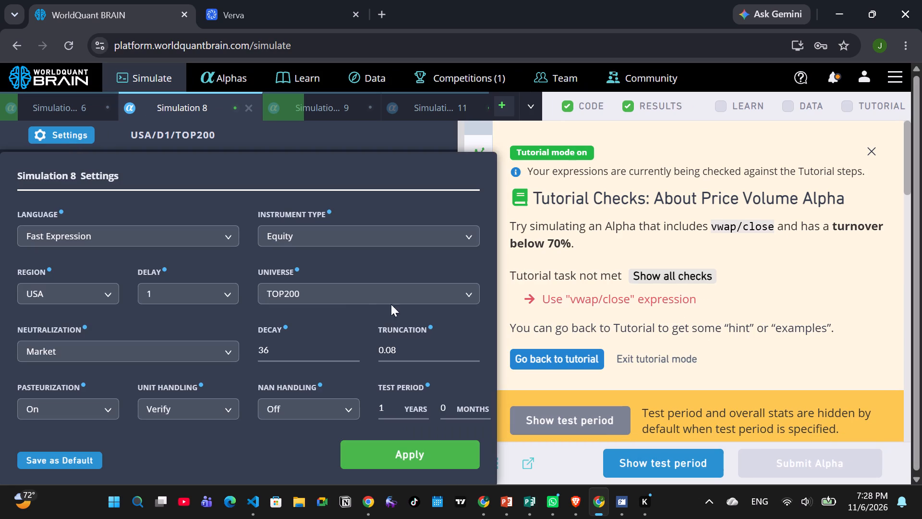
{"action": "left_click", "coordinate": [370, 296]}
{"action": "left_click", "coordinate": [321, 335]}
{"action": "triple_click", "coordinate": [358, 345]}
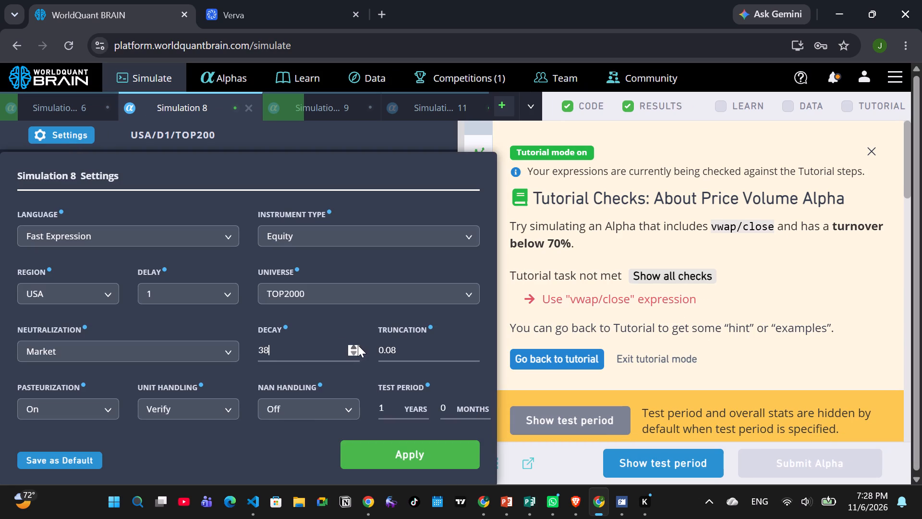
{"action": "double_click", "coordinate": [358, 345]}
{"action": "triple_click", "coordinate": [356, 346]}
{"action": "left_click", "coordinate": [203, 352]}
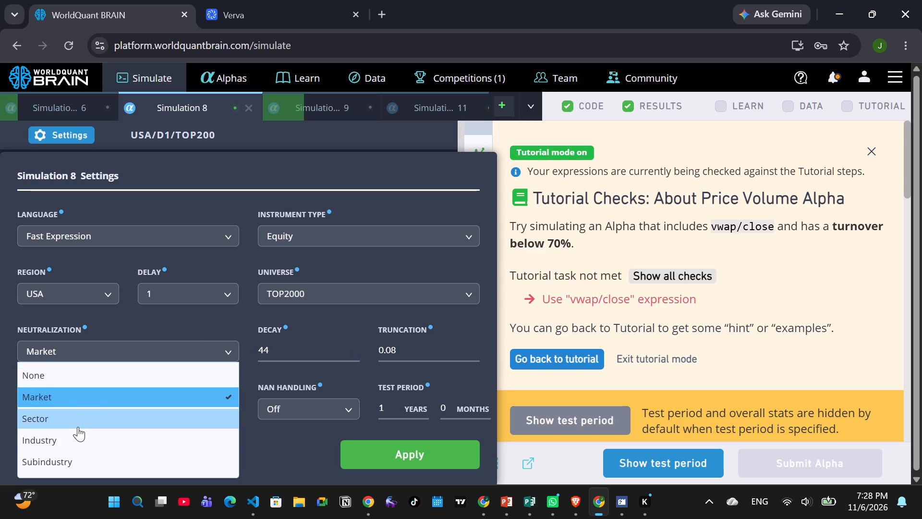
{"action": "left_click", "coordinate": [78, 428]}
{"action": "left_click", "coordinate": [372, 463]}
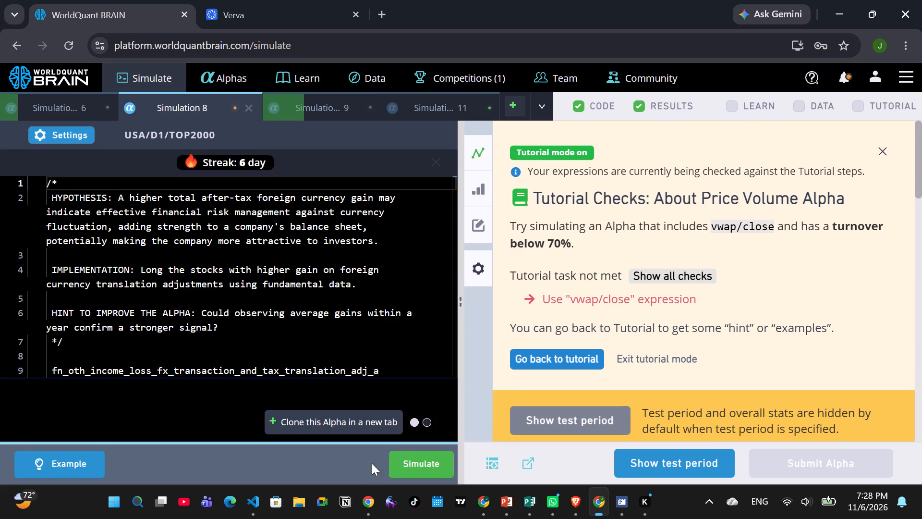
{"action": "left_click", "coordinate": [409, 463]}
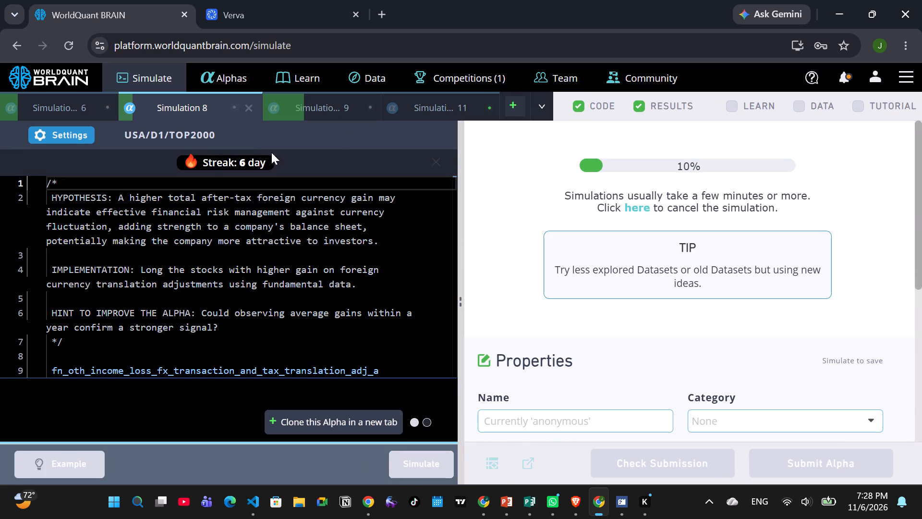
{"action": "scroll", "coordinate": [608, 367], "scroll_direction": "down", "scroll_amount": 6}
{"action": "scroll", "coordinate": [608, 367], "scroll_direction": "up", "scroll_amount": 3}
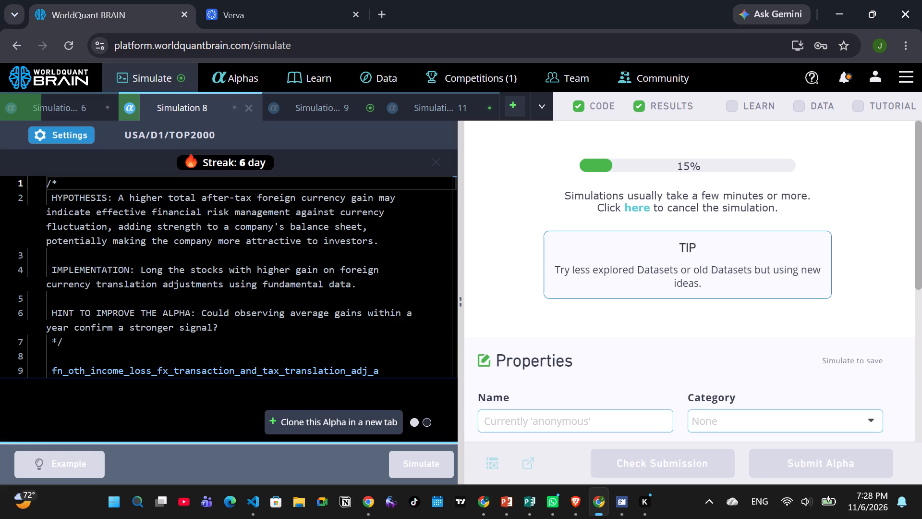
Set Simulation 9's decay to 31 and universe to TOP500, apply the settings and rerun the simulation.
{"action": "left_click", "coordinate": [296, 112]}
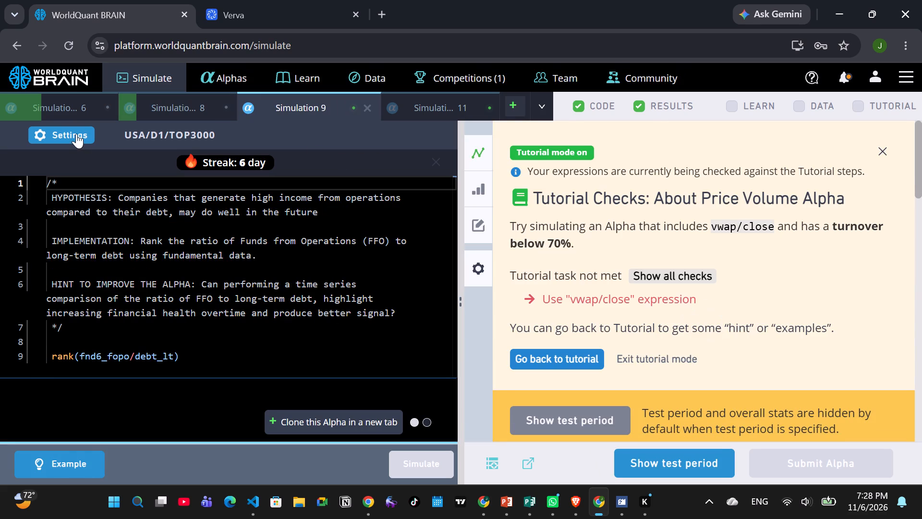
{"action": "left_click", "coordinate": [76, 134]}
{"action": "triple_click", "coordinate": [352, 349]}
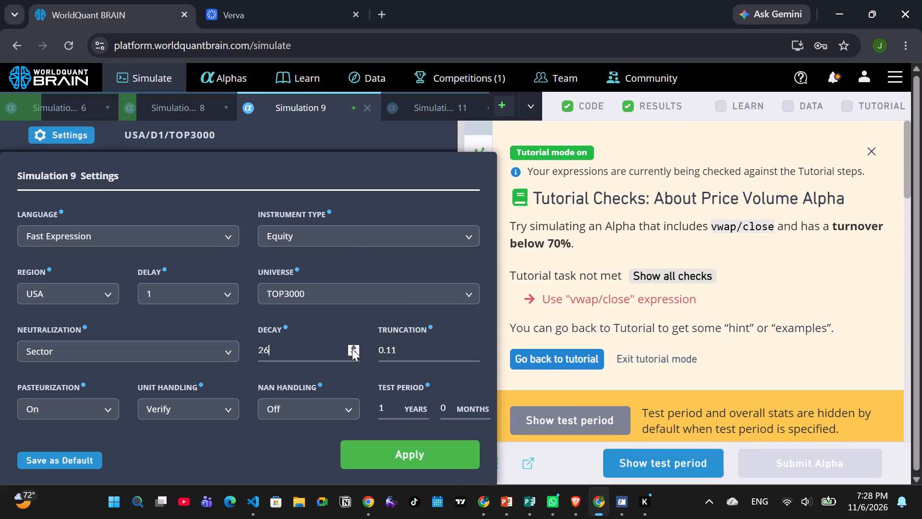
{"action": "triple_click", "coordinate": [352, 349]}
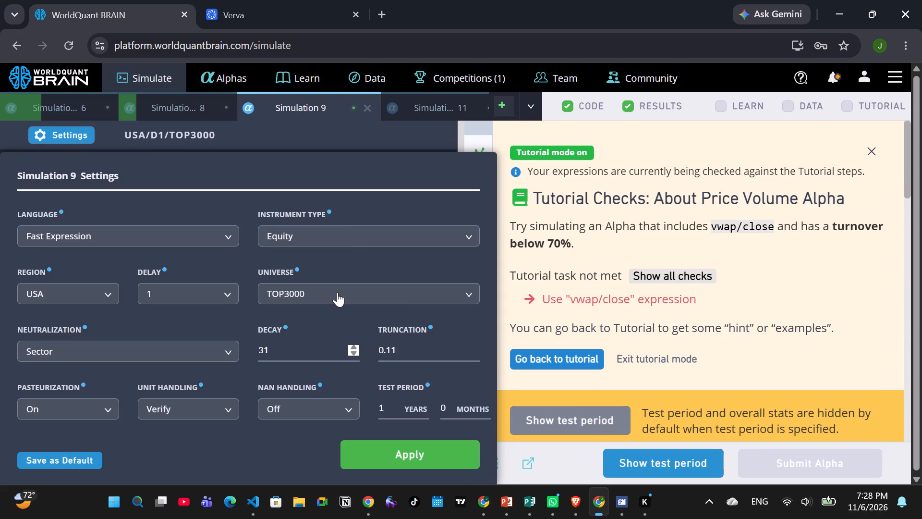
{"action": "left_click", "coordinate": [337, 292]}
{"action": "left_click", "coordinate": [303, 383]}
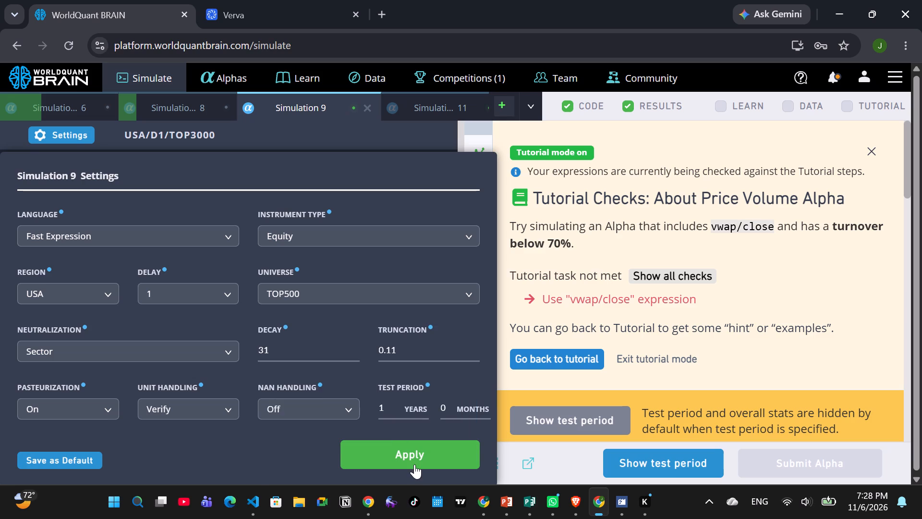
{"action": "left_click", "coordinate": [414, 466]}
{"action": "left_click", "coordinate": [421, 468]}
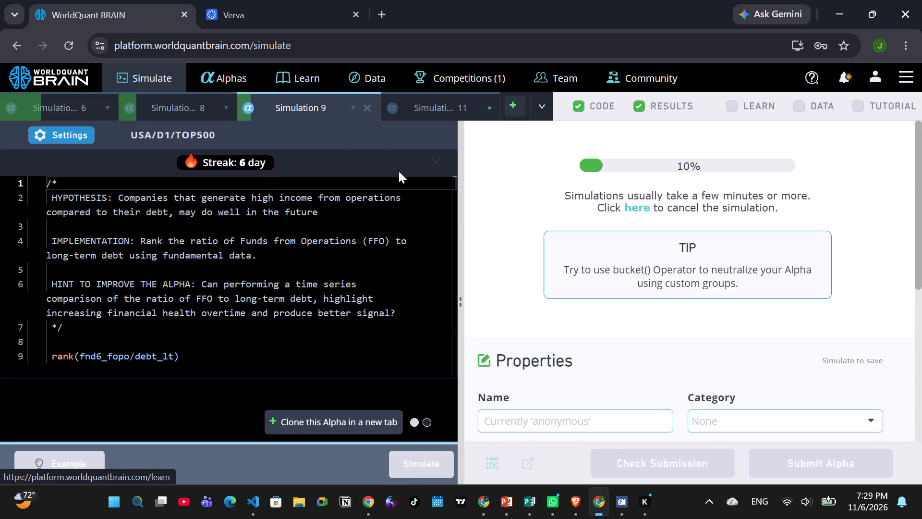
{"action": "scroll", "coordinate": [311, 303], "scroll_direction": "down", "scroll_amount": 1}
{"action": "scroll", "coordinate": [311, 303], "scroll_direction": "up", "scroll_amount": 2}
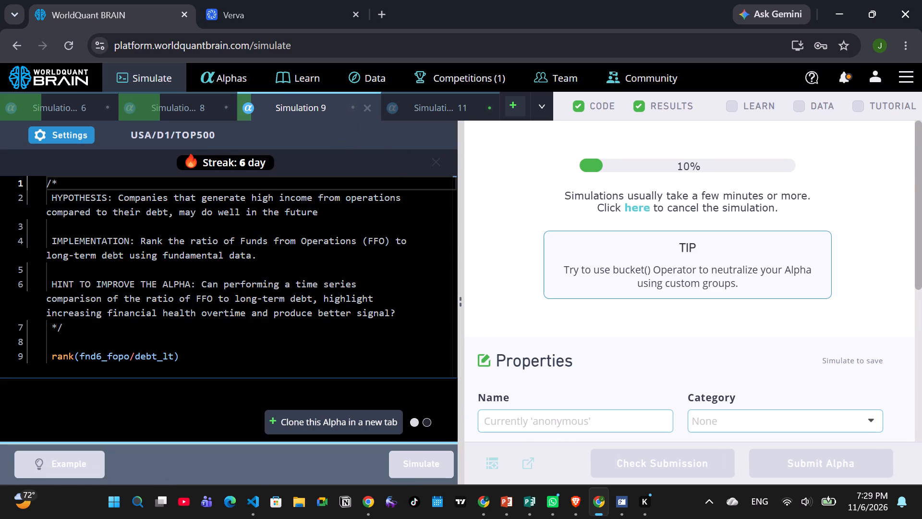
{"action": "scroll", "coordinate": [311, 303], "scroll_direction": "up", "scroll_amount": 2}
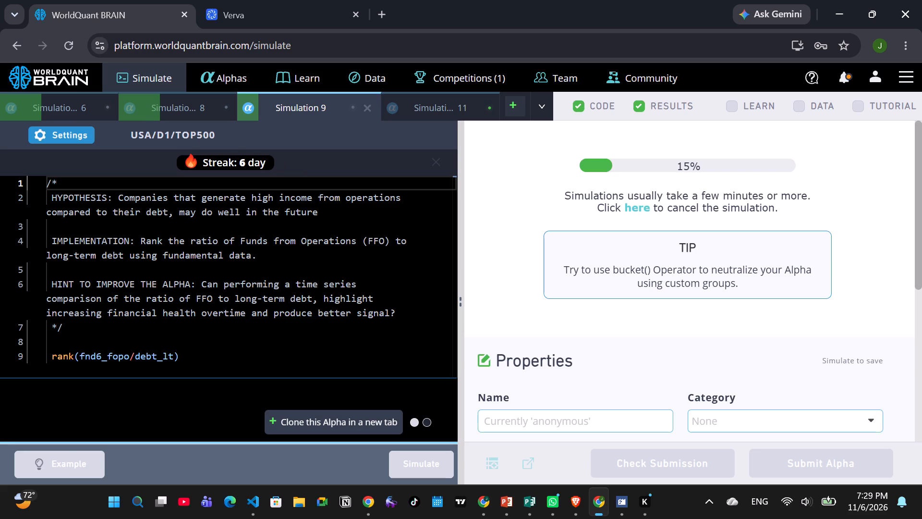
Set Simulation 8's decay to 53 and neutralization to Market, apply the settings and rerun the simulation.
{"action": "left_click", "coordinate": [172, 110]}
{"action": "left_click", "coordinate": [75, 138]}
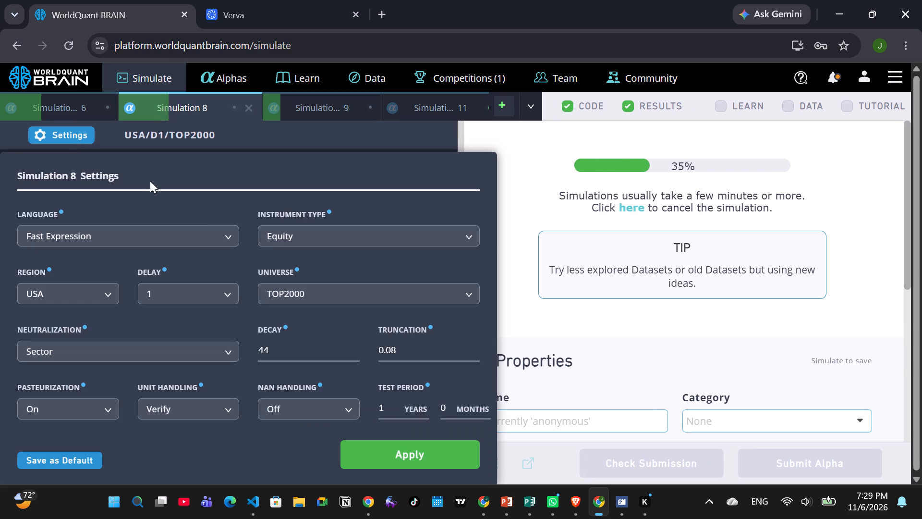
{"action": "triple_click", "coordinate": [353, 345]}
{"action": "triple_click", "coordinate": [353, 345]}
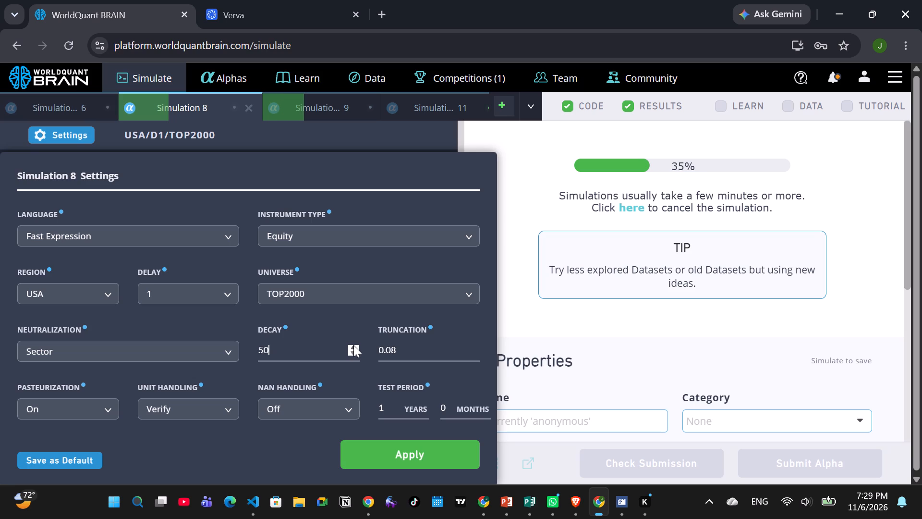
{"action": "triple_click", "coordinate": [353, 345]}
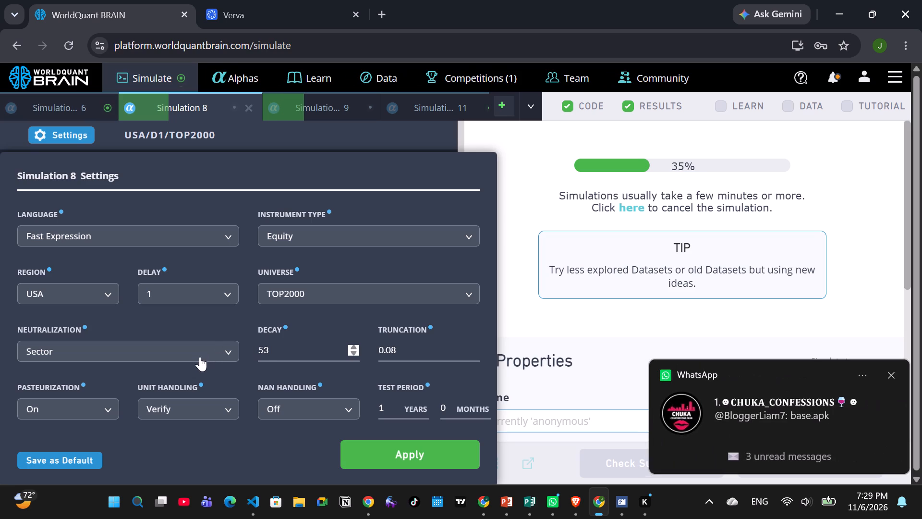
{"action": "left_click", "coordinate": [200, 357]}
{"action": "left_click", "coordinate": [93, 388]}
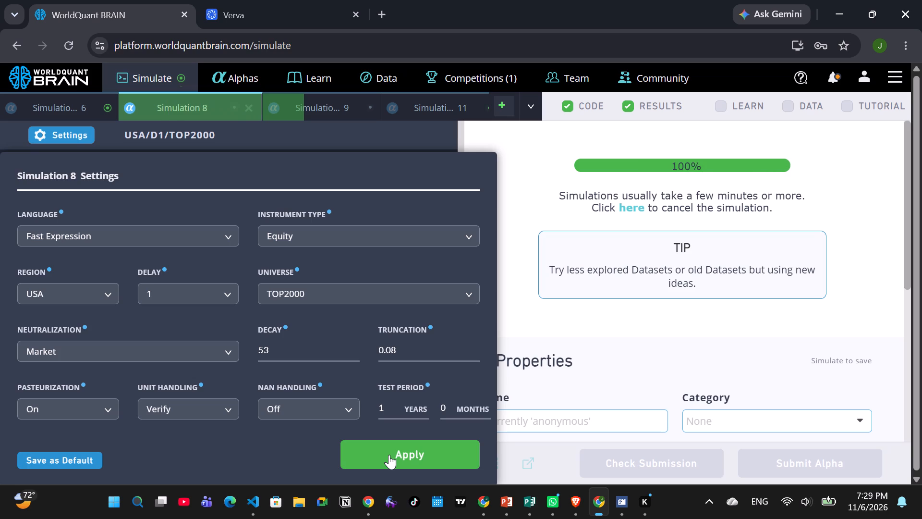
{"action": "left_click", "coordinate": [389, 455]}
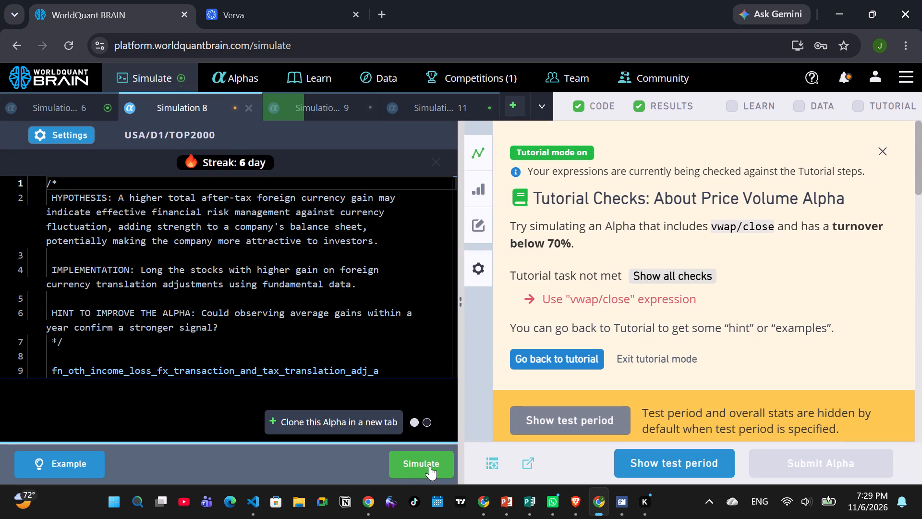
{"action": "left_click", "coordinate": [430, 466]}
Set Simulation 6's neutralization to Industry, apply the settings and rerun the simulation.
{"action": "left_click", "coordinate": [51, 110]}
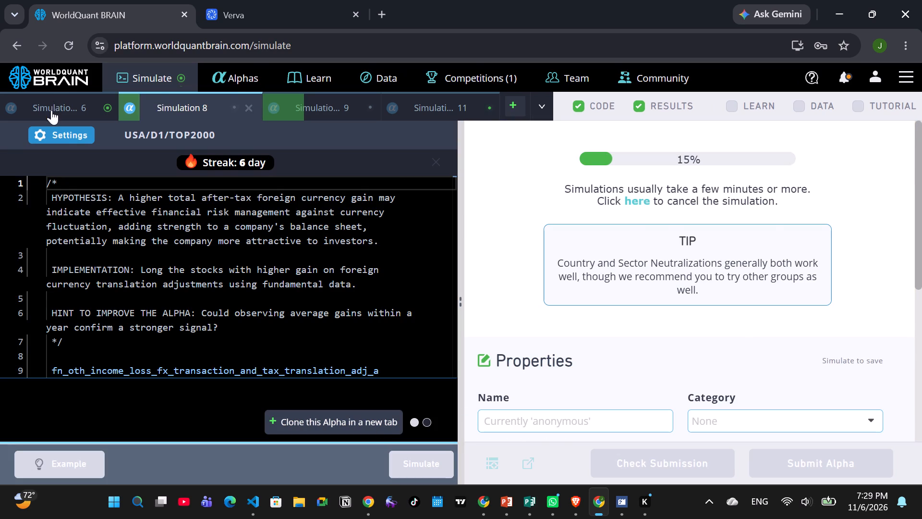
{"action": "left_click", "coordinate": [65, 136]}
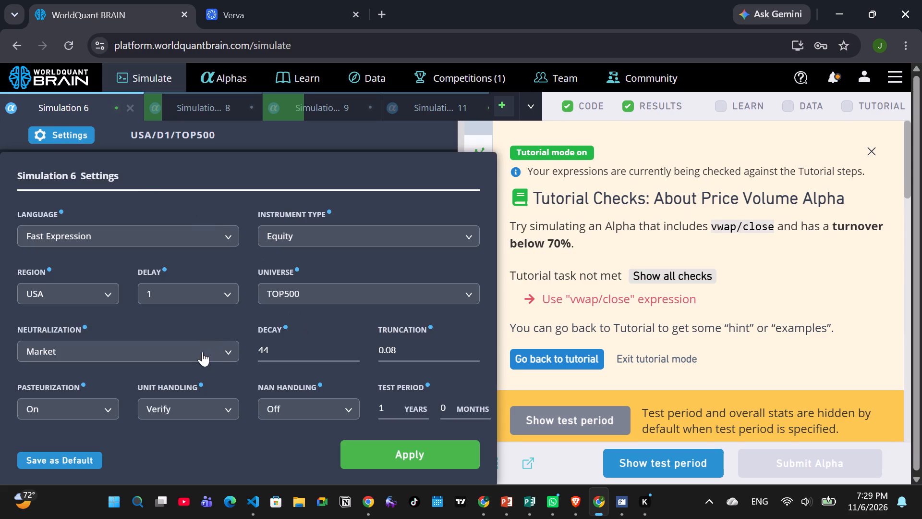
{"action": "left_click", "coordinate": [202, 352]}
{"action": "left_click", "coordinate": [69, 444]}
{"action": "left_click", "coordinate": [370, 457]}
{"action": "left_click", "coordinate": [400, 461]}
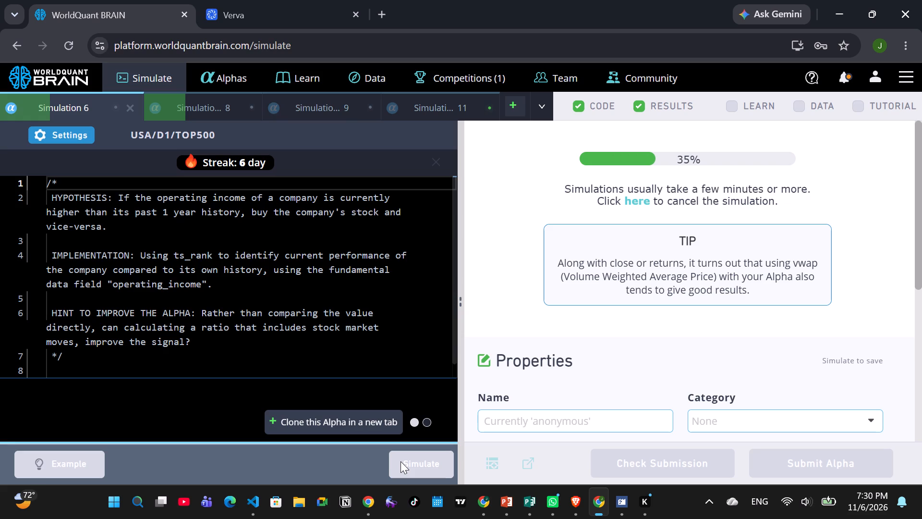
Set Simulation 9's decay to 27 and universe to TOP3000, apply the settings and rerun the simulation.
{"action": "left_click", "coordinate": [304, 99]}
{"action": "left_click", "coordinate": [76, 138]}
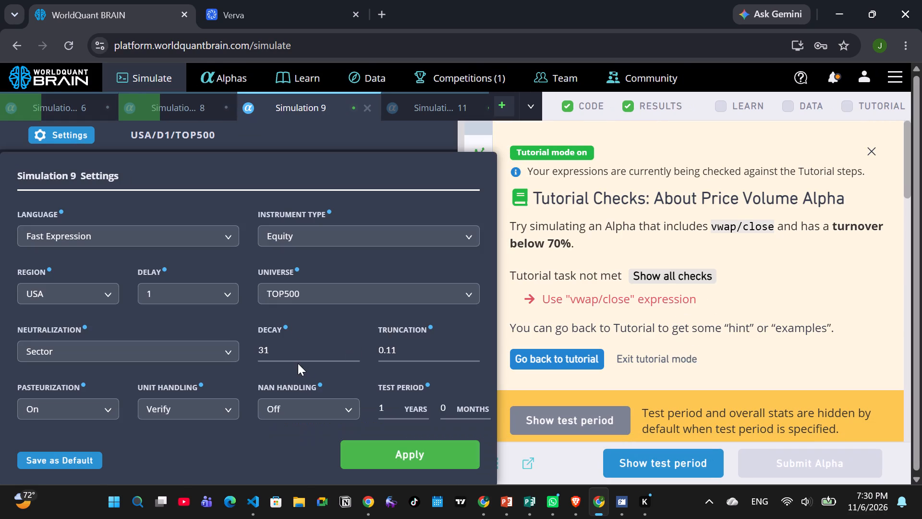
{"action": "triple_click", "coordinate": [350, 355]}
{"action": "left_click", "coordinate": [350, 355]}
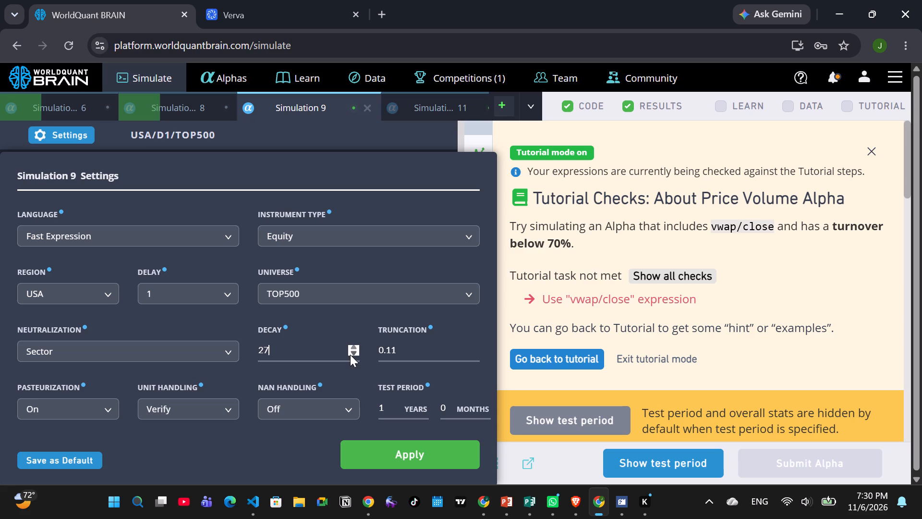
{"action": "left_click", "coordinate": [323, 297]}
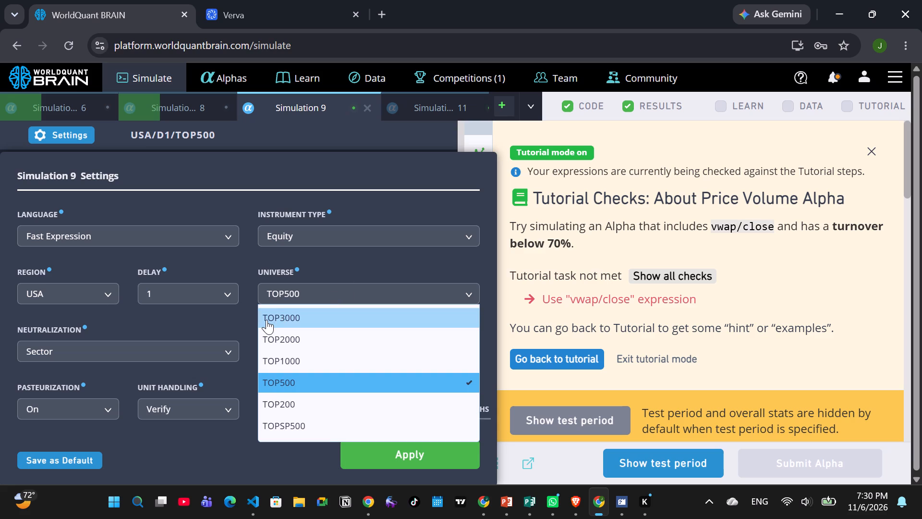
{"action": "left_click", "coordinate": [267, 320]}
{"action": "left_click", "coordinate": [374, 441]}
{"action": "left_click", "coordinate": [401, 463]}
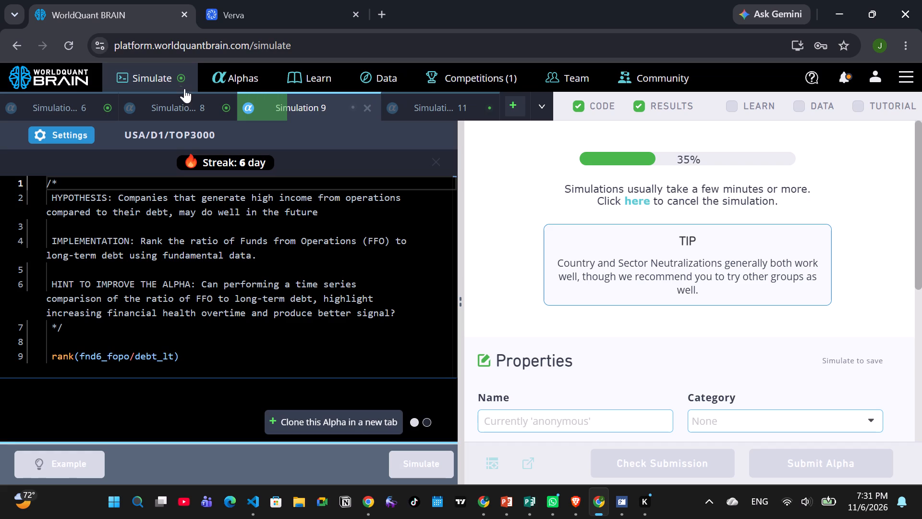
Check the list of unsubmitted alphas, including their Sharpe and returns, and go back to the simulations.
{"action": "left_click", "coordinate": [232, 75]}
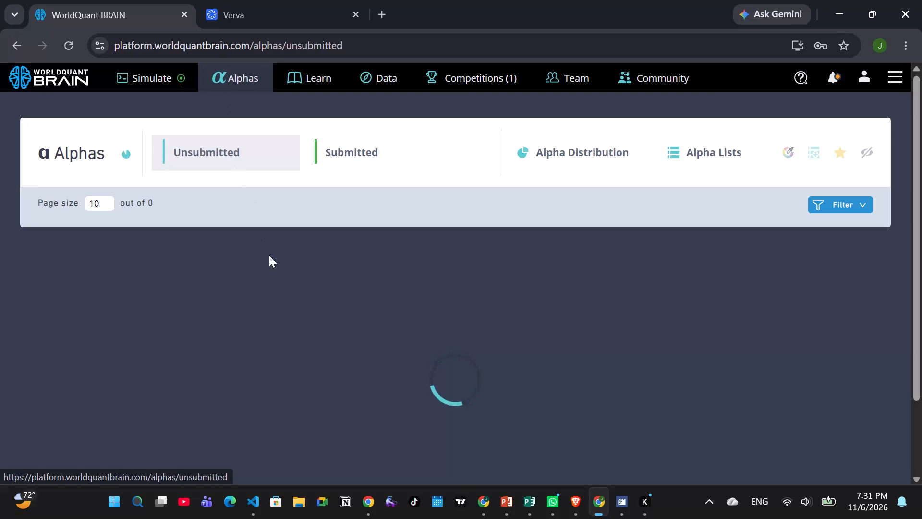
{"action": "scroll", "coordinate": [286, 299], "scroll_direction": "up", "scroll_amount": 5}
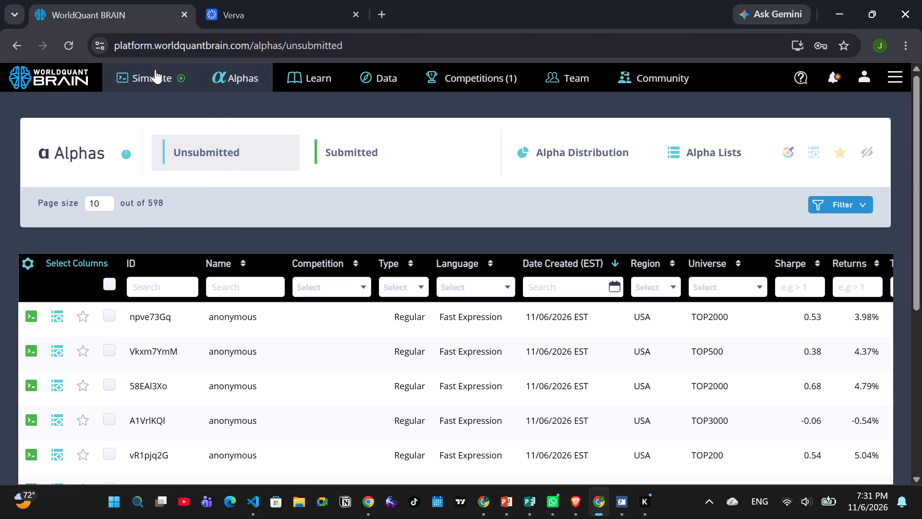
{"action": "left_click", "coordinate": [155, 69]}
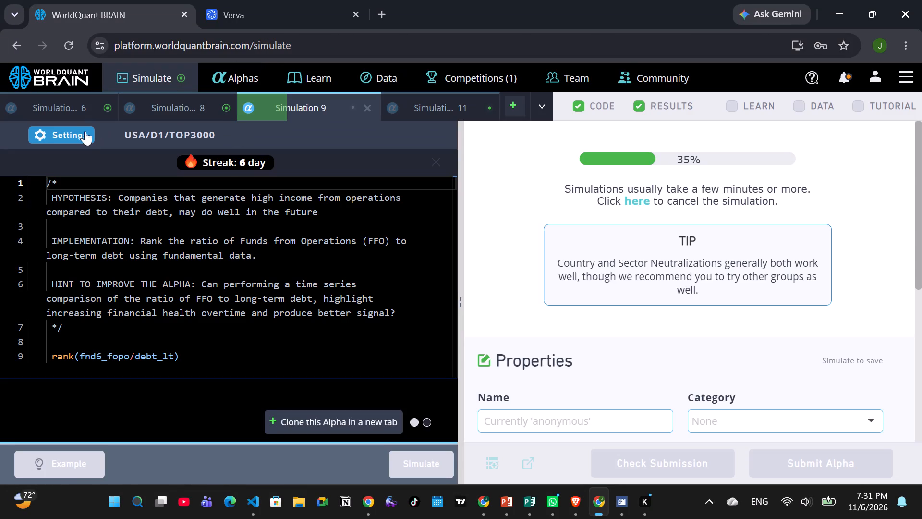
Set Simulation 9's neutralization to Market, apply the settings and try to rerun the simulation.
{"action": "left_click", "coordinate": [81, 133]}
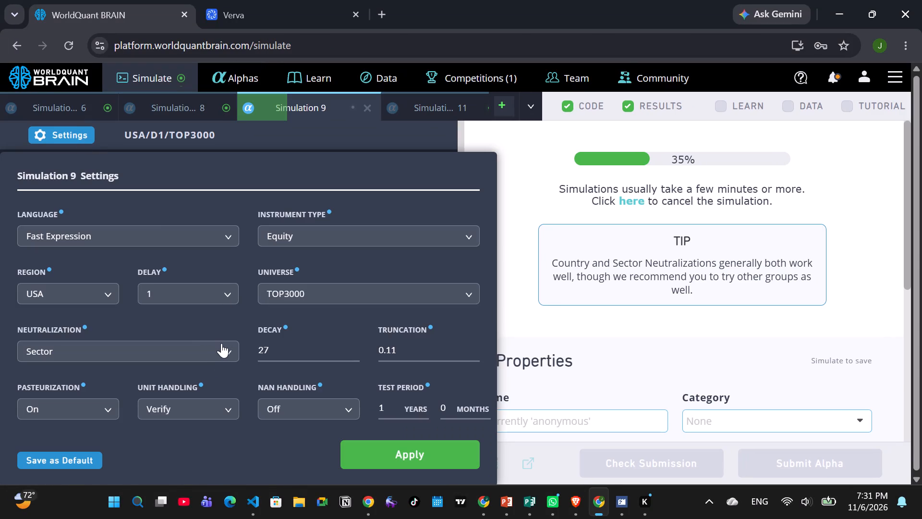
{"action": "left_click", "coordinate": [213, 352]}
{"action": "left_click", "coordinate": [71, 391]}
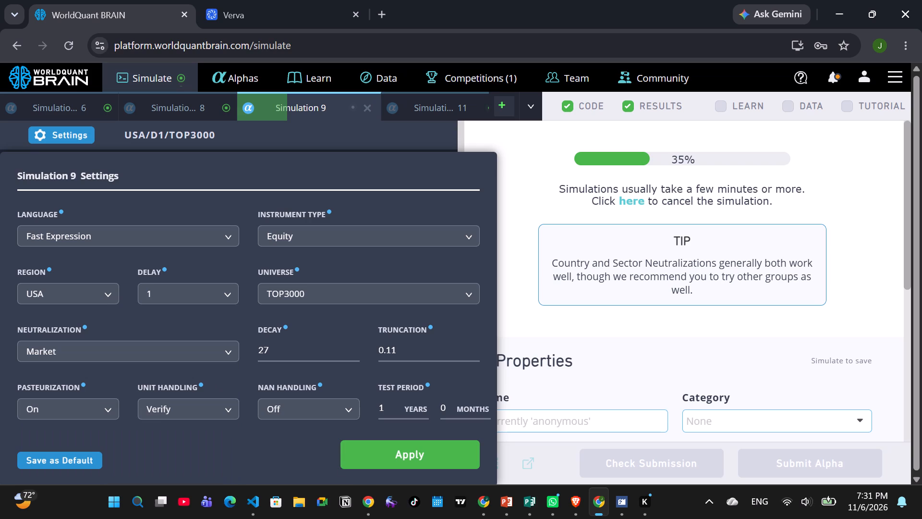
{"action": "left_click", "coordinate": [384, 455]}
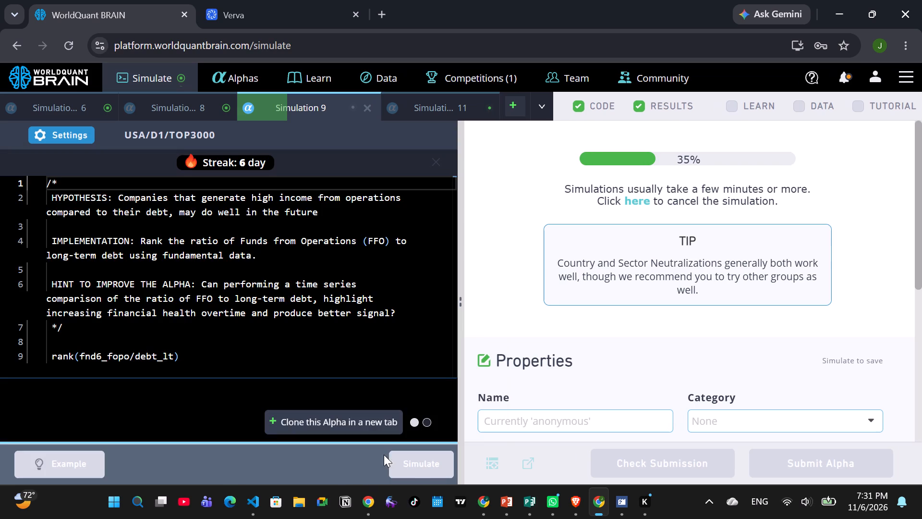
{"action": "left_click", "coordinate": [422, 465]}
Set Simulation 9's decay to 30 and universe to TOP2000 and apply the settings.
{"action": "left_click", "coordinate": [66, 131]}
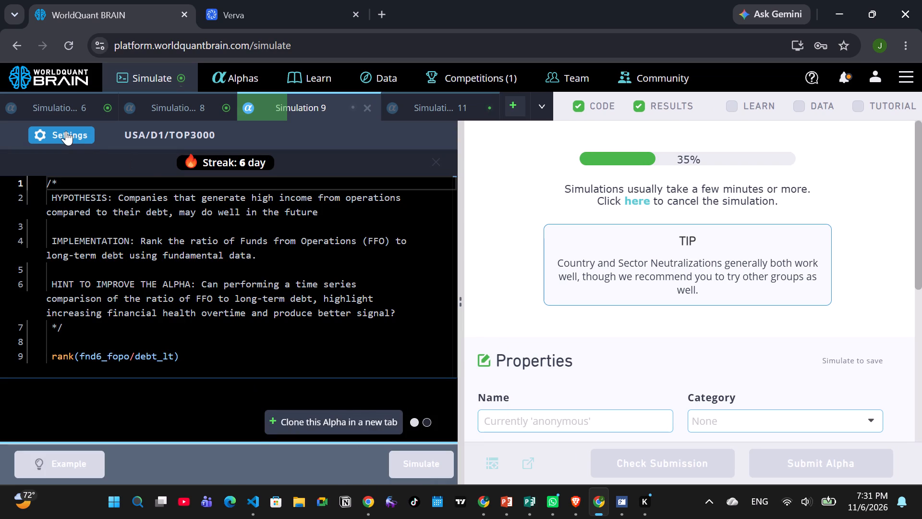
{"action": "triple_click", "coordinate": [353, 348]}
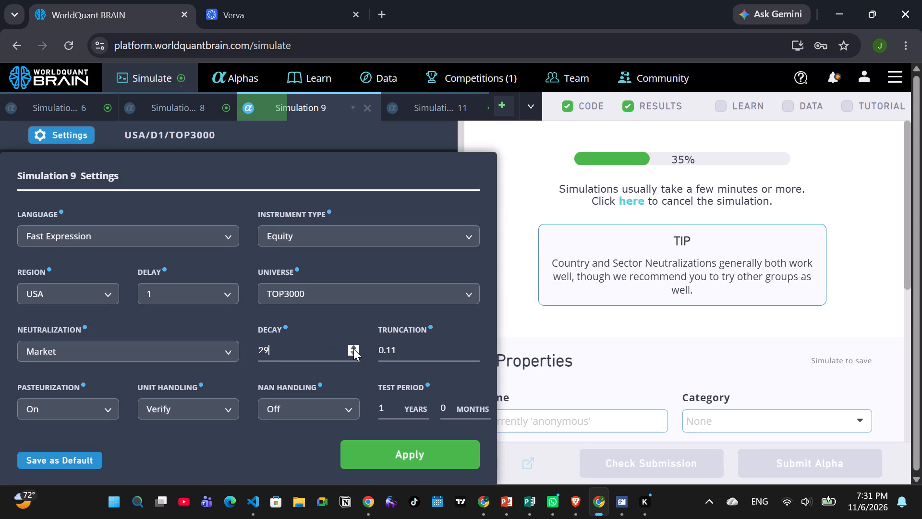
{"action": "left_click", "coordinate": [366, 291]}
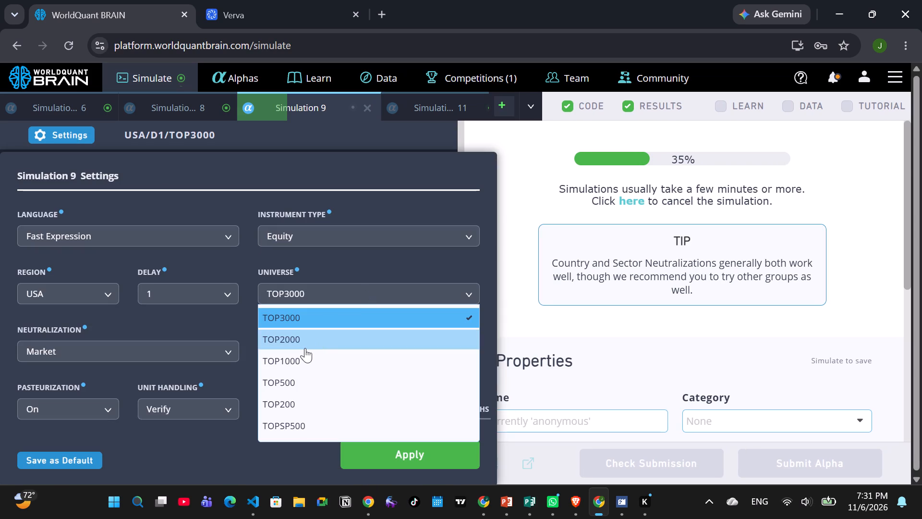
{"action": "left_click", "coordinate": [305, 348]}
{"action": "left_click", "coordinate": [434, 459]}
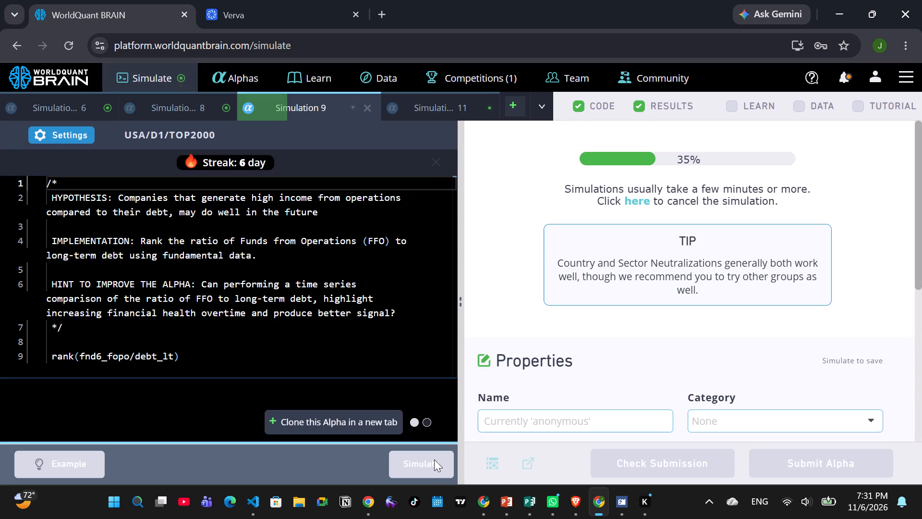
Set Simulation 8's decay to 59 and neutralization to Industry, apply the settings and rerun the simulation.
{"action": "left_click", "coordinate": [158, 104]}
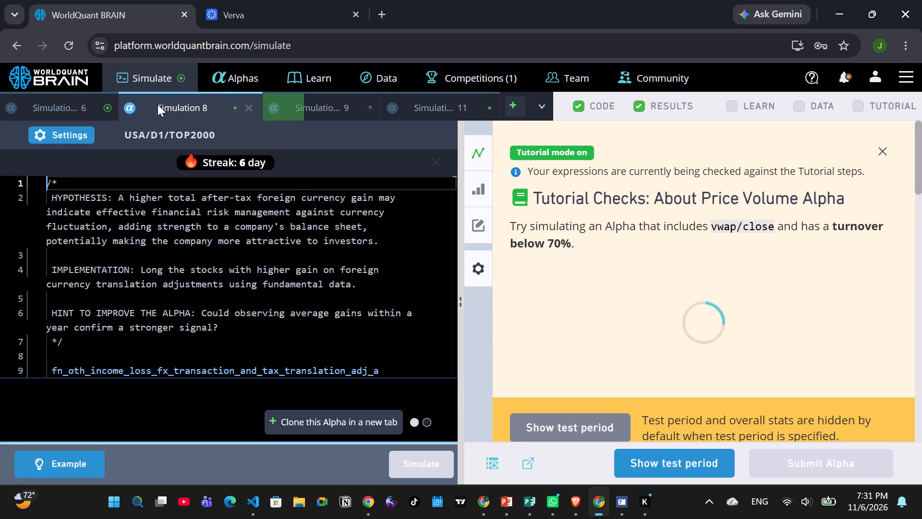
{"action": "left_click", "coordinate": [62, 130]}
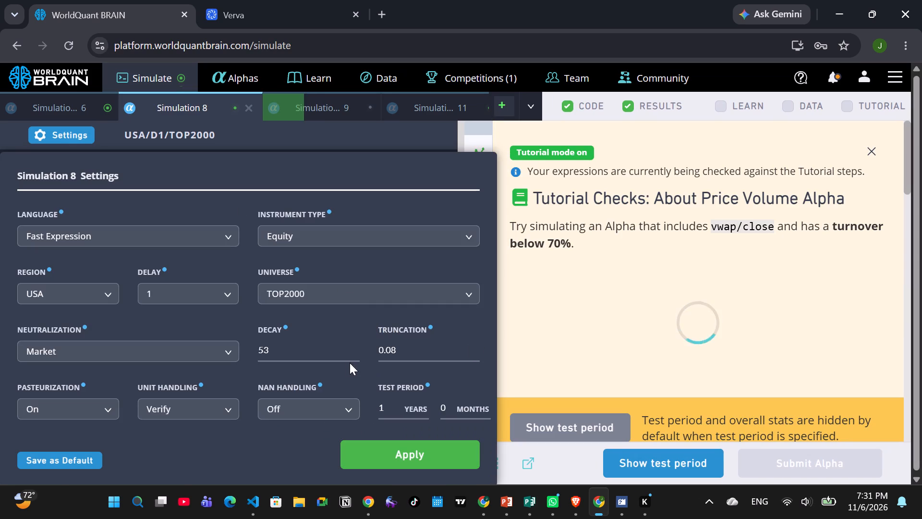
{"action": "triple_click", "coordinate": [353, 347]}
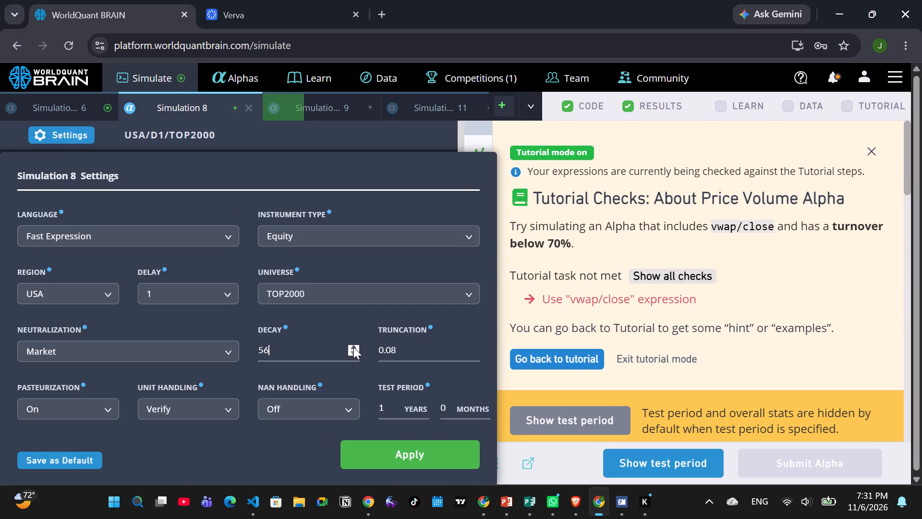
{"action": "triple_click", "coordinate": [353, 347]}
{"action": "left_click", "coordinate": [202, 359]}
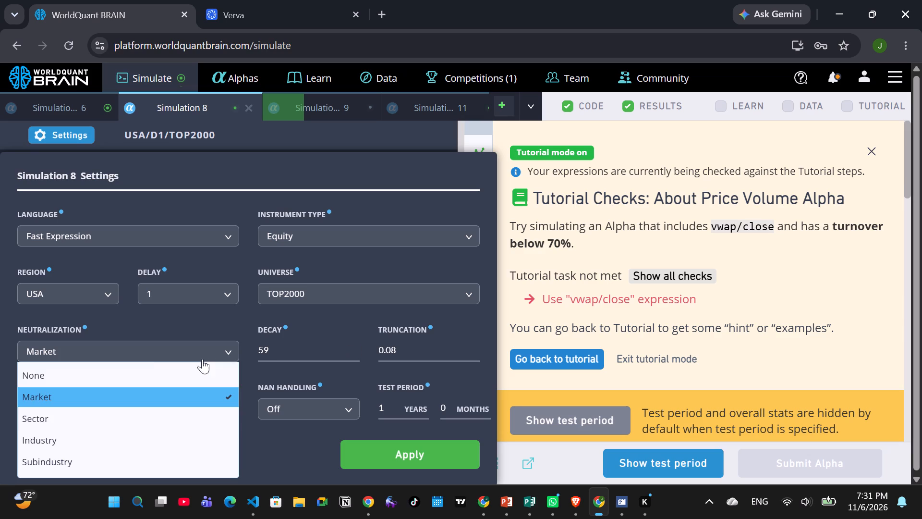
{"action": "left_click", "coordinate": [89, 445]}
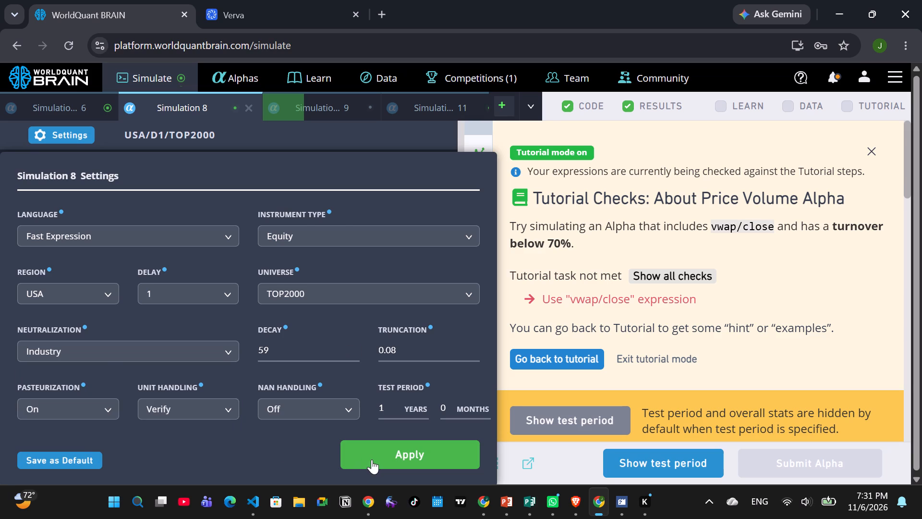
{"action": "left_click", "coordinate": [372, 459]}
{"action": "left_click", "coordinate": [423, 465]}
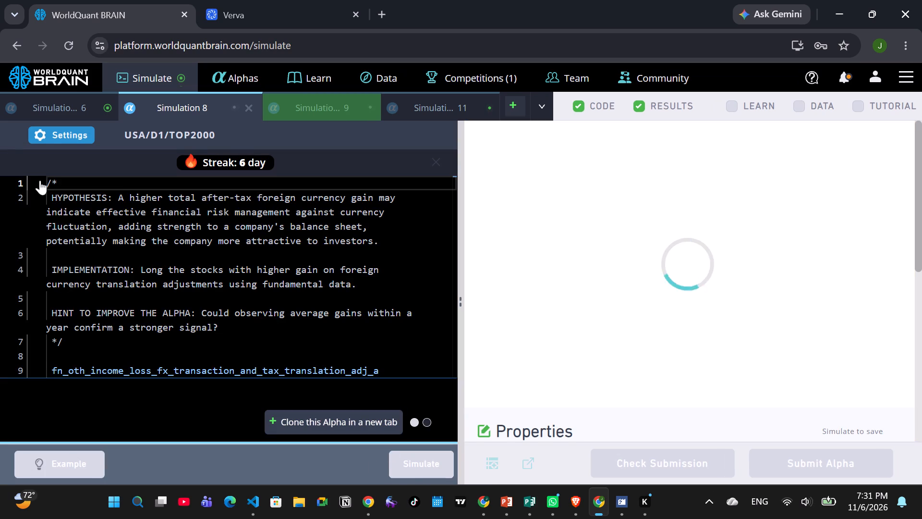
Set Simulation 6's neutralization to Sector, apply the settings and rerun the simulation.
{"action": "left_click", "coordinate": [33, 105]}
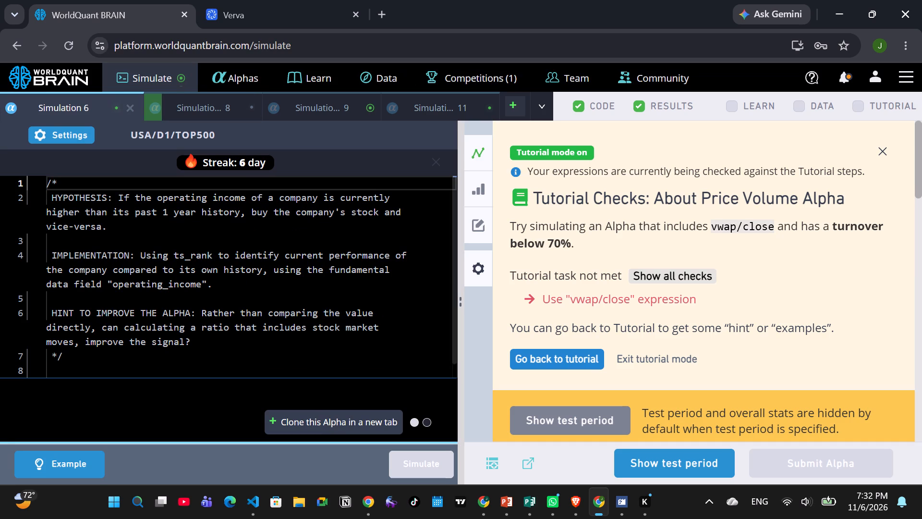
{"action": "left_click", "coordinate": [74, 139]}
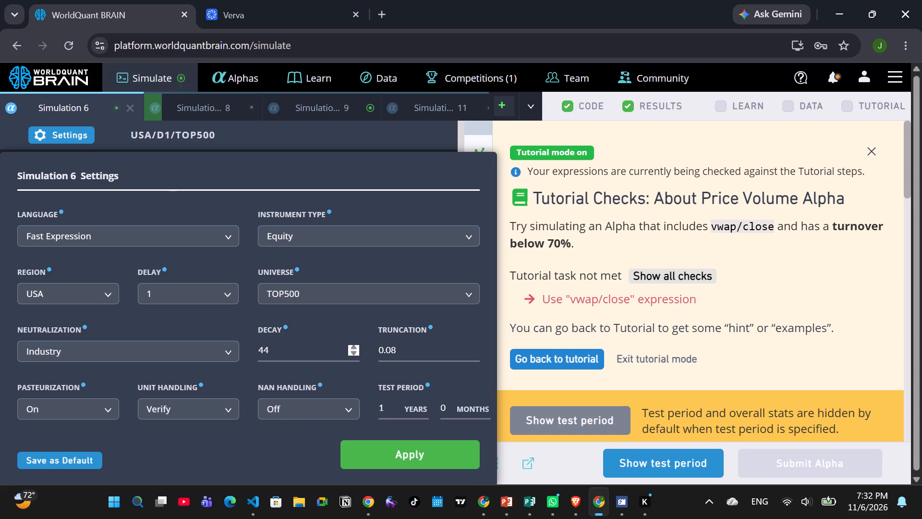
{"action": "left_click", "coordinate": [218, 352]}
{"action": "left_click", "coordinate": [53, 413]}
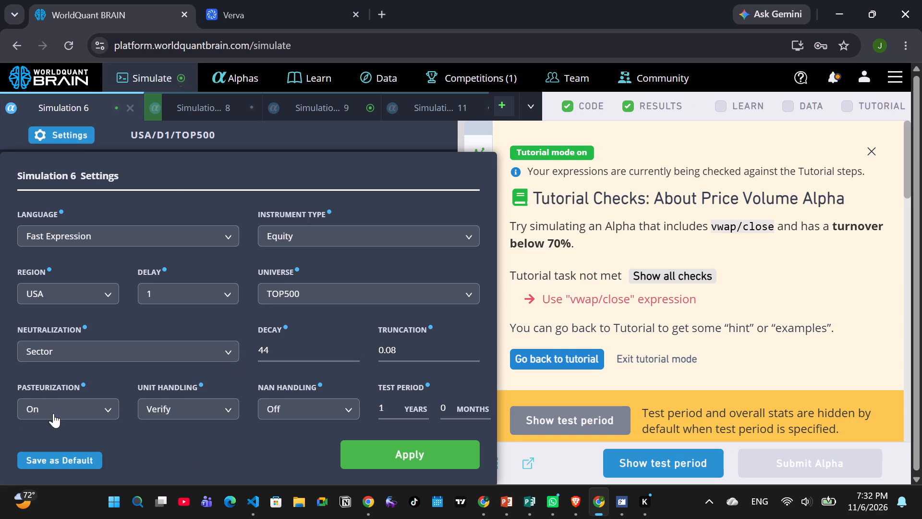
{"action": "left_click", "coordinate": [396, 445]}
{"action": "left_click", "coordinate": [429, 465]}
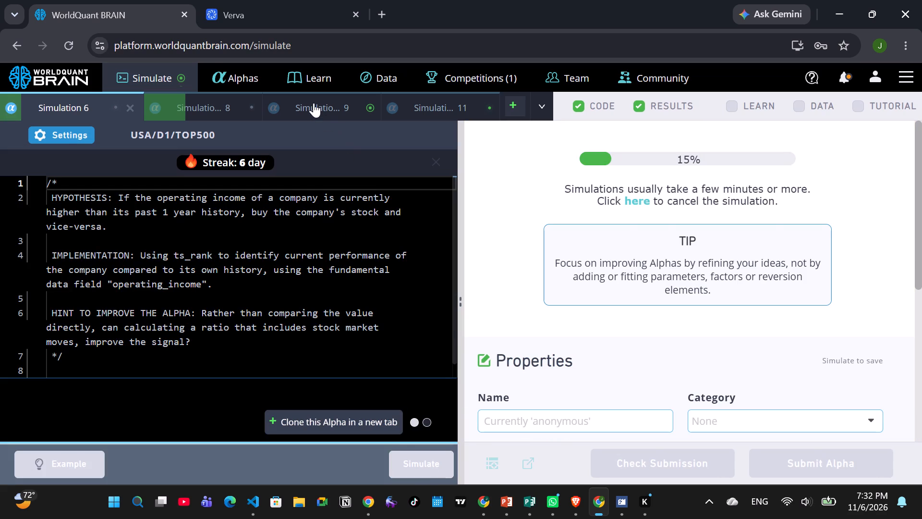
Set Simulation 9's universe to TOP500 and decay to 35, apply the settings and rerun the simulation.
{"action": "left_click", "coordinate": [314, 103]}
{"action": "left_click", "coordinate": [81, 131]}
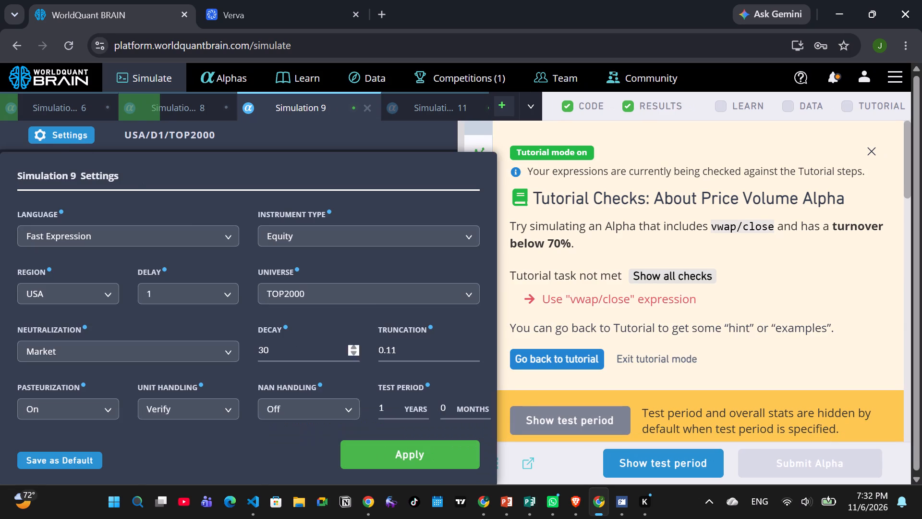
{"action": "left_click", "coordinate": [367, 296]}
{"action": "left_click", "coordinate": [332, 386]}
{"action": "triple_click", "coordinate": [354, 348]}
{"action": "double_click", "coordinate": [354, 348]}
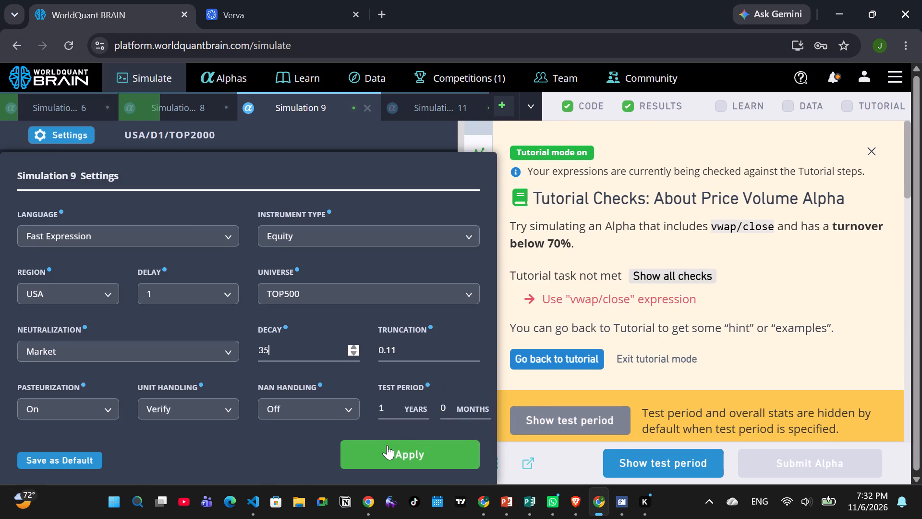
{"action": "left_click", "coordinate": [387, 445]}
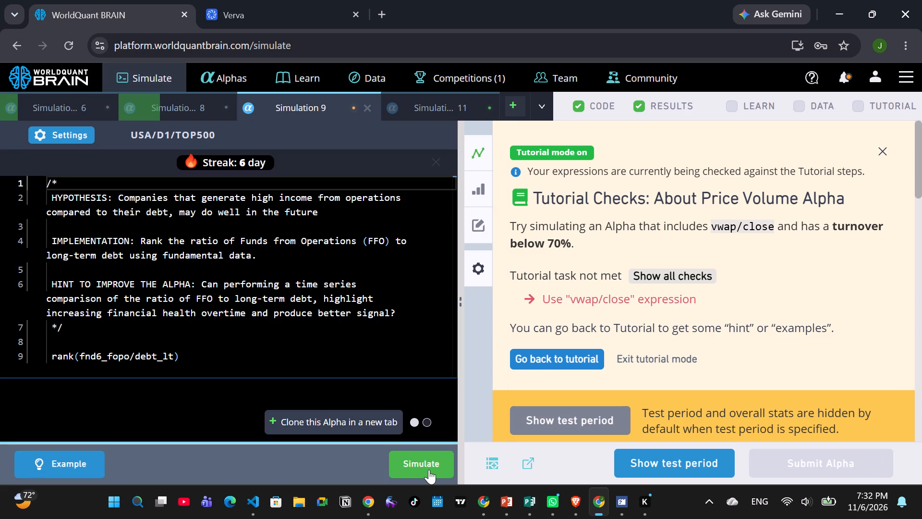
{"action": "left_click", "coordinate": [429, 470]}
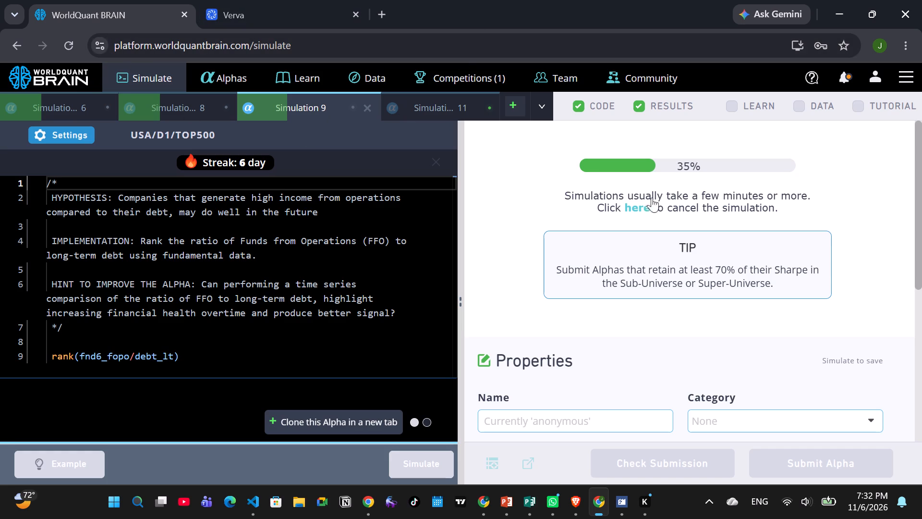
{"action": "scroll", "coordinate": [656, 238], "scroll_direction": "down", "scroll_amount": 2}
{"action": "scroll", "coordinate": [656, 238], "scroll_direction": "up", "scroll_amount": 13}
Open a new browser tab and display the list of Google apps.
{"action": "left_click", "coordinate": [383, 14]}
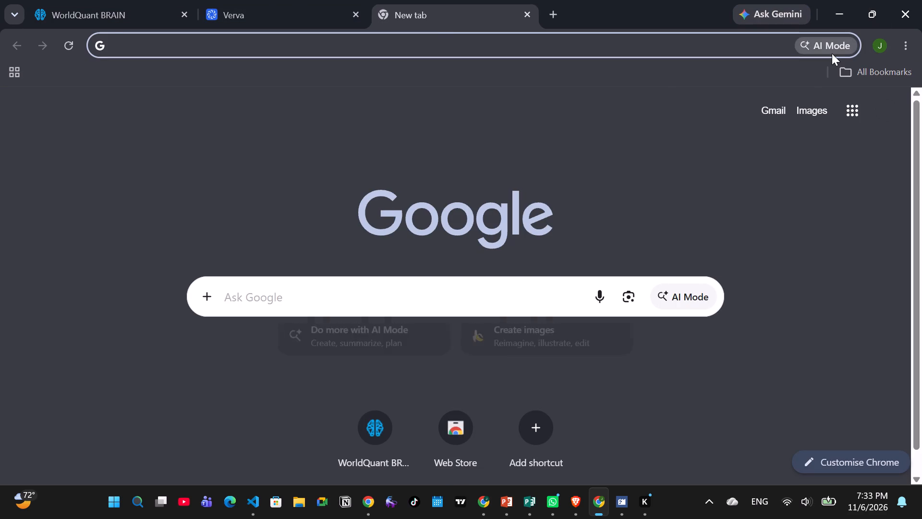
{"action": "left_click", "coordinate": [858, 107]}
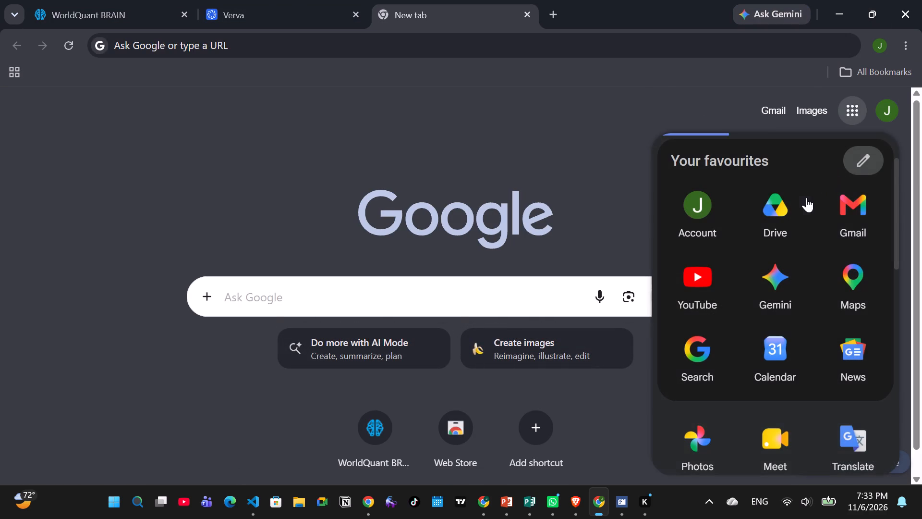
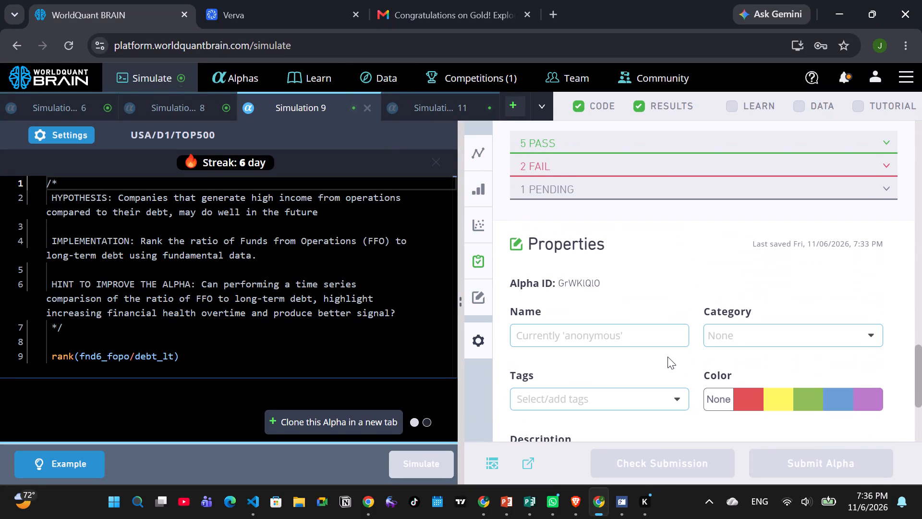
Switch to Simulation 8 and then Simulation 6 to check on their rerun simulations.
{"action": "left_click", "coordinate": [180, 104]}
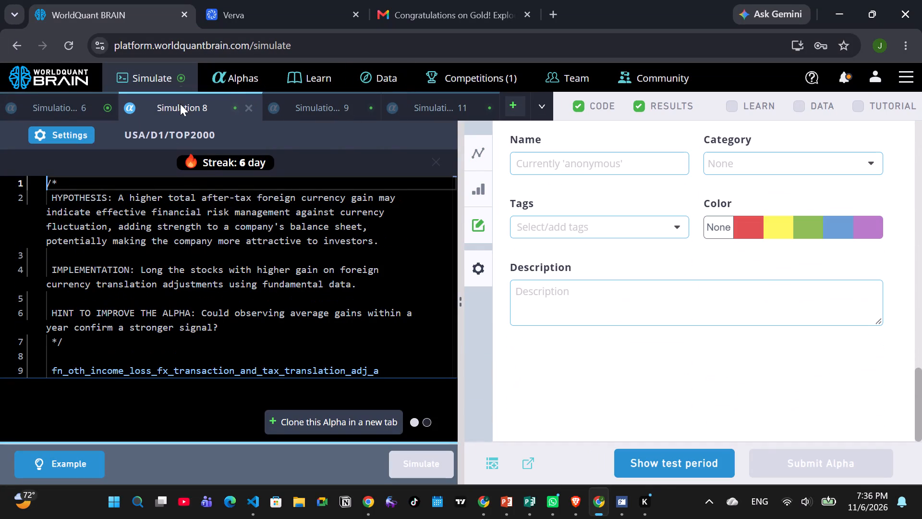
{"action": "left_click", "coordinate": [73, 114]}
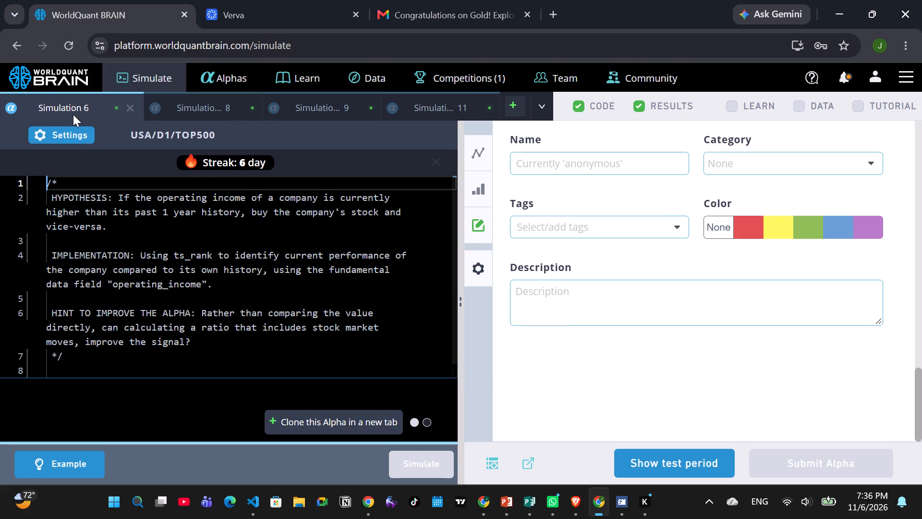
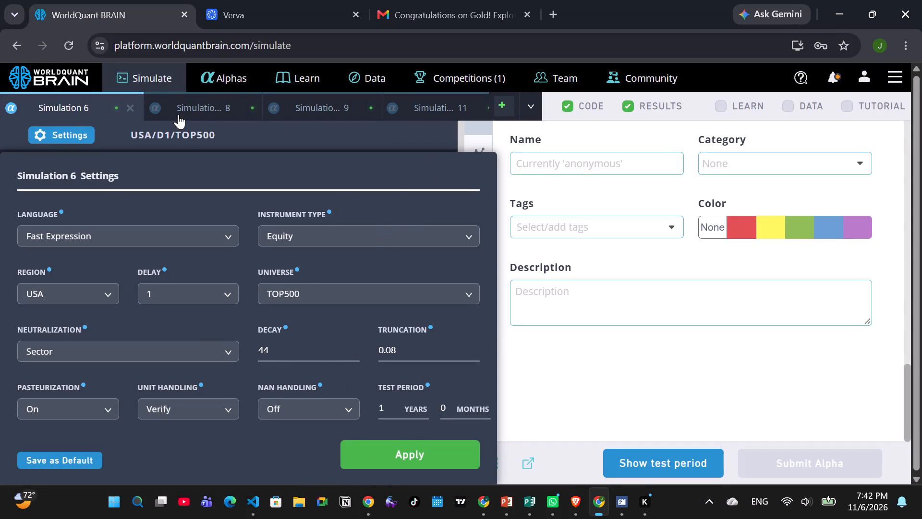
Close all four open simulations: Simulation 6, Simulation 8, Simulation 9 and Simulation 11.
{"action": "left_click", "coordinate": [128, 111]}
{"action": "left_click", "coordinate": [127, 111]}
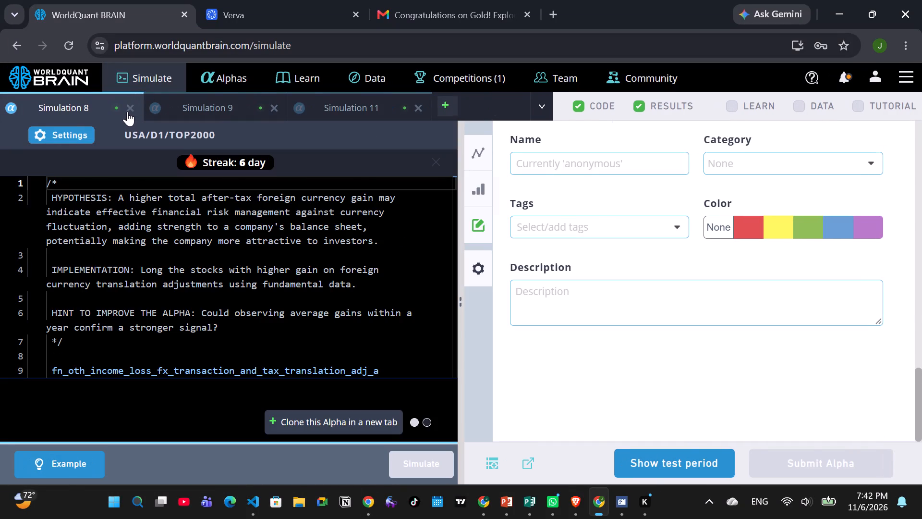
{"action": "left_click", "coordinate": [127, 111]}
{"action": "left_click", "coordinate": [127, 111]}
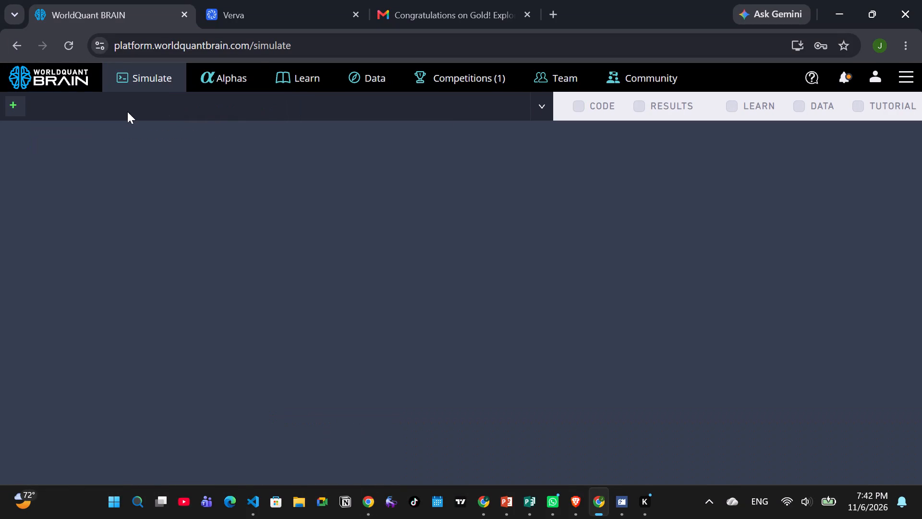
Leave the empty Simulate page for Alphas and return to Simulate to get a fresh blank simulation.
{"action": "left_click", "coordinate": [233, 85]}
{"action": "left_click", "coordinate": [163, 76]}
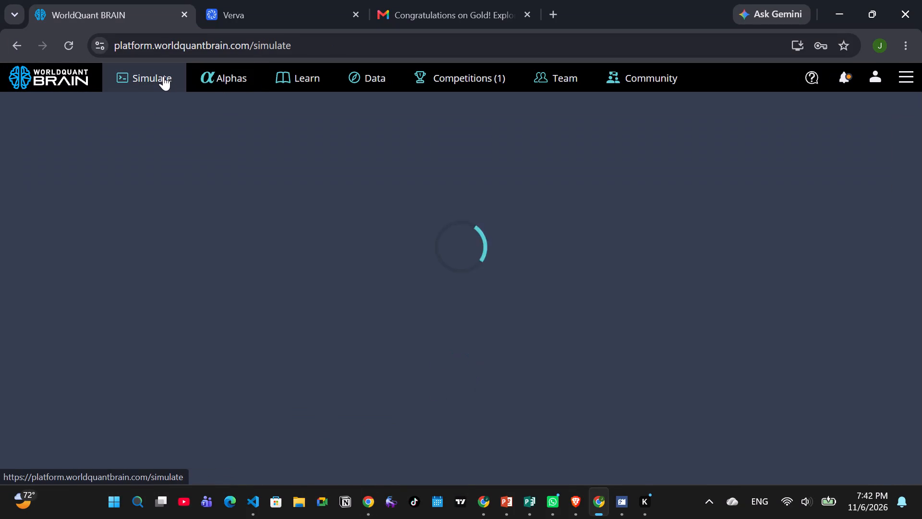
{"action": "scroll", "coordinate": [237, 229], "scroll_direction": "down", "scroll_amount": 10}
{"action": "scroll", "coordinate": [253, 249], "scroll_direction": "up", "scroll_amount": 10}
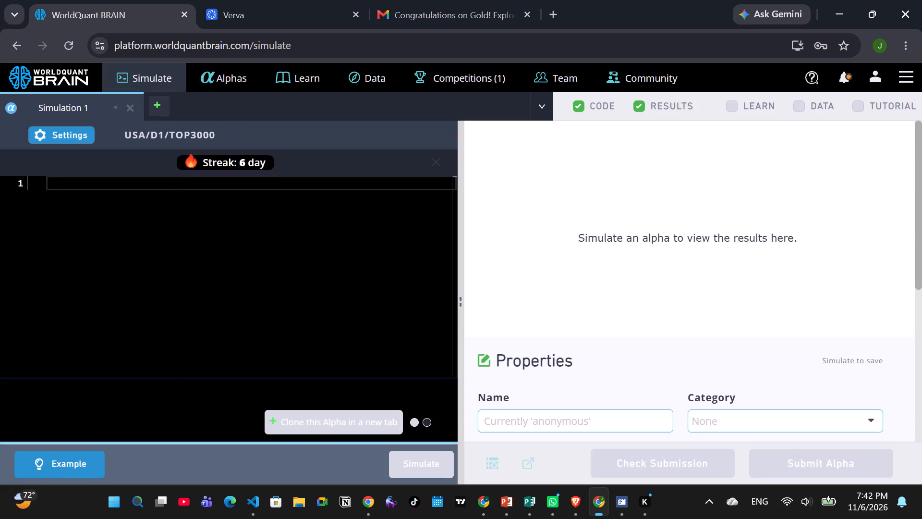
{"action": "scroll", "coordinate": [253, 249], "scroll_direction": "up", "scroll_amount": 9}
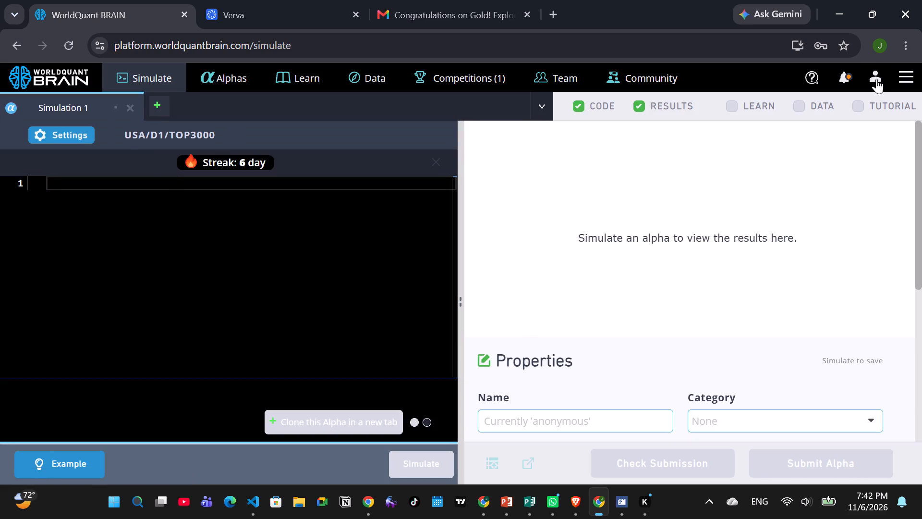
Reload the Simulate page.
{"action": "left_click", "coordinate": [876, 79]}
{"action": "left_click", "coordinate": [61, 47]}
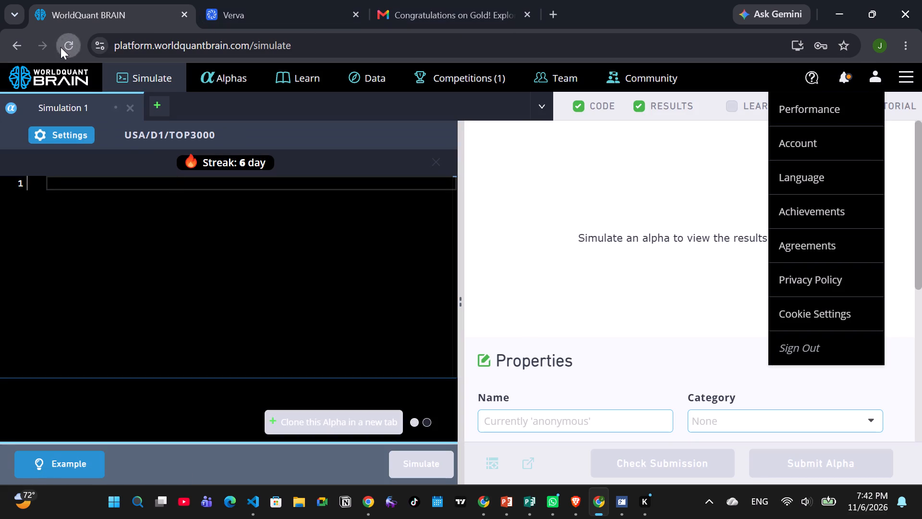
{"action": "left_click", "coordinate": [516, 148]}
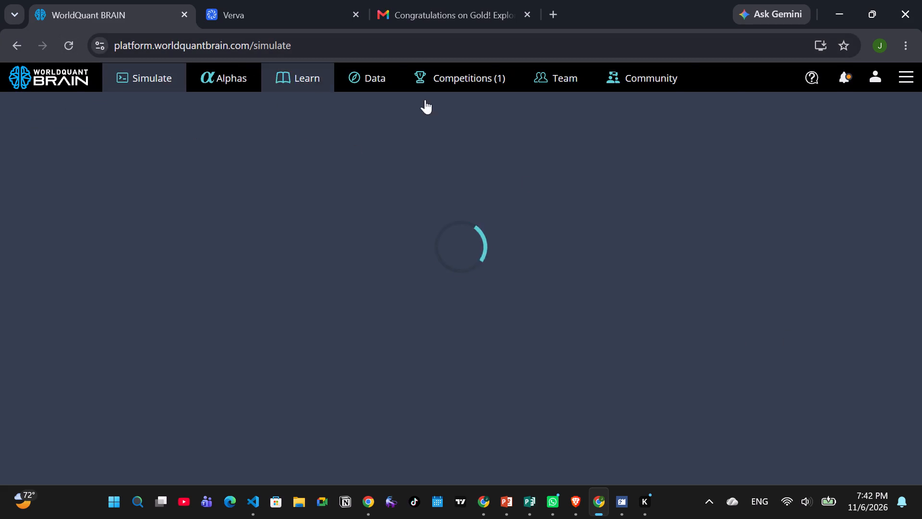
Open the user account options containing Sign Out.
{"action": "left_click", "coordinate": [872, 84]}
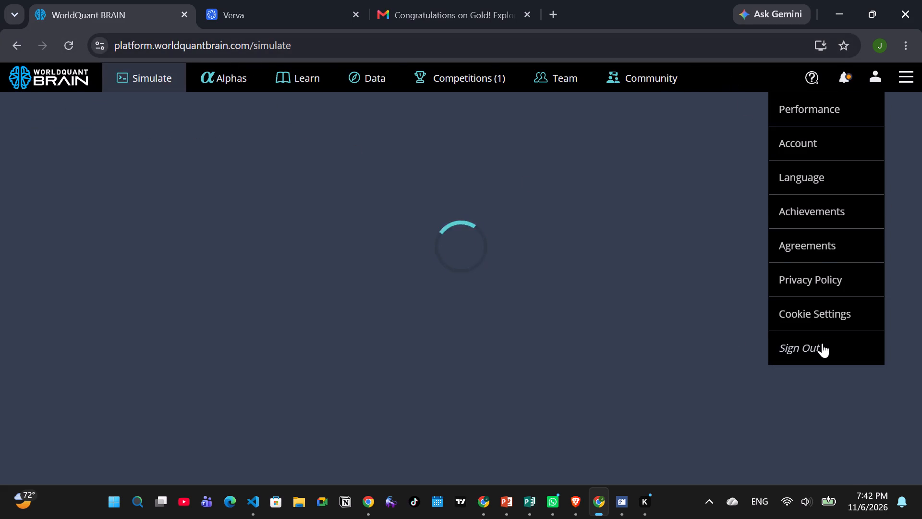